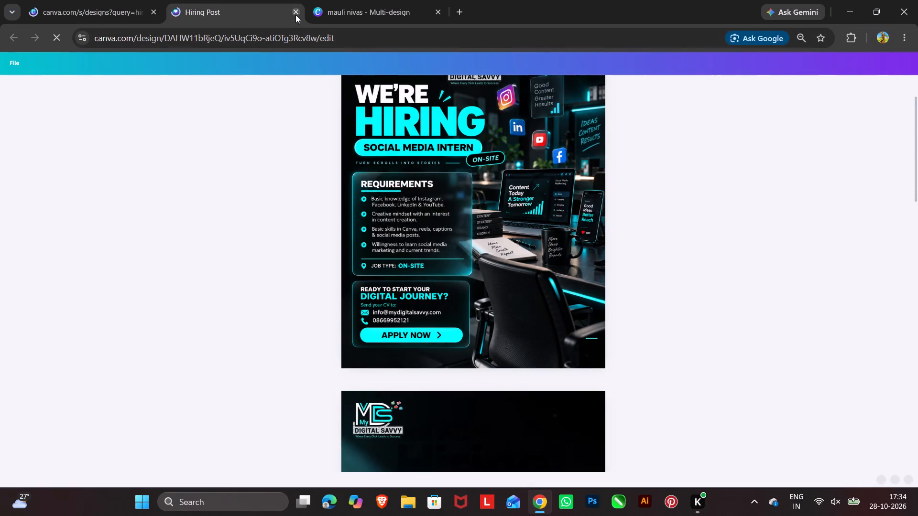
Close the Hiring Post design and the other open design, keeping only the Canva designs search page.
left_click(295, 12)
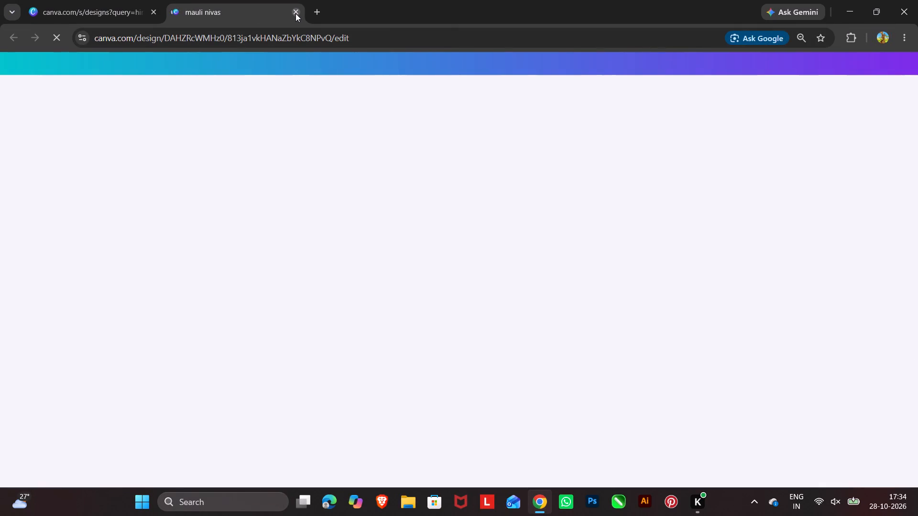
left_click(294, 12)
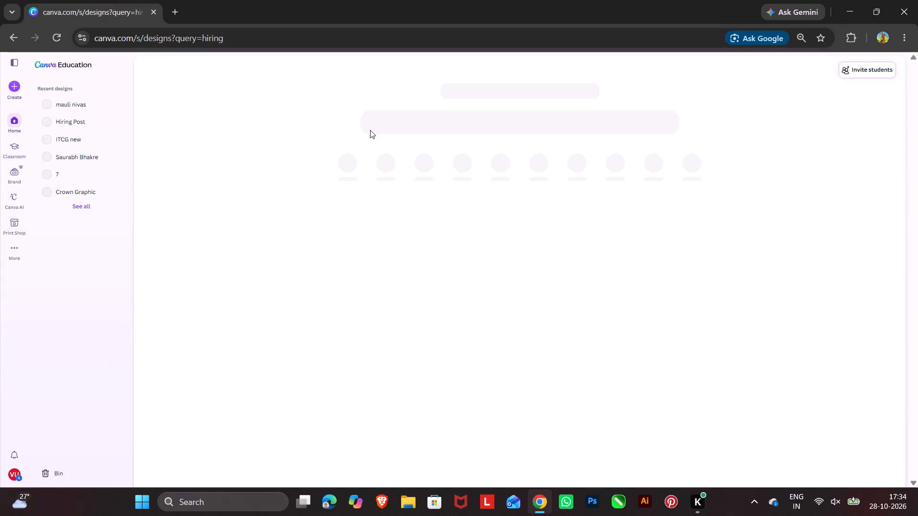
From the Canva home page, create a blank LinkedIn Background Photo design at 1584 × 396 px.
left_click(12, 118)
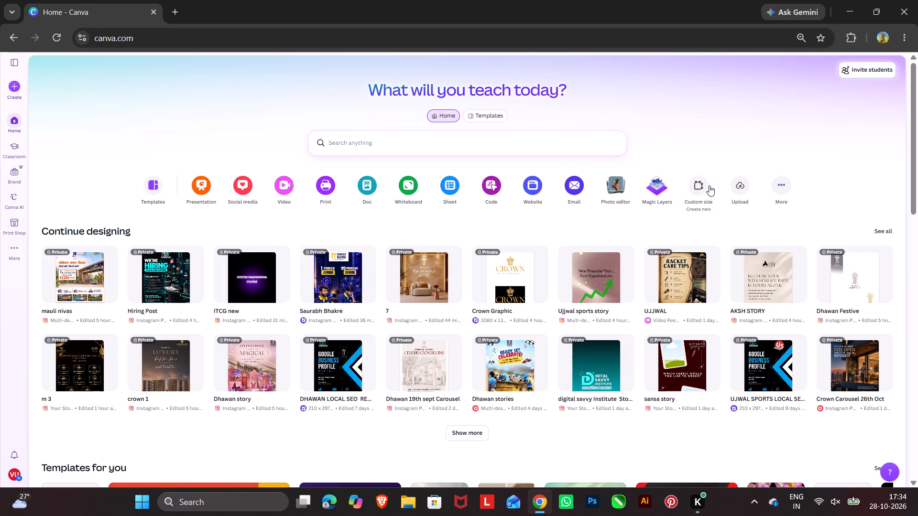
left_click(245, 190)
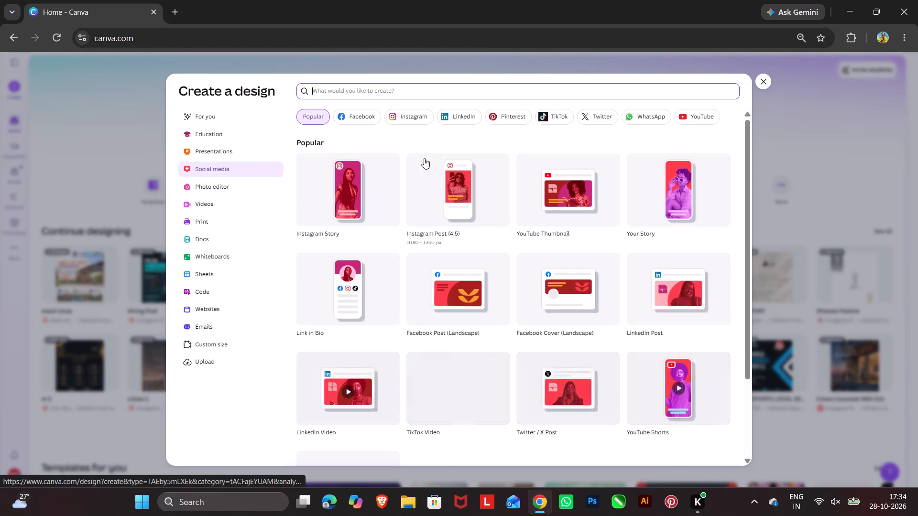
left_click(450, 118)
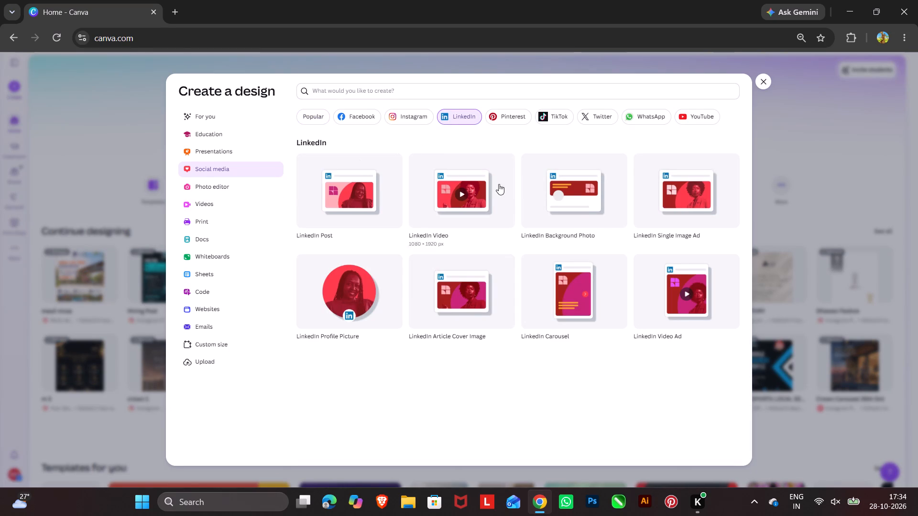
left_click(584, 219)
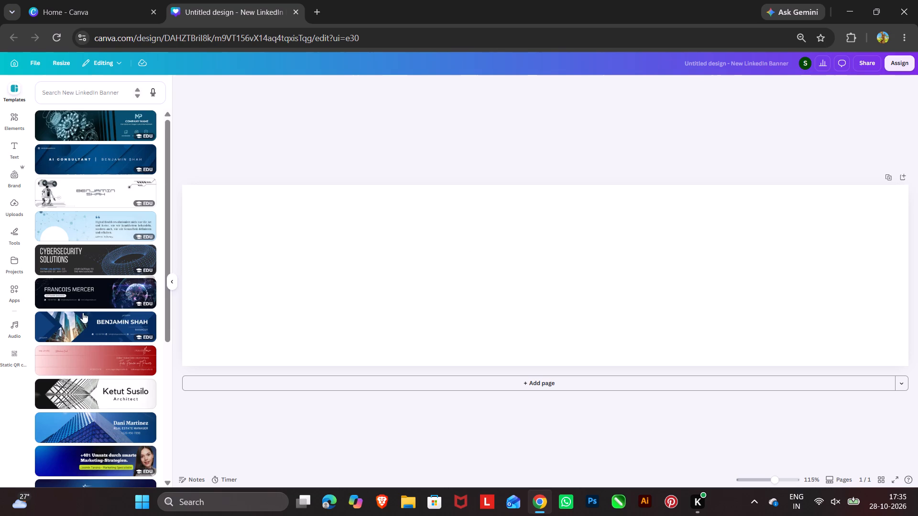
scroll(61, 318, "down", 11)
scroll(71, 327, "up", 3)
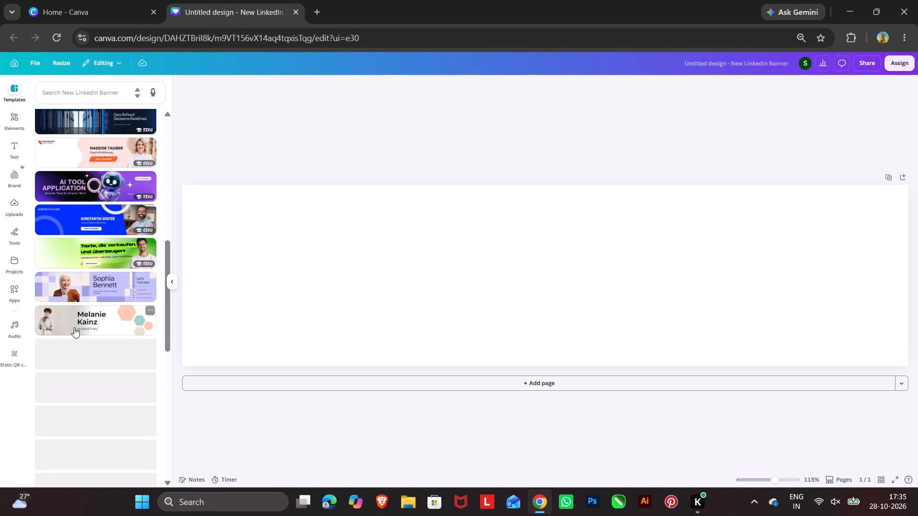
Switch to Pinterest and enter a design reference search beginning with "digital ma".
left_click(665, 504)
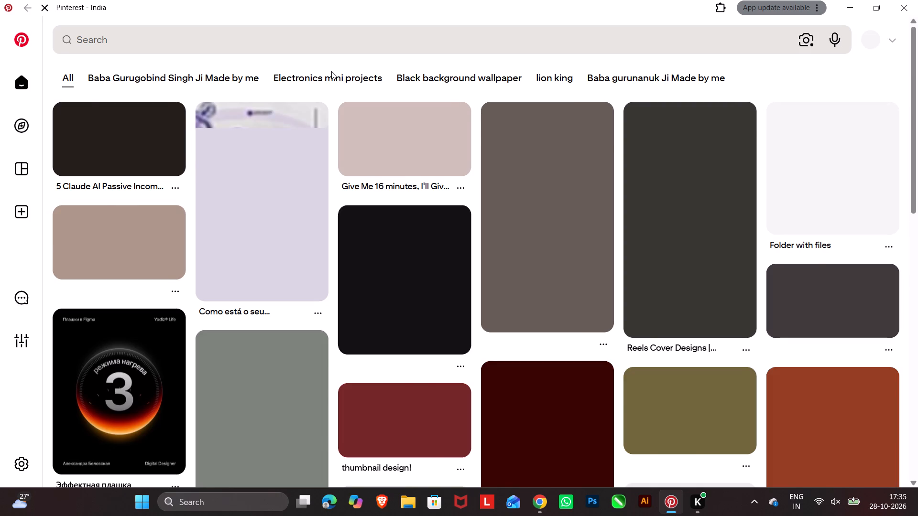
left_click(327, 39)
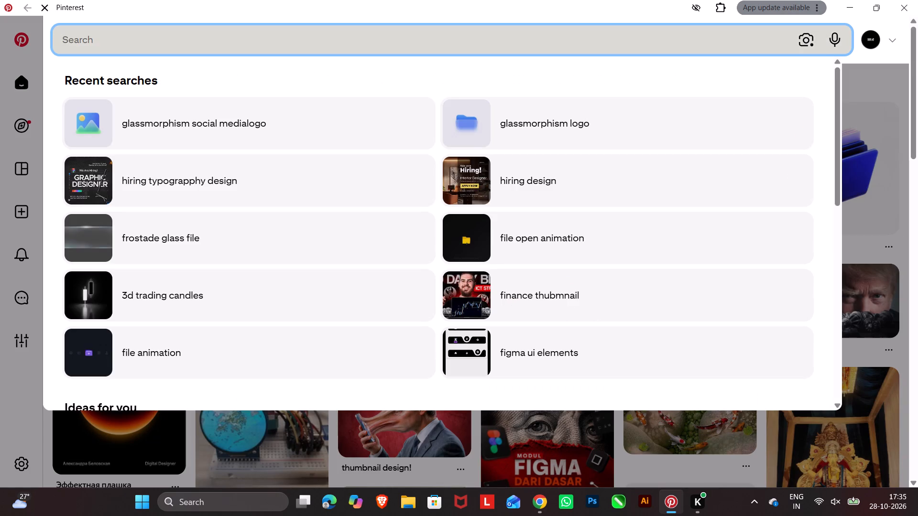
type("digir")
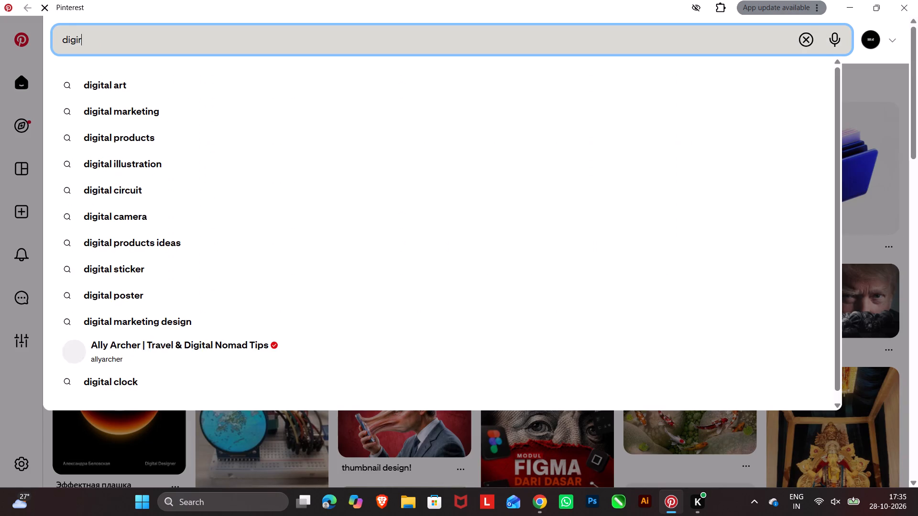
key("BackSpace")
type("ta")
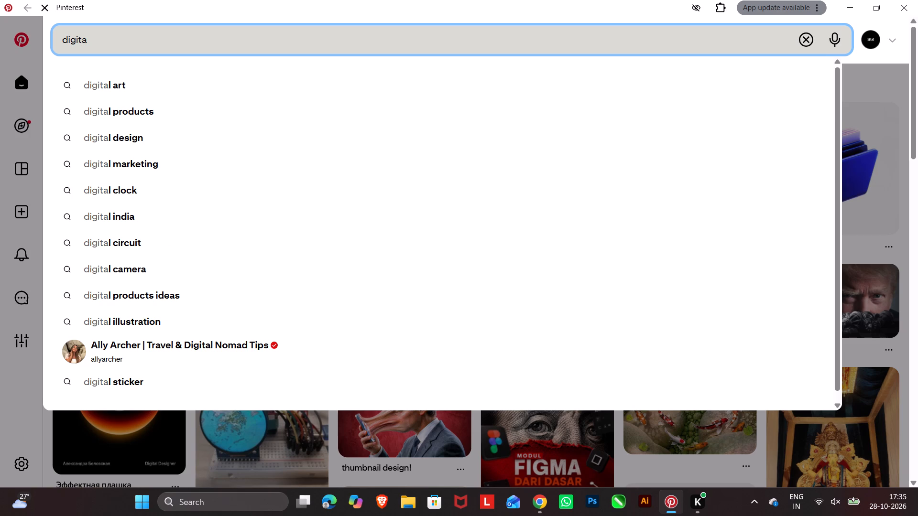
type("l ma")
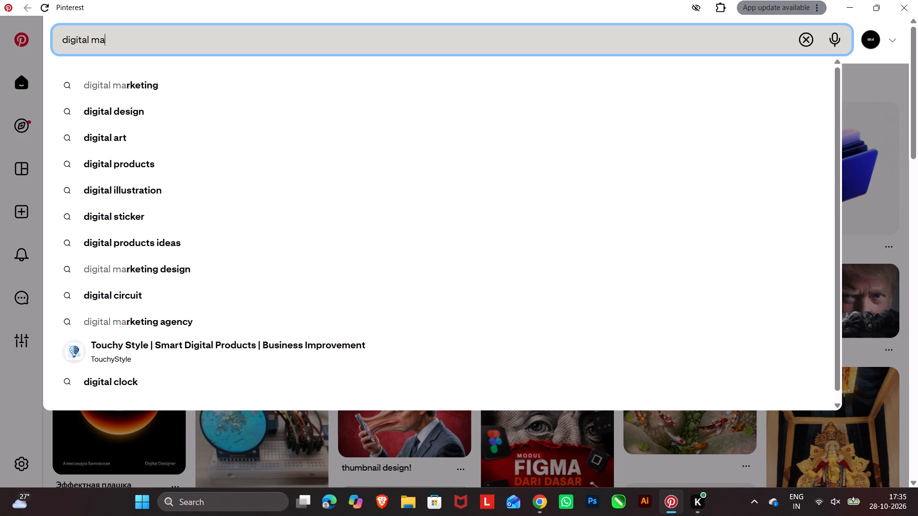
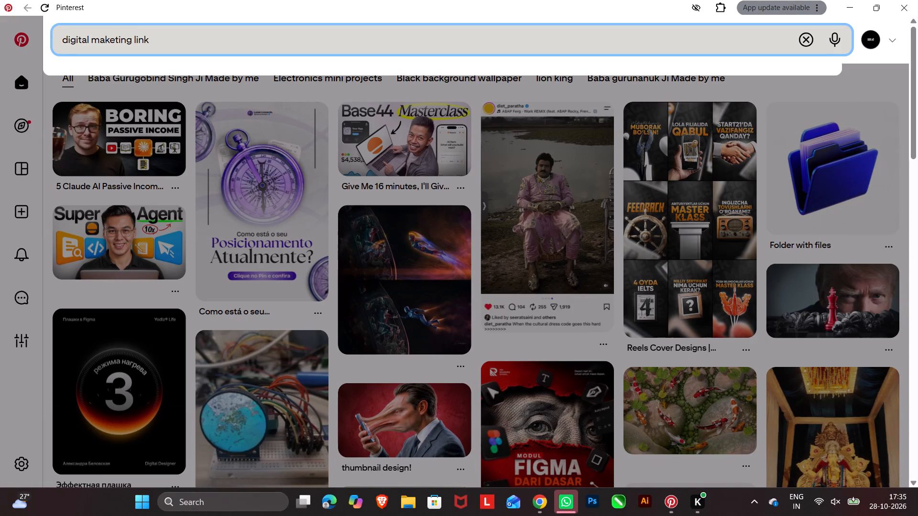
Complete the Pinterest search query as "digital maketing linkdine banner" and run the search.
type("dine")
key("space")
type("ban")
type("ner")
key("Return")
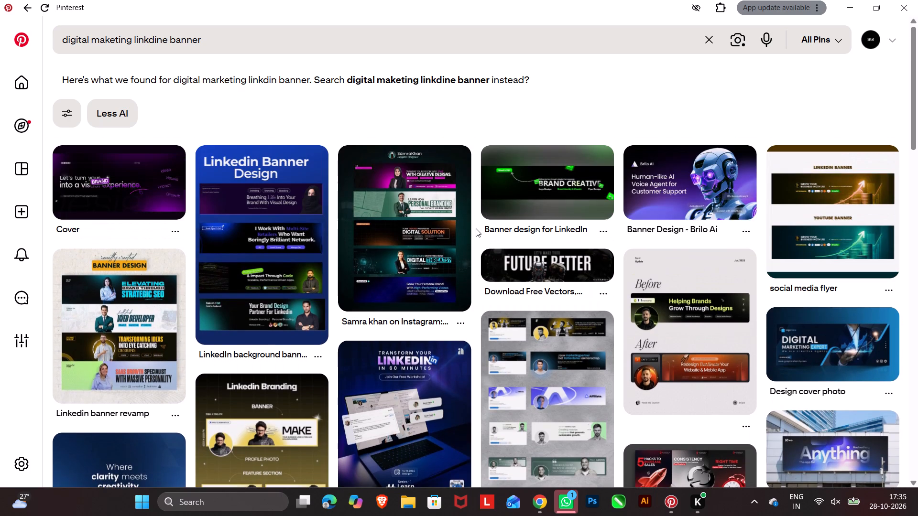
Open the "Banner design for LinkedIn" pin, then the related Before/After banner pin, and examine its "Helping Brands Grow Through Designs" banner up close.
left_click(543, 200)
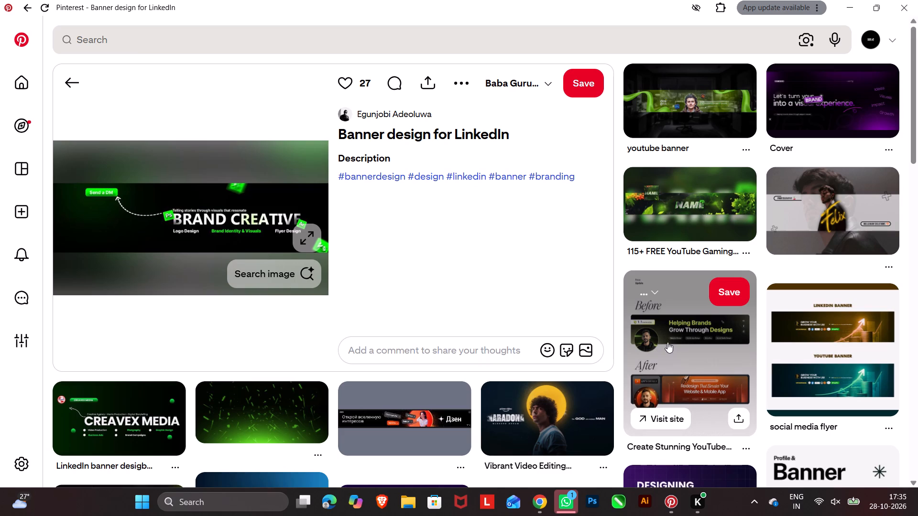
left_click(697, 367)
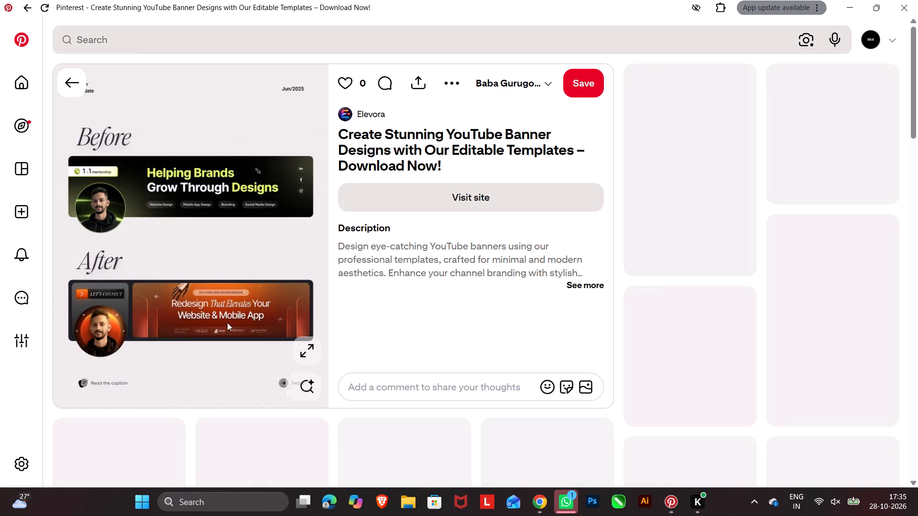
left_click(200, 198)
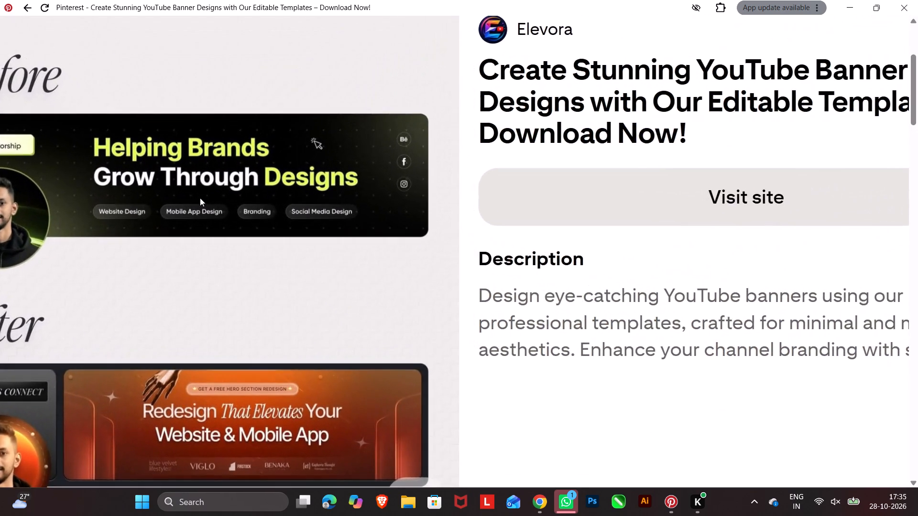
scroll(200, 198, "right", 2)
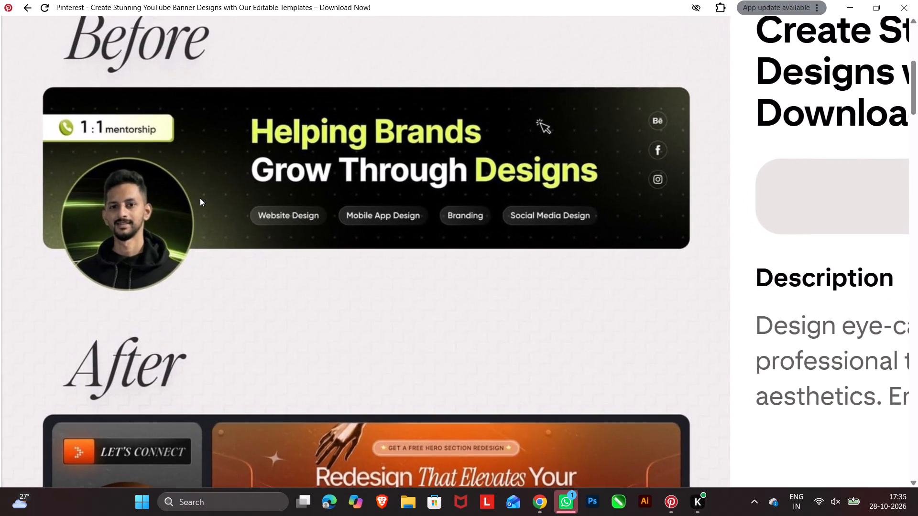
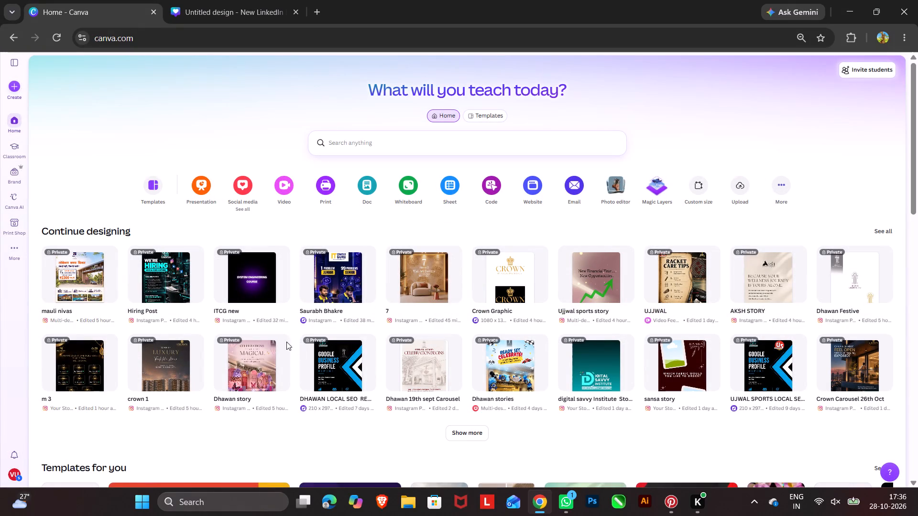
Open the existing "mauli nivas" design, look through its pages up to page 5, and close it.
left_click(69, 290)
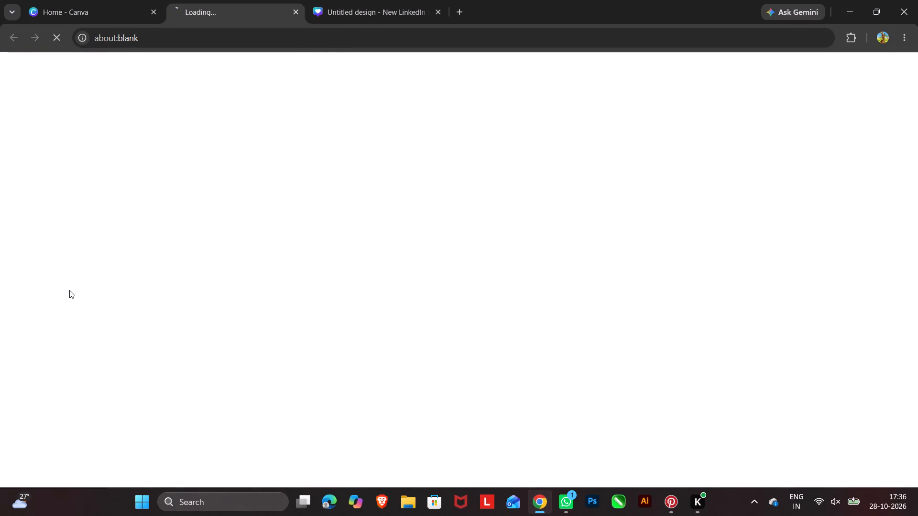
scroll(612, 349, "down", 5)
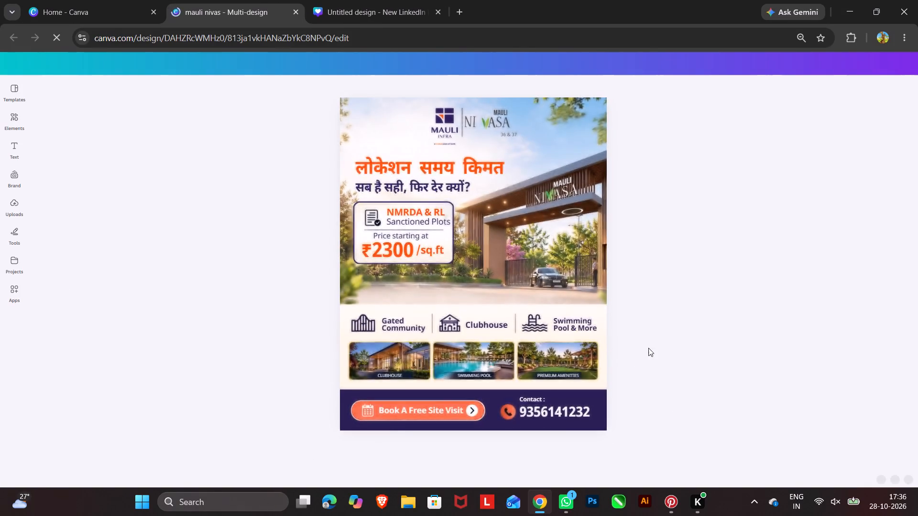
scroll(648, 348, "down", 7)
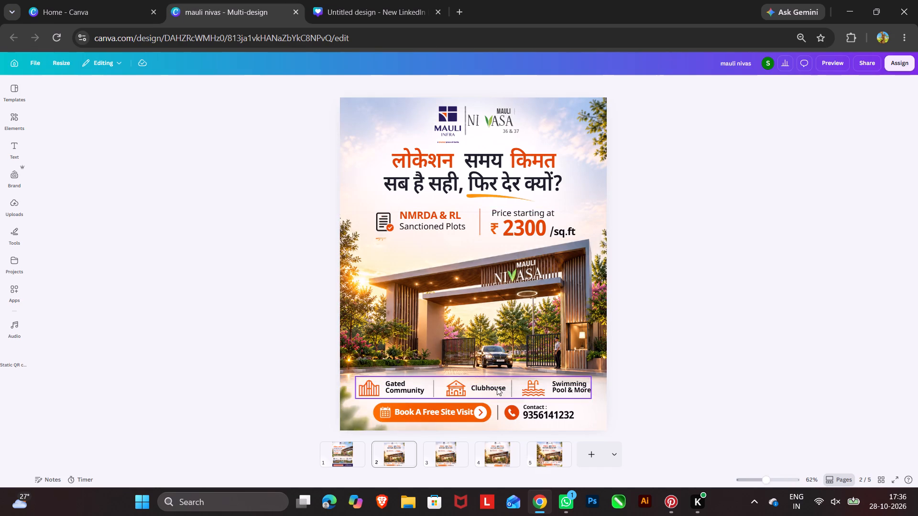
scroll(637, 361, "down", 12)
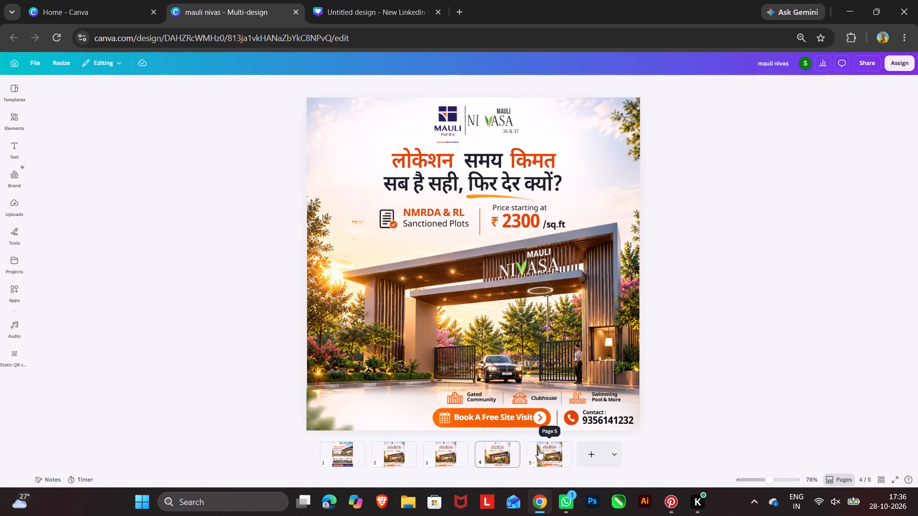
left_click(538, 449)
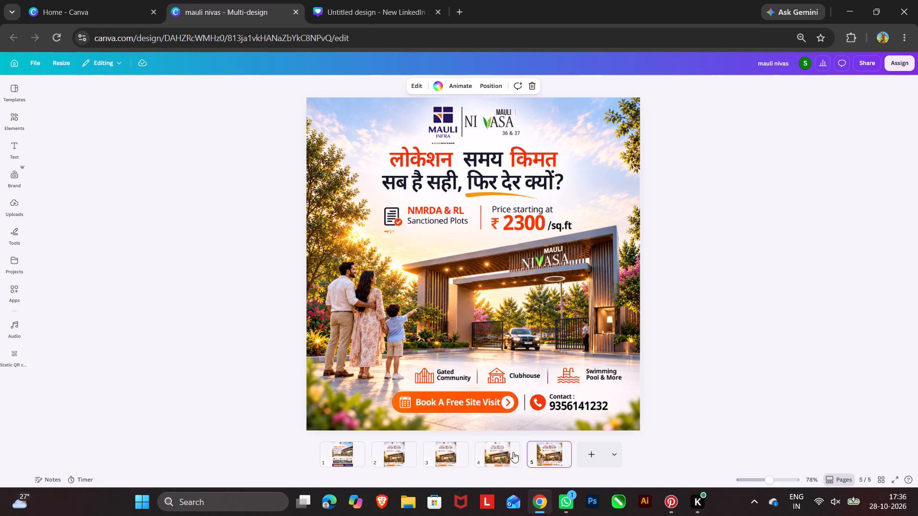
left_click(493, 457)
left_click(541, 461)
left_click(296, 11)
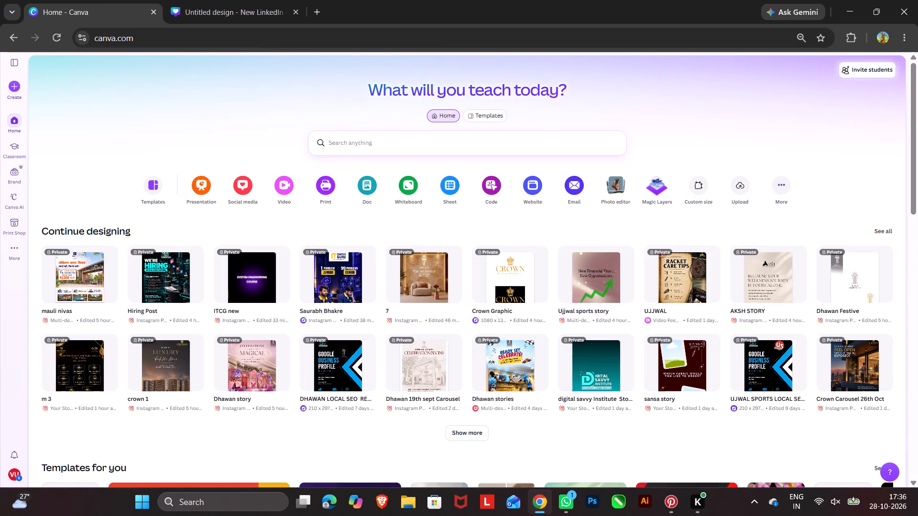
Switch back to Pinterest, examine the pin's After banner, and browse the related pins for LinkedIn banner references.
left_click(240, 5)
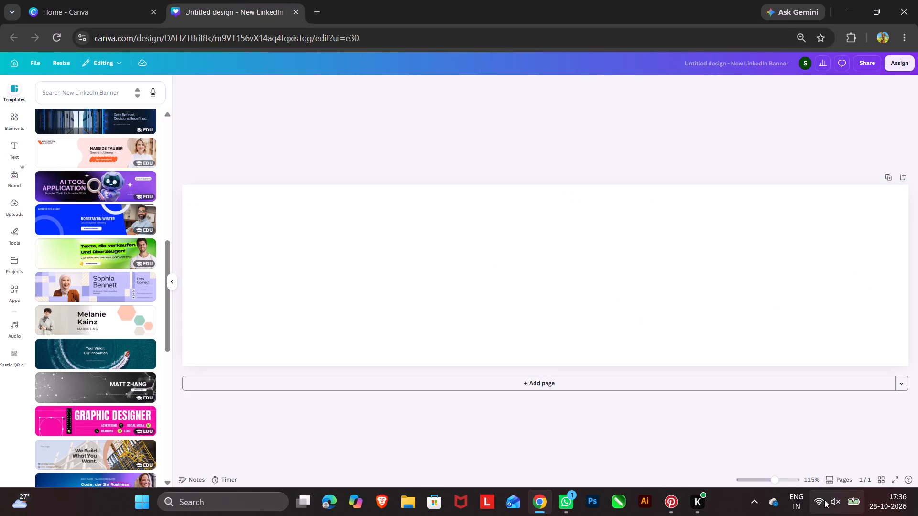
left_click(669, 505)
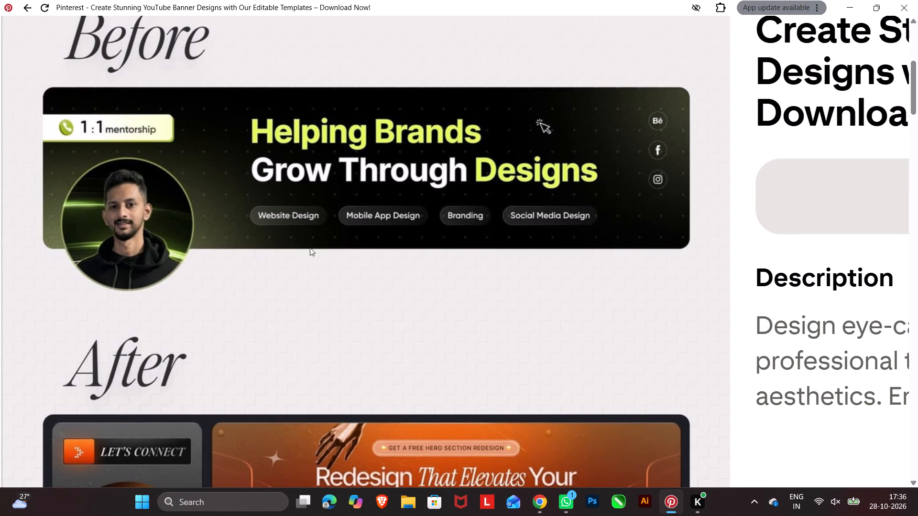
scroll(358, 236, "down", 6)
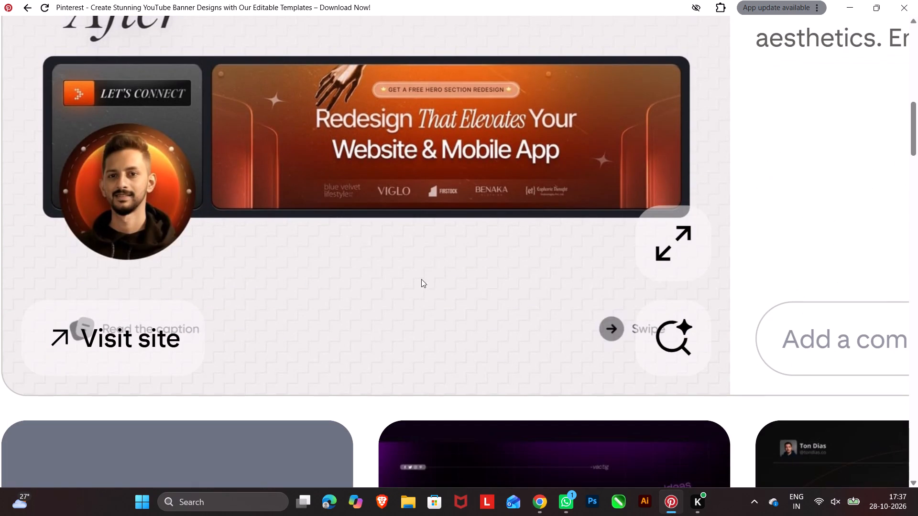
scroll(424, 285, "down", 13)
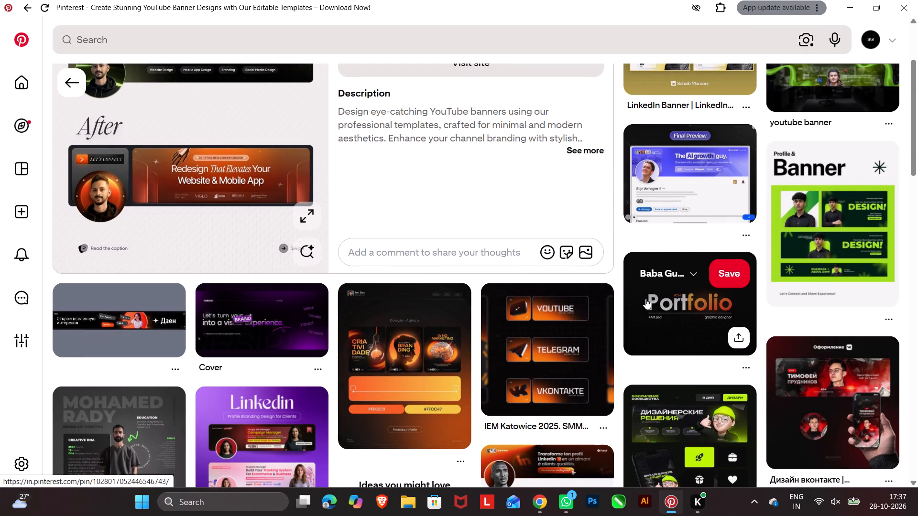
scroll(645, 299, "up", 6)
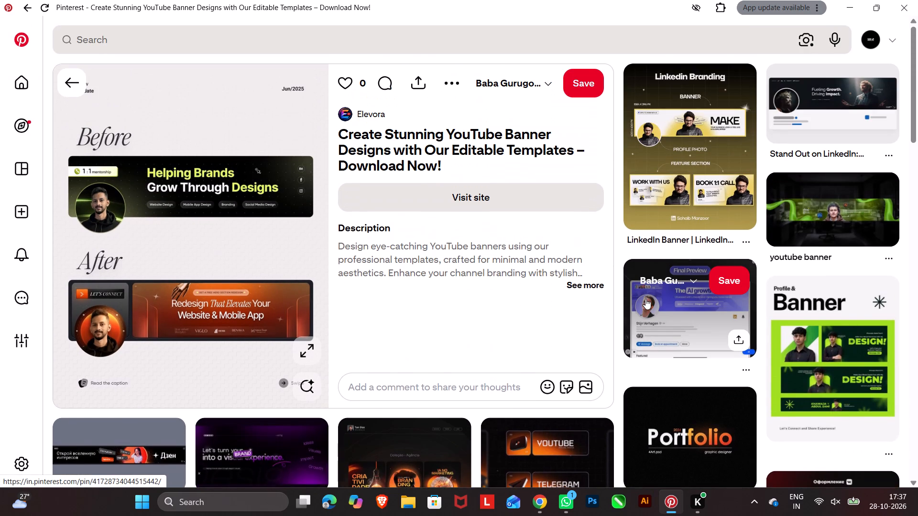
scroll(645, 299, "down", 7)
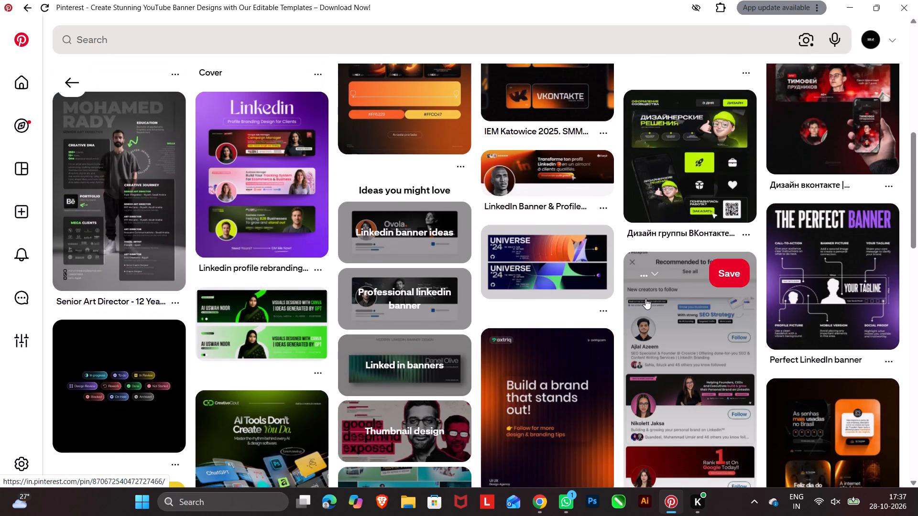
scroll(645, 299, "down", 2)
scroll(645, 299, "up", 1)
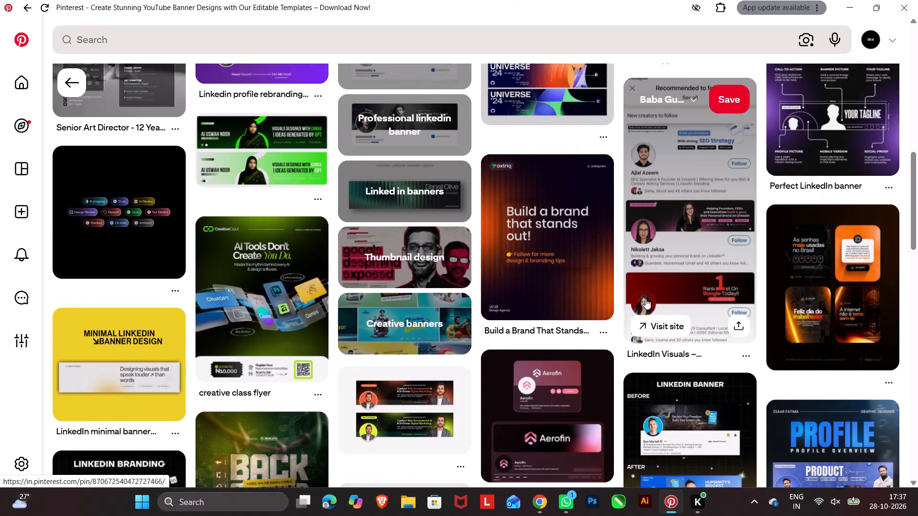
scroll(645, 299, "up", 1)
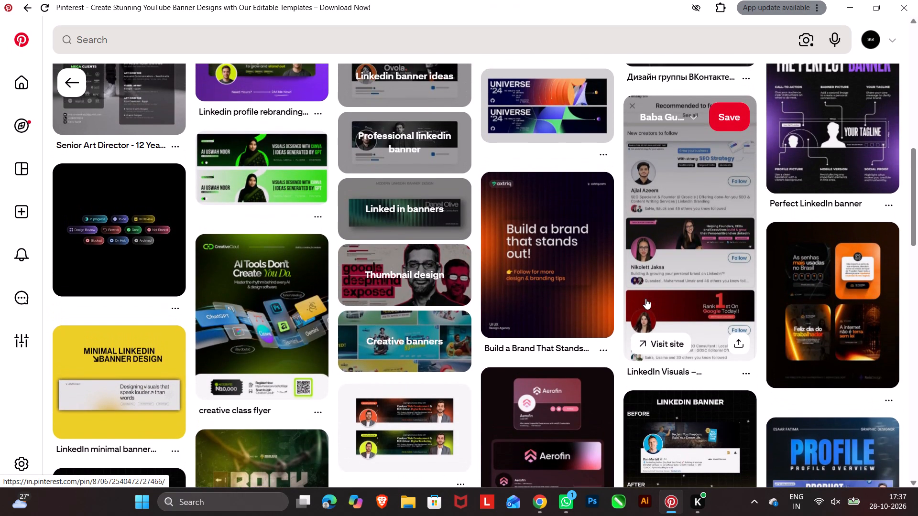
Open the "creative class flyer" pin, find the related VNPT Cyber Immunity pin of a man at a curved keyboard, and copy its image.
left_click(276, 327)
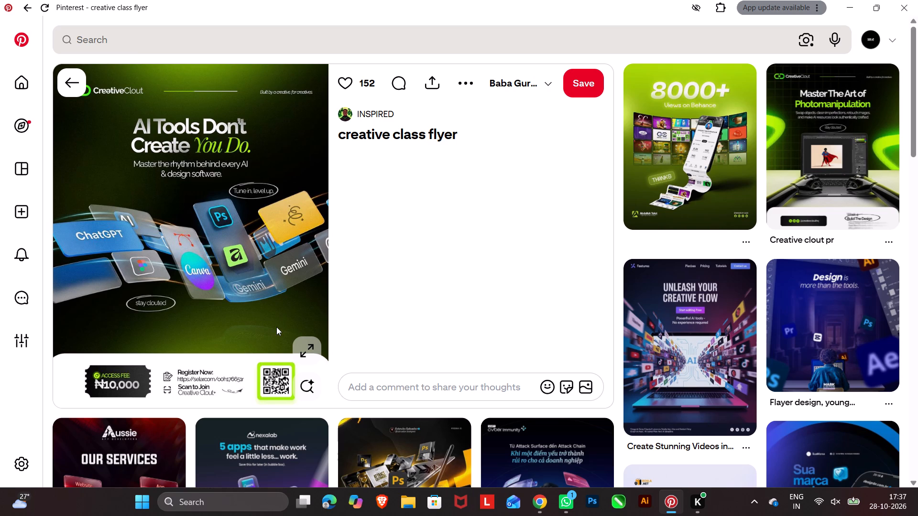
scroll(276, 327, "down", 3)
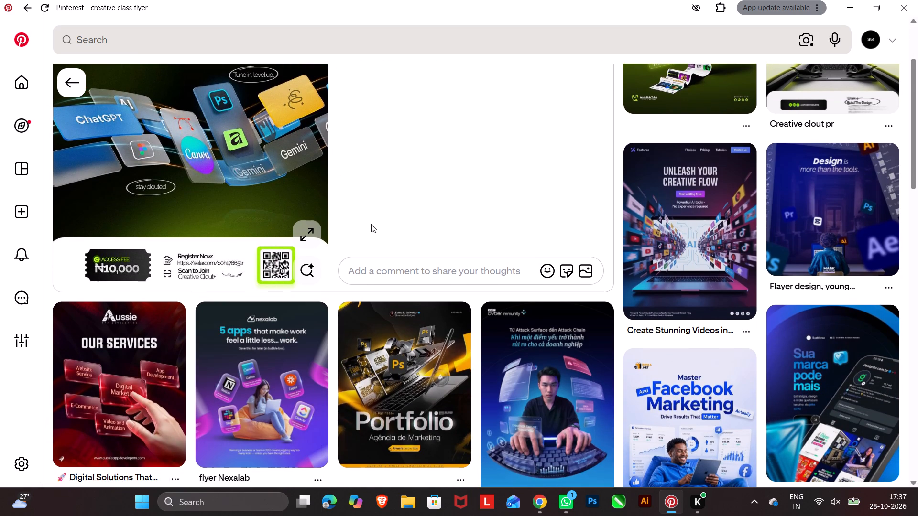
scroll(371, 224, "down", 2)
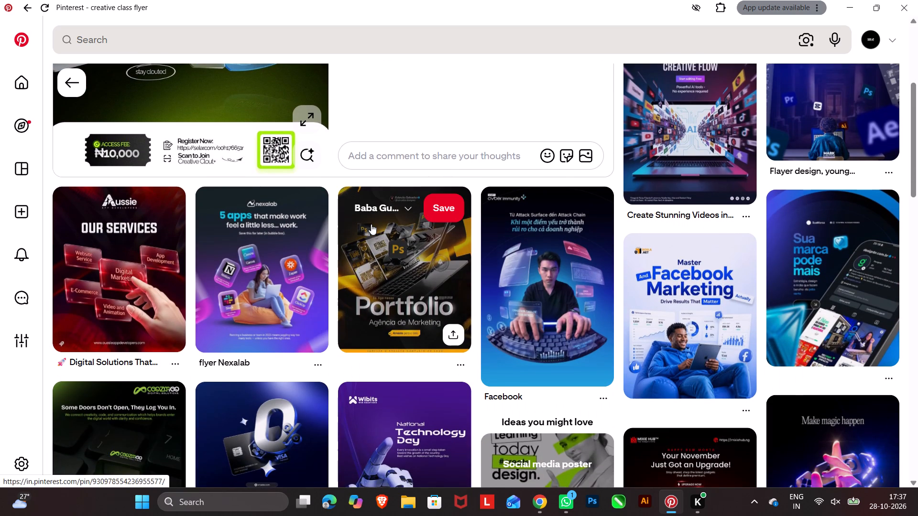
left_click(541, 299)
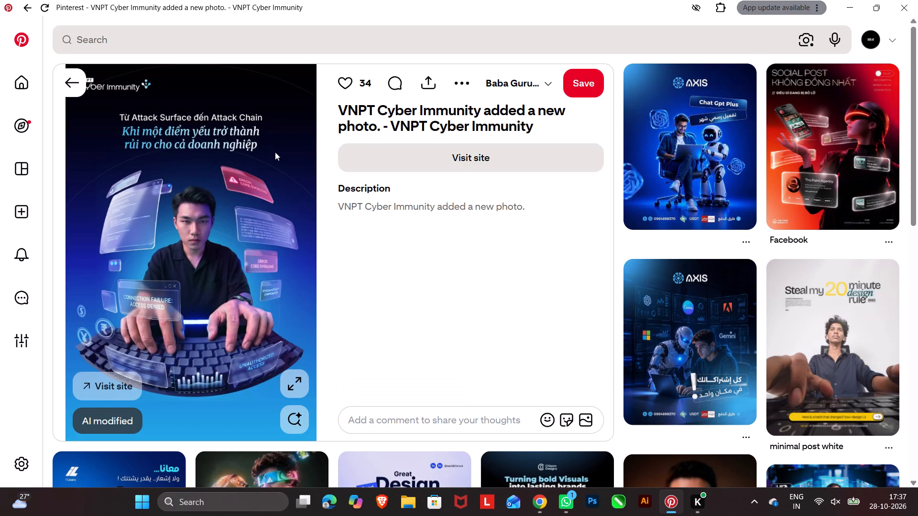
left_click(240, 181)
right_click(240, 181)
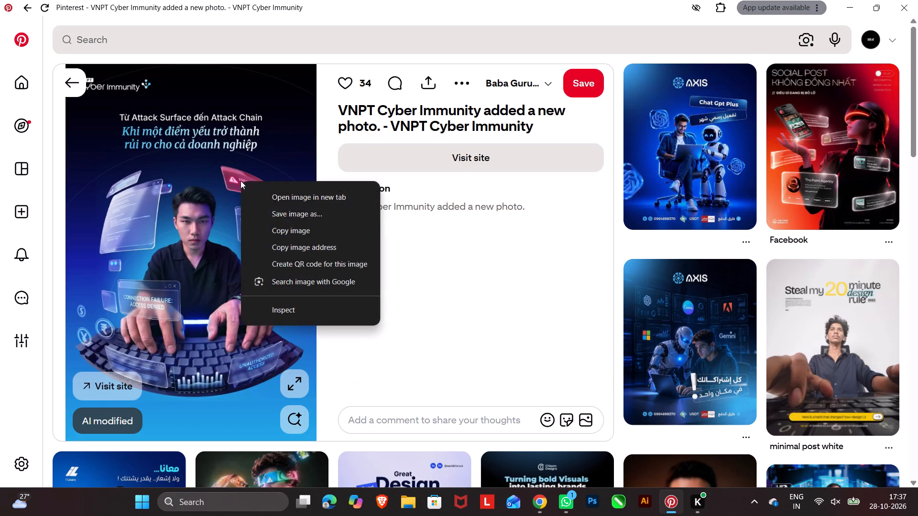
left_click(306, 233)
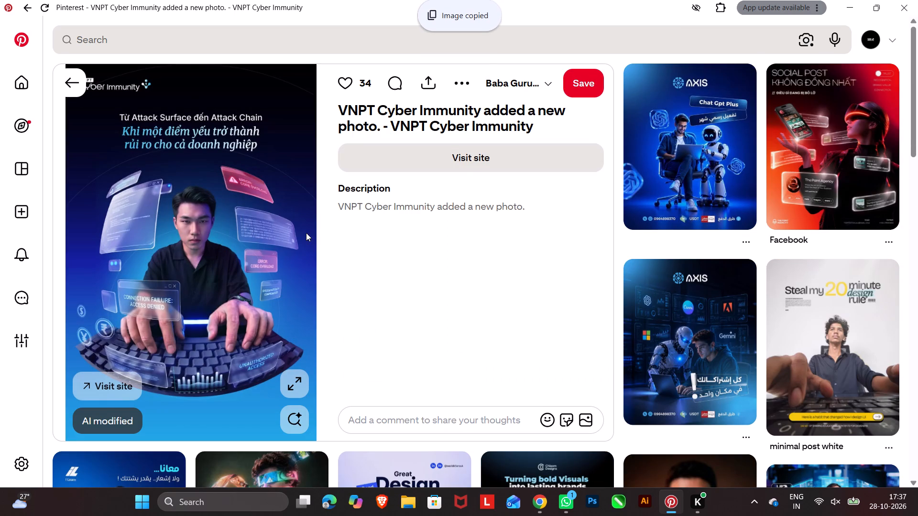
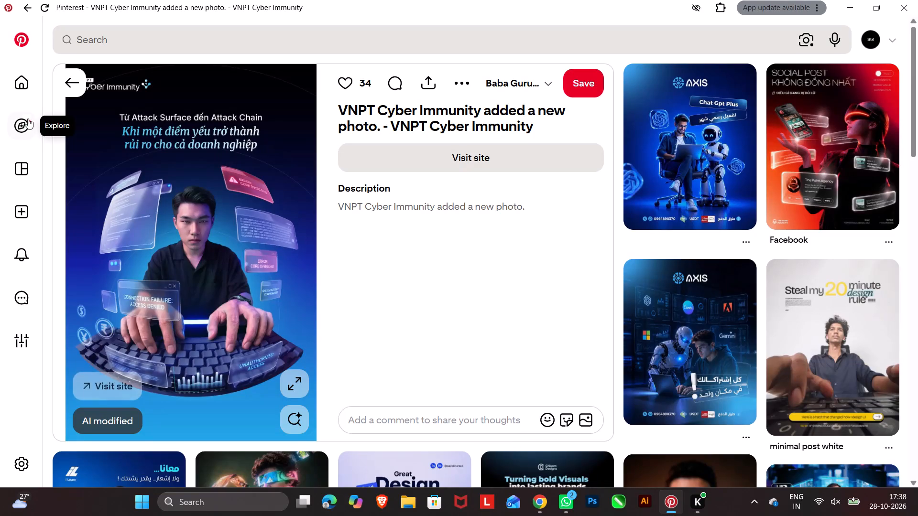
Go back past the "creative class flyer" pin to the YouTube banner designs pin and look over its related LinkedIn banner pins.
left_click(76, 81)
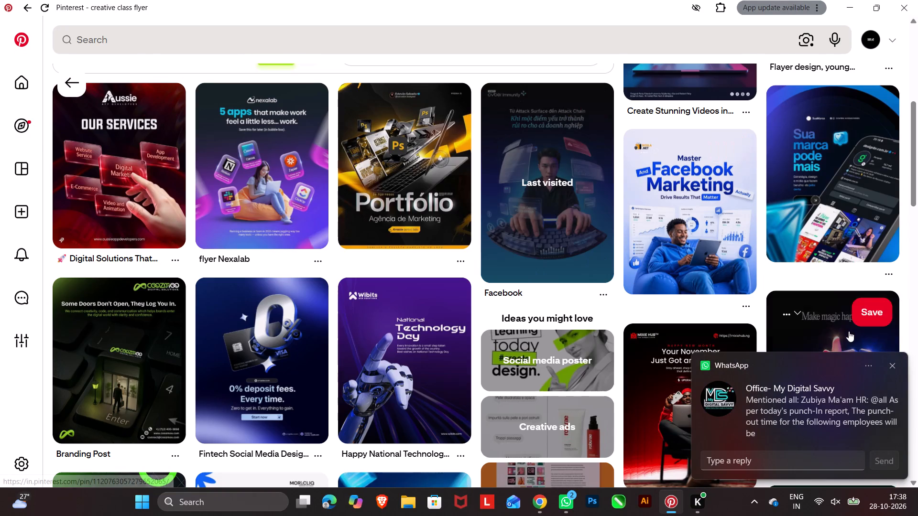
left_click(894, 365)
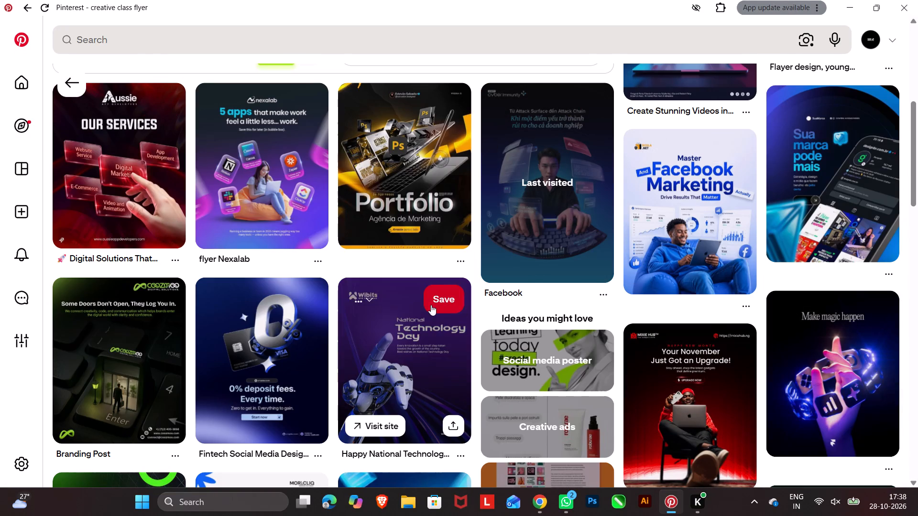
scroll(350, 302, "up", 7)
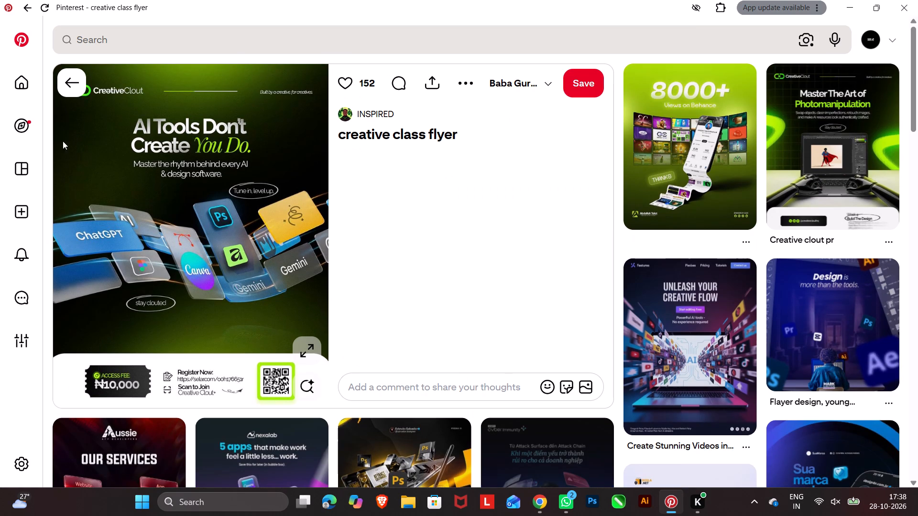
left_click(76, 86)
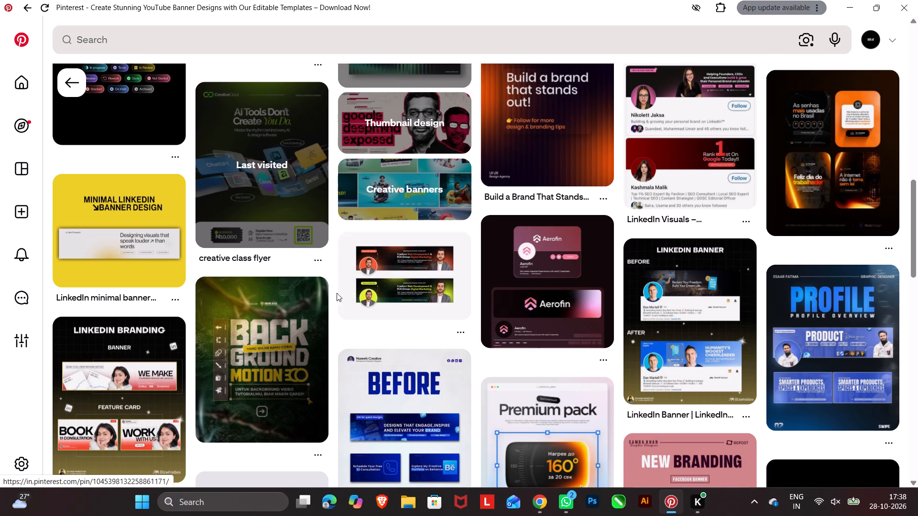
scroll(332, 306, "up", 5)
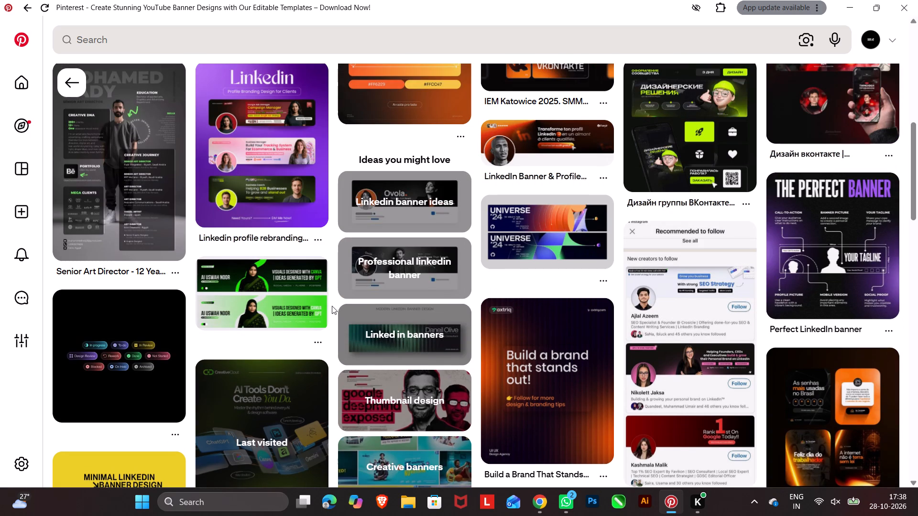
Copy the Before/After banner pin image from Pinterest and paste it into the blank LinkedIn banner design in Canva.
scroll(332, 306, "up", 8)
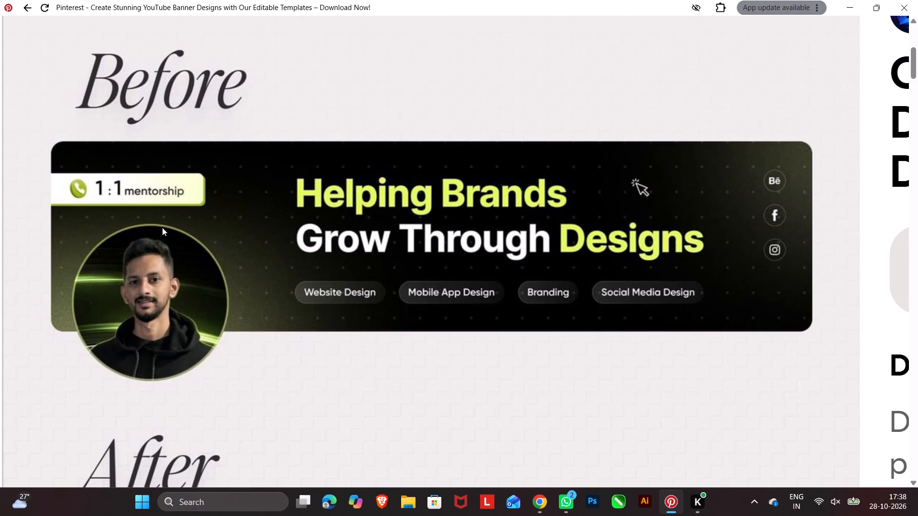
right_click(159, 229)
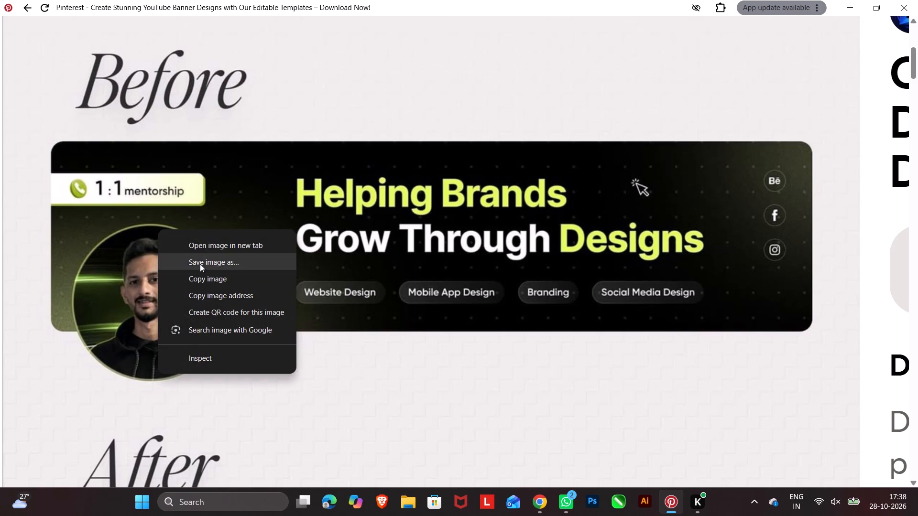
left_click(675, 424)
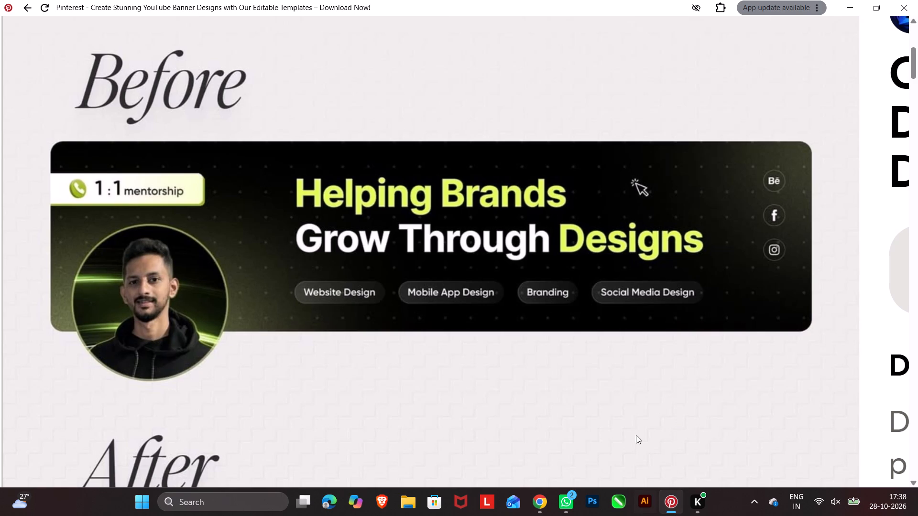
right_click(486, 301)
left_click(545, 348)
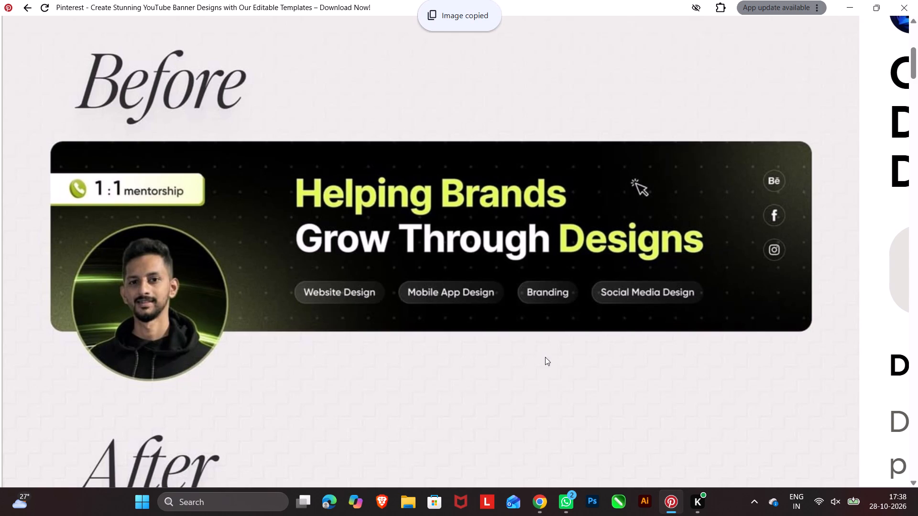
left_click(536, 496)
left_click(439, 316)
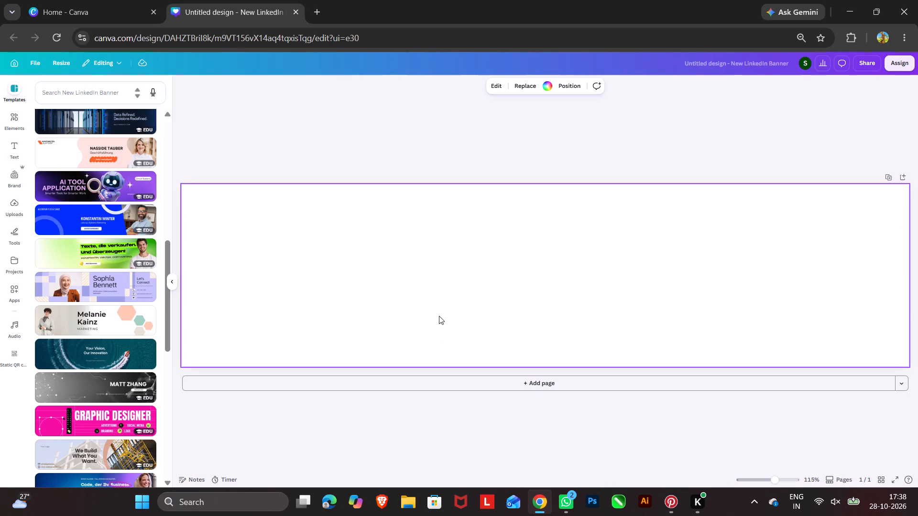
key("ctrl+v")
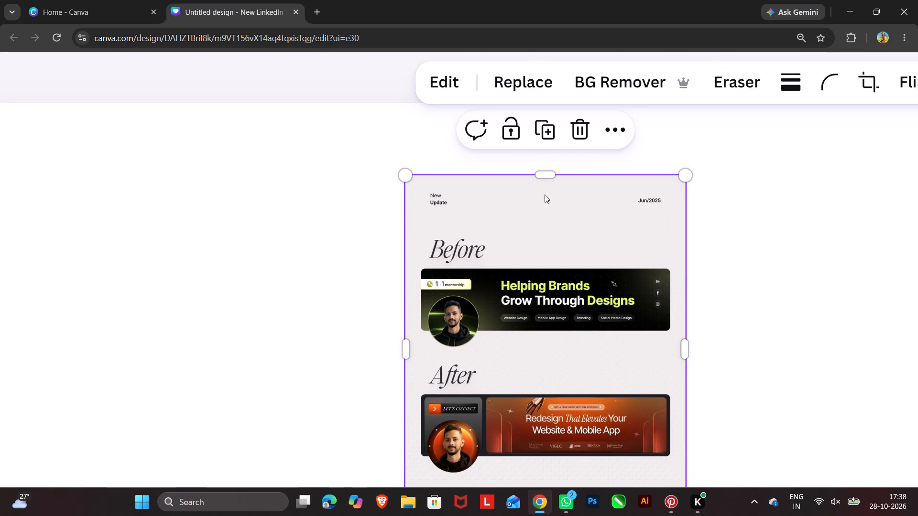
Crop the pasted image on all four sides down to only the black "Helping Brands Grow Through Designs" banner.
left_click_drag(545, 176, 537, 268)
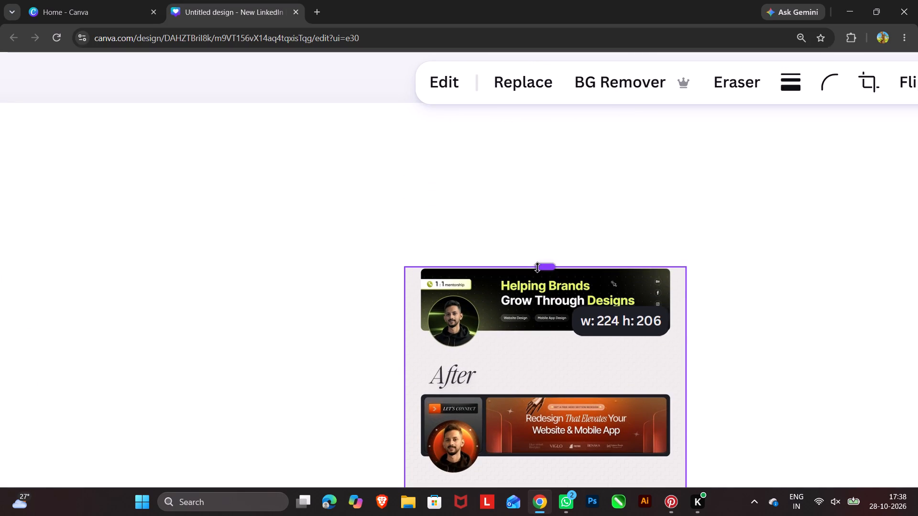
left_click_drag(537, 268, 537, 269)
scroll(537, 293, "down", 4)
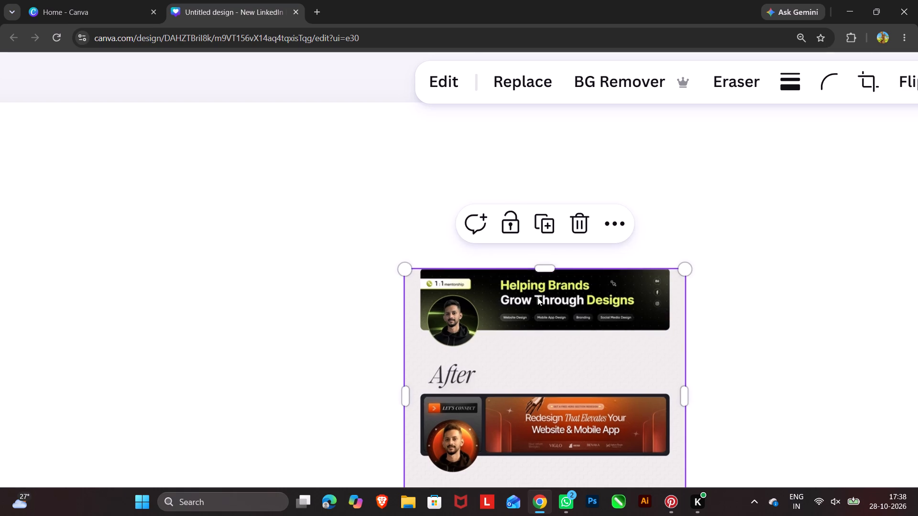
scroll(537, 297, "down", 2)
scroll(539, 274, "up", 3)
left_click_drag(544, 347, 548, 173)
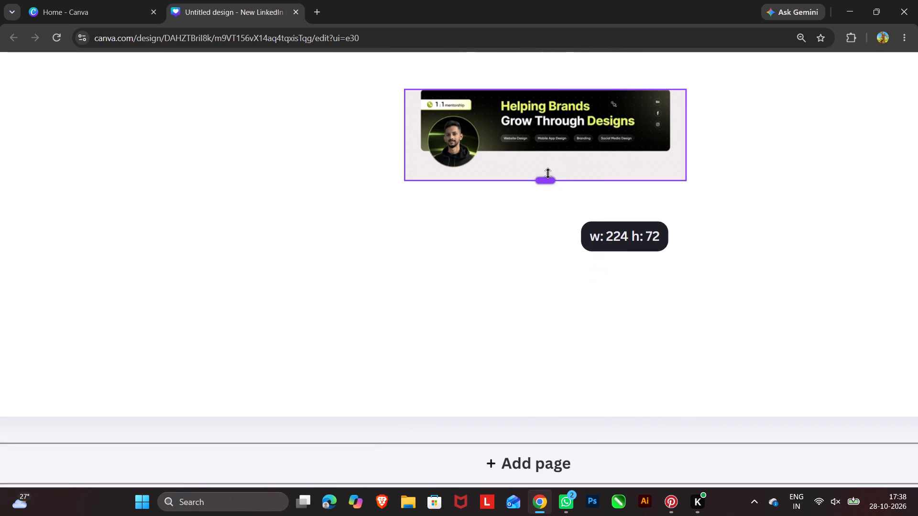
left_click_drag(548, 173, 551, 154)
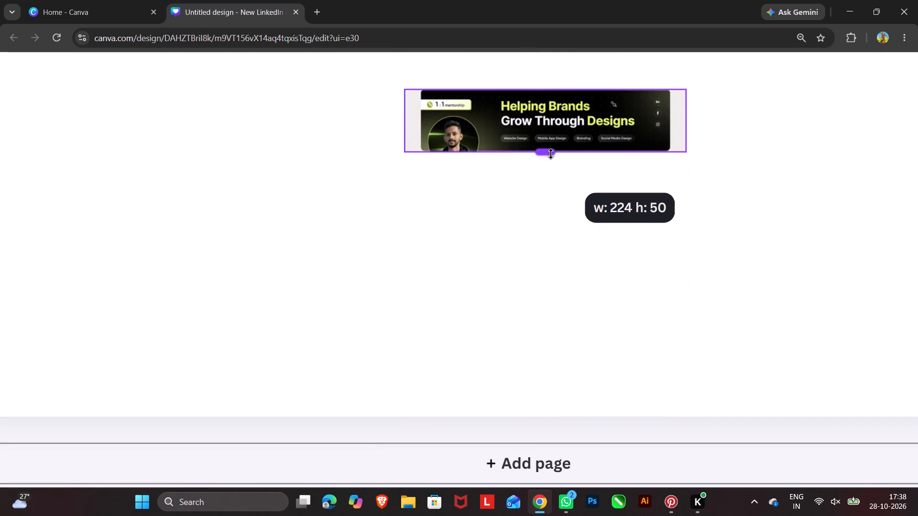
left_click_drag(551, 154, 551, 153)
left_click_drag(406, 125, 419, 131)
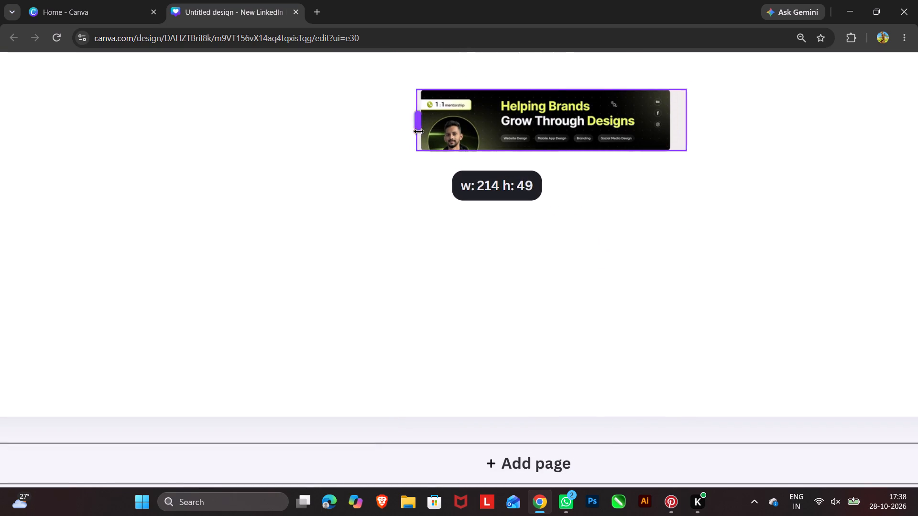
left_click_drag(419, 131, 423, 136)
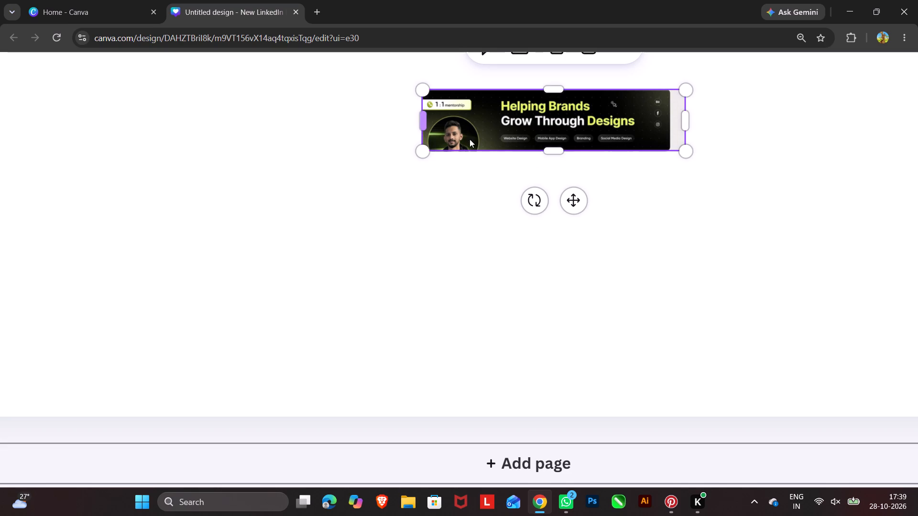
left_click_drag(689, 121, 671, 128)
scroll(645, 269, "up", 5)
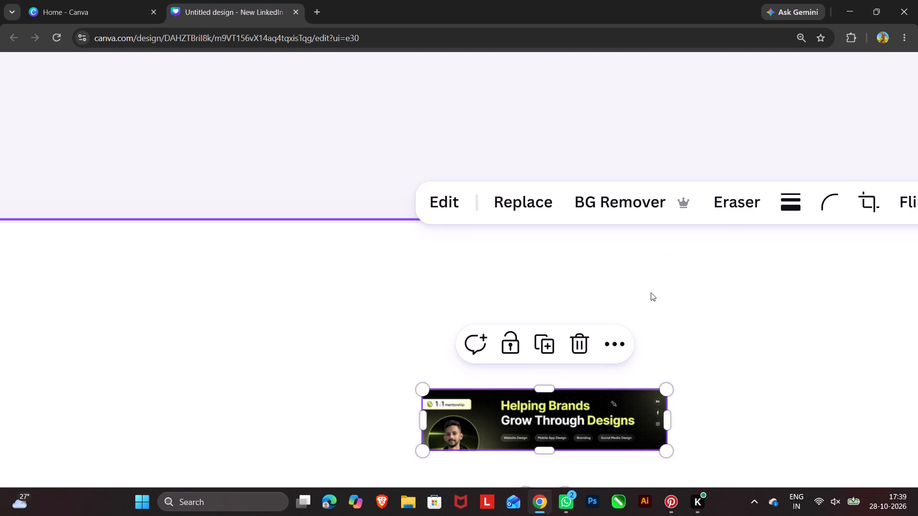
double_click(837, 200)
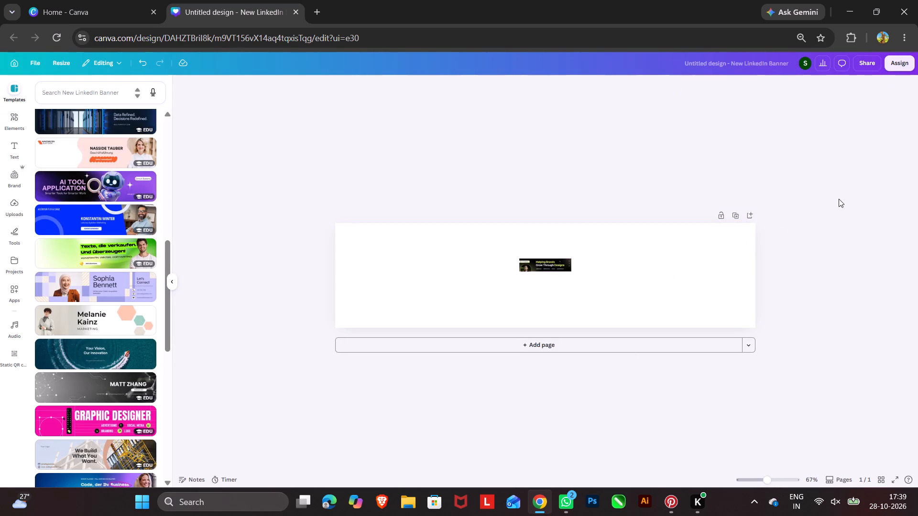
Move the cropped banner to the page's upper-left corner and enlarge it to fill the whole page.
left_click(555, 267)
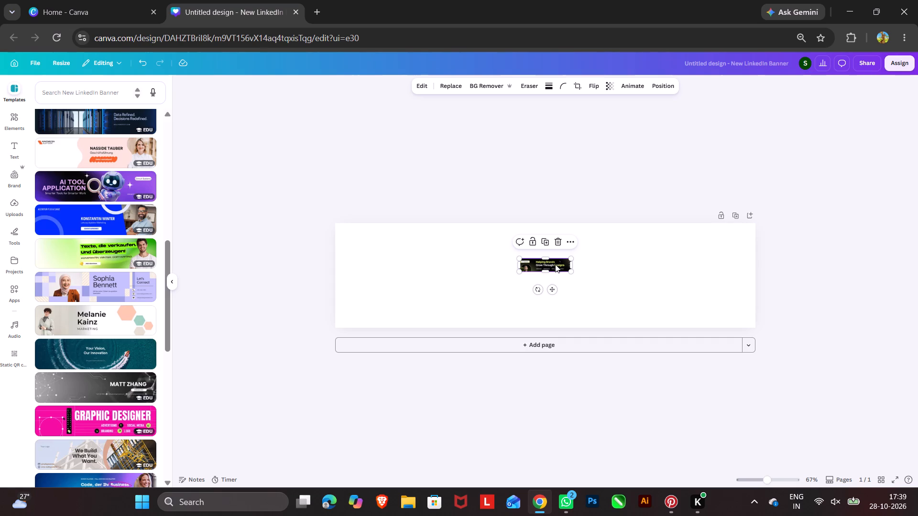
left_click_drag(555, 264, 372, 228)
left_click_drag(384, 235, 742, 333)
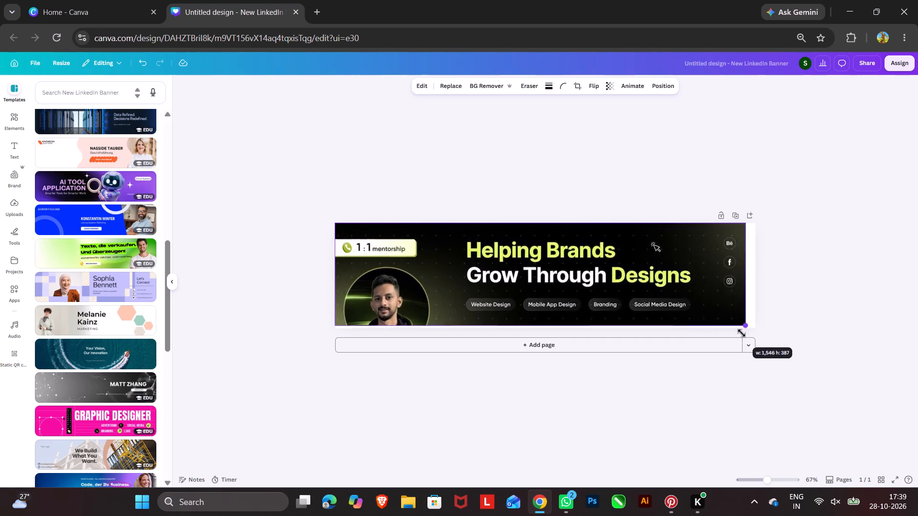
left_click_drag(742, 333, 743, 334)
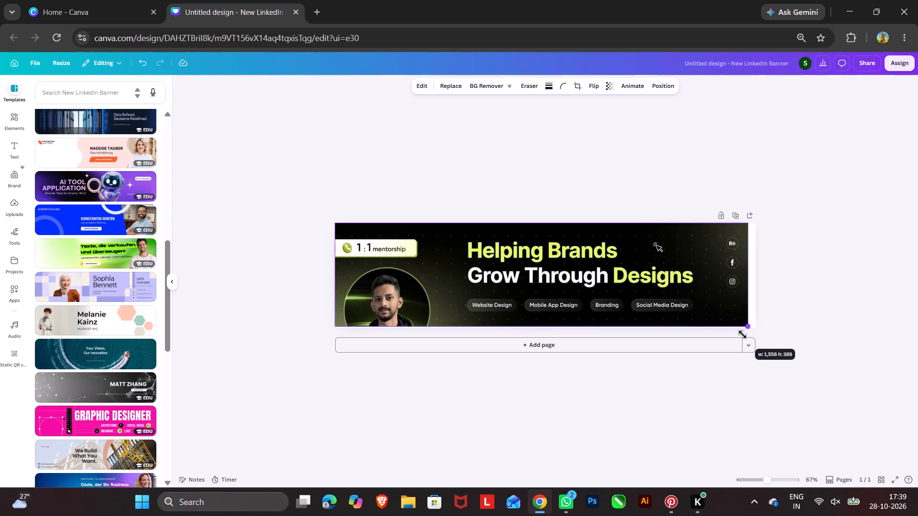
left_click_drag(743, 334, 749, 338)
double_click(818, 267)
Apply Magic Layers to the banner image to split it into editable elements.
left_click(601, 277)
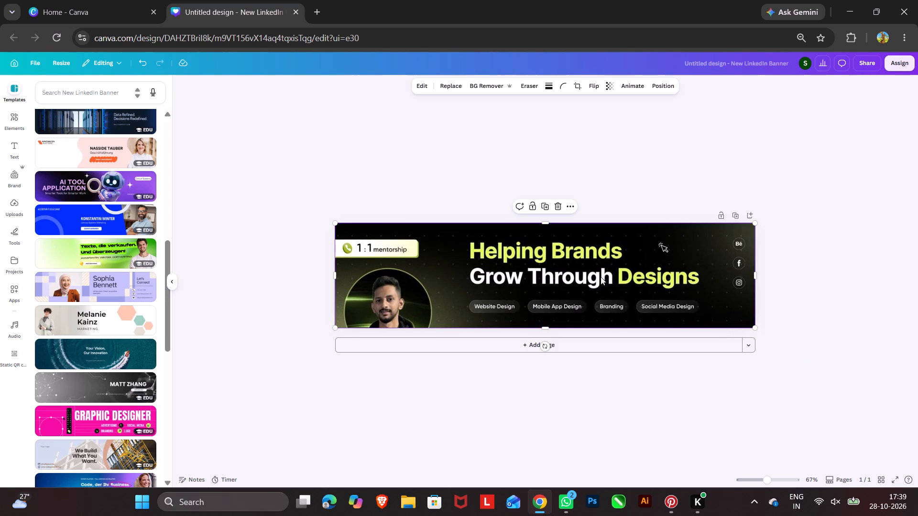
left_click(425, 86)
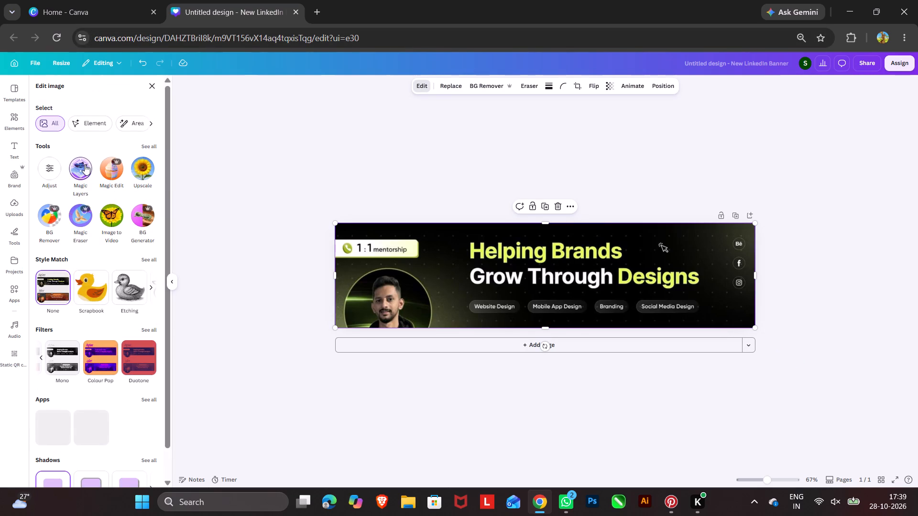
left_click(85, 164)
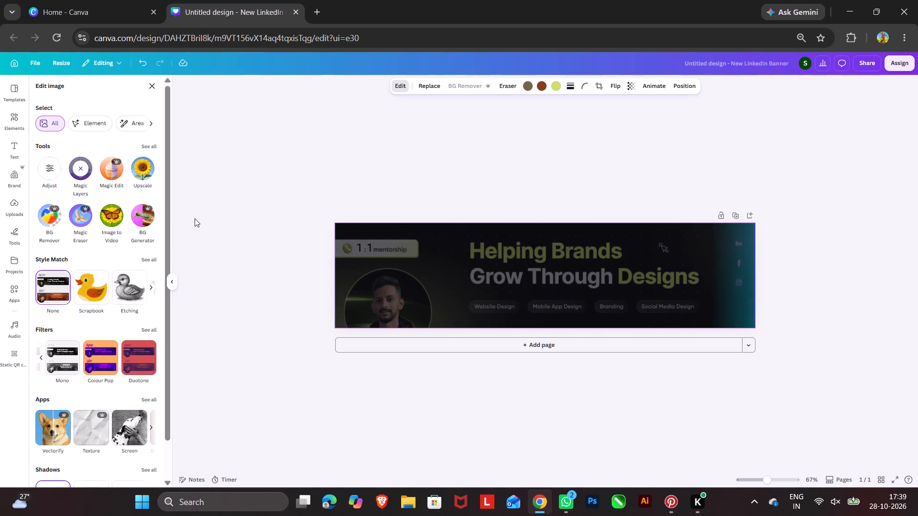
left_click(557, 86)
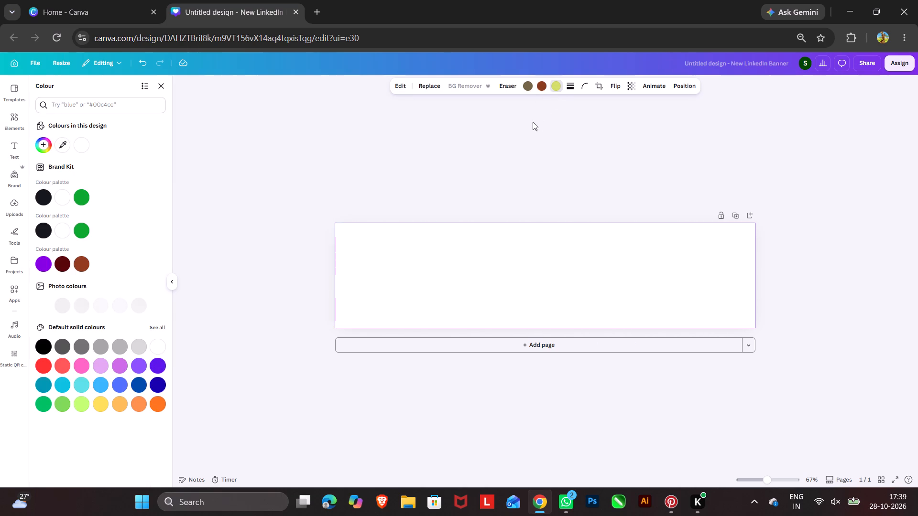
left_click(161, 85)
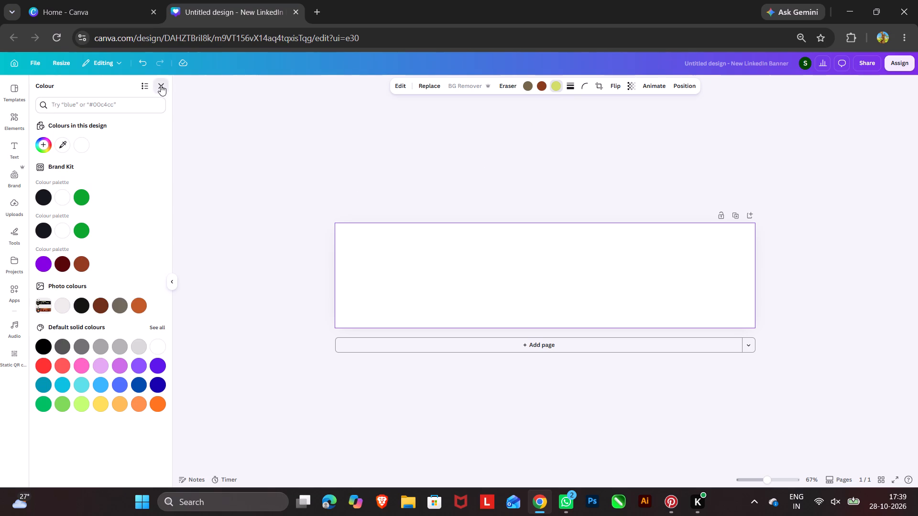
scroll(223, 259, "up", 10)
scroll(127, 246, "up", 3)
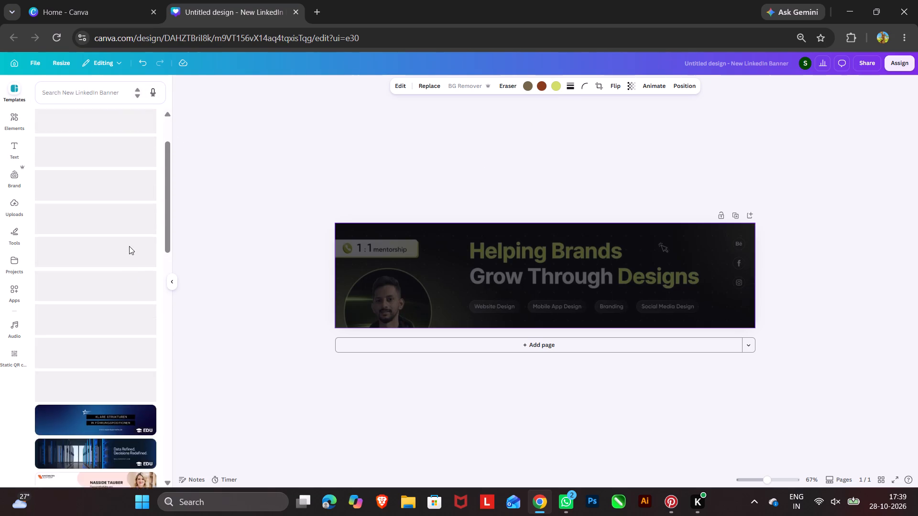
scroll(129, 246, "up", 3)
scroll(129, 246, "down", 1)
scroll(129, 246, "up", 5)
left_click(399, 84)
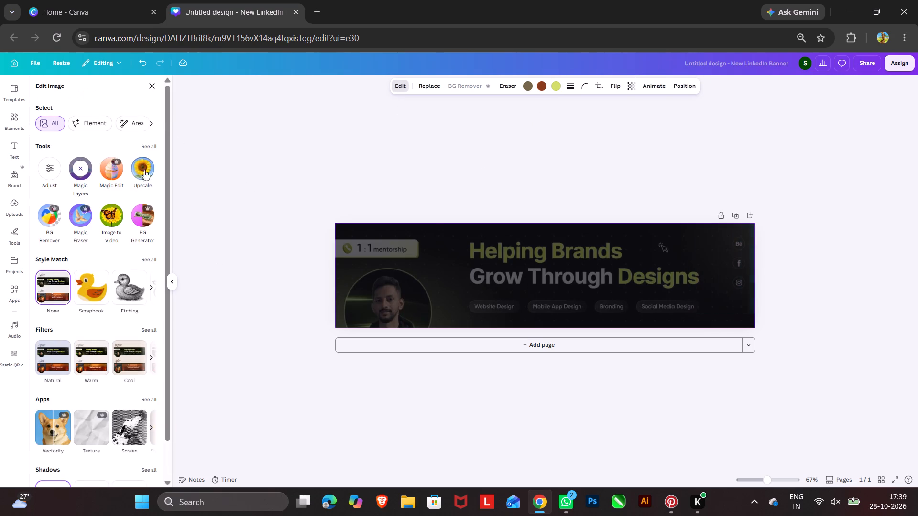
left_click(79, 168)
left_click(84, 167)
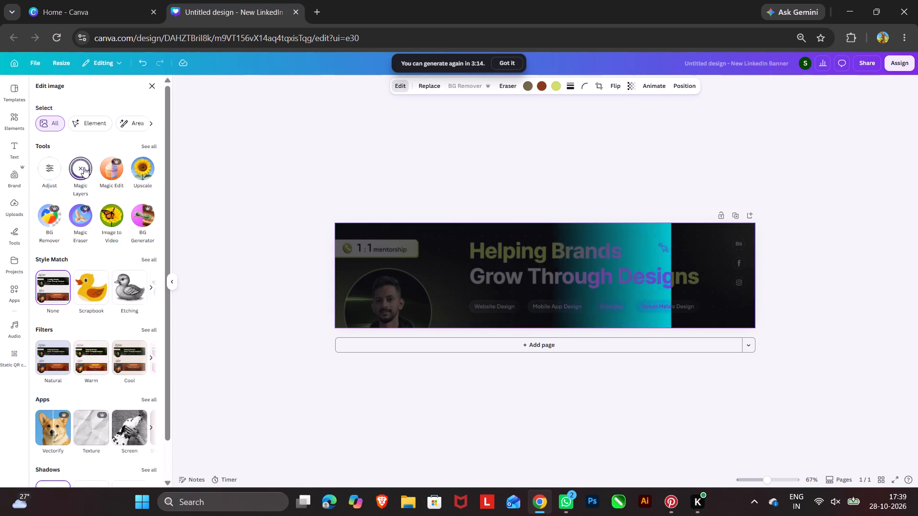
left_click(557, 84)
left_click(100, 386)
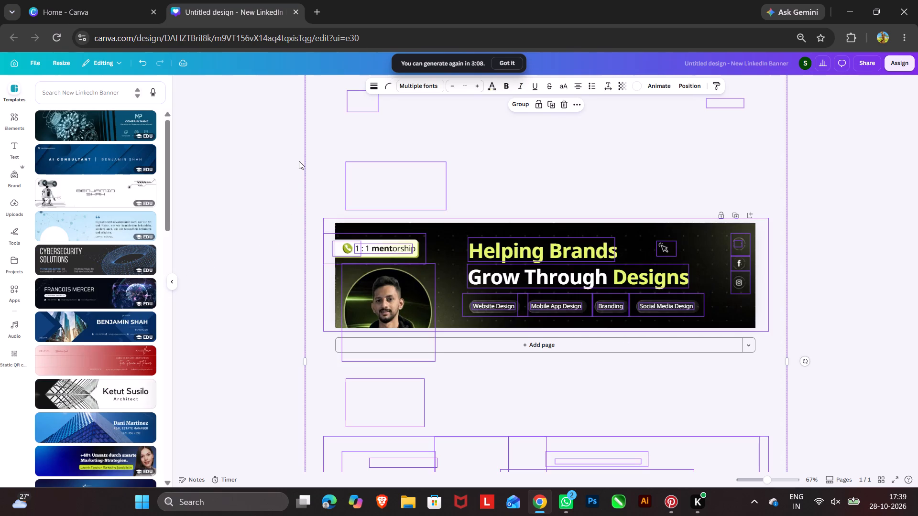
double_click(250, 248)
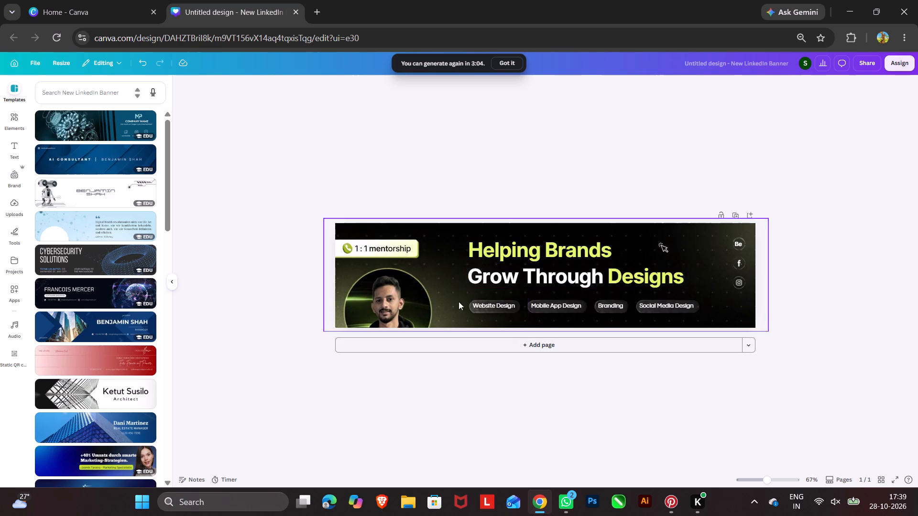
Recolour the "Helping Brands" heading to the light turquoise default solid colour.
left_click(507, 256)
left_click(467, 86)
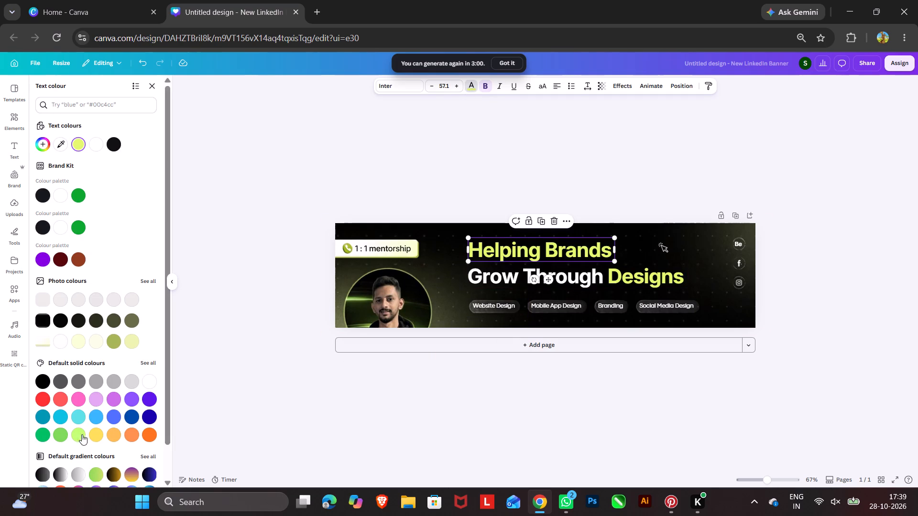
left_click(79, 413)
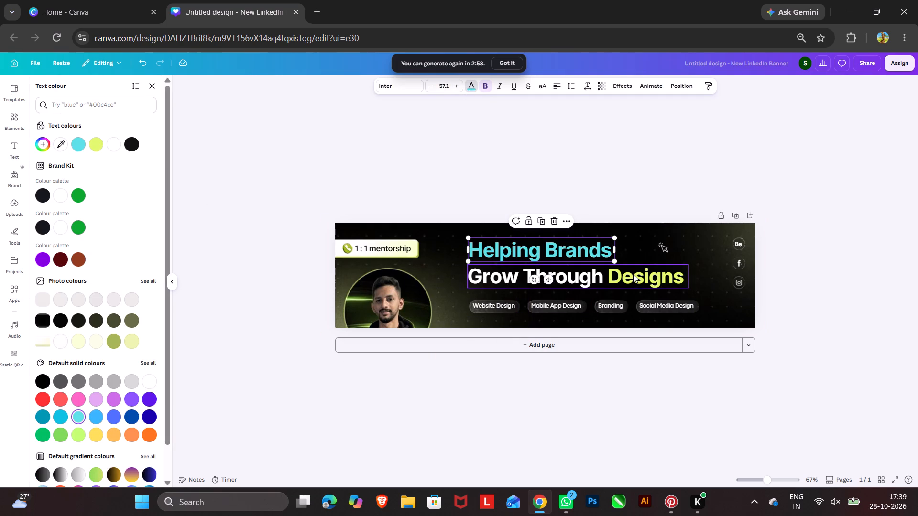
Recolour only the word "Designs" in the "Grow Through Designs" line to the same light turquoise.
left_click(634, 278)
triple_click(643, 278)
triple_click(643, 278)
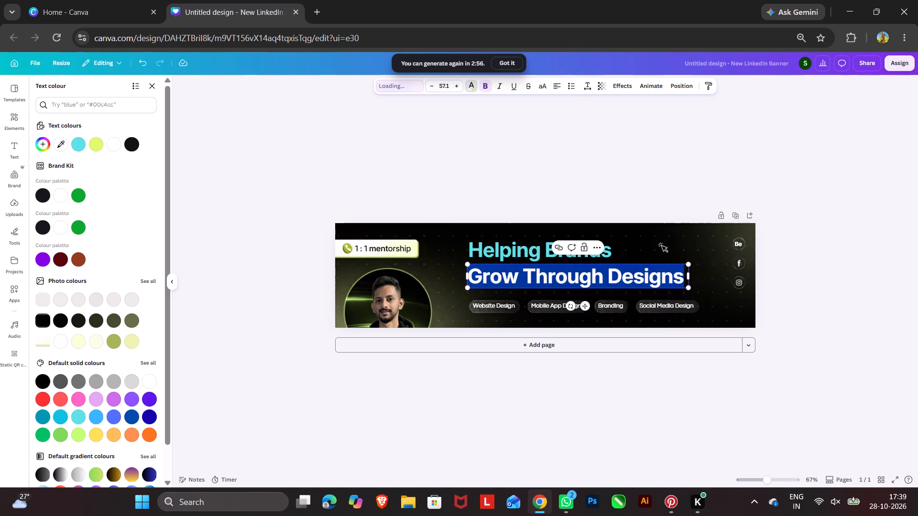
left_click(658, 270)
double_click(654, 278)
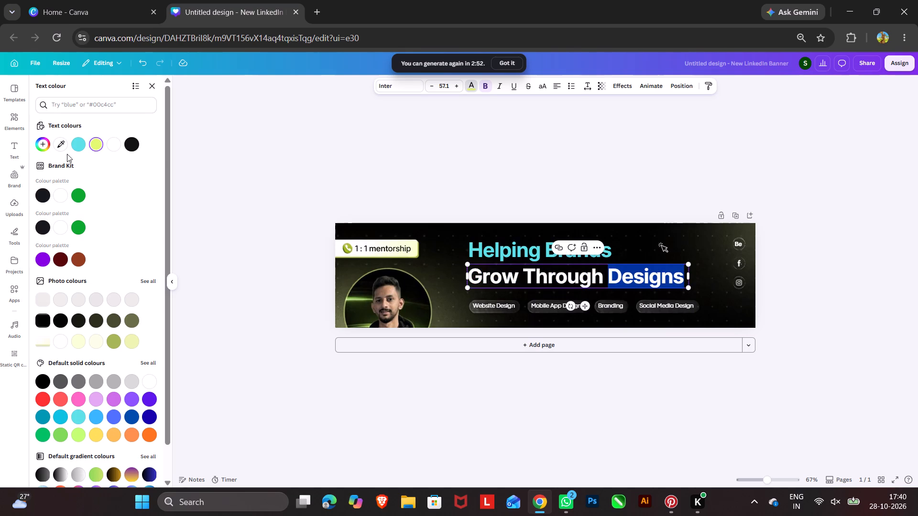
left_click(80, 146)
left_click(588, 407)
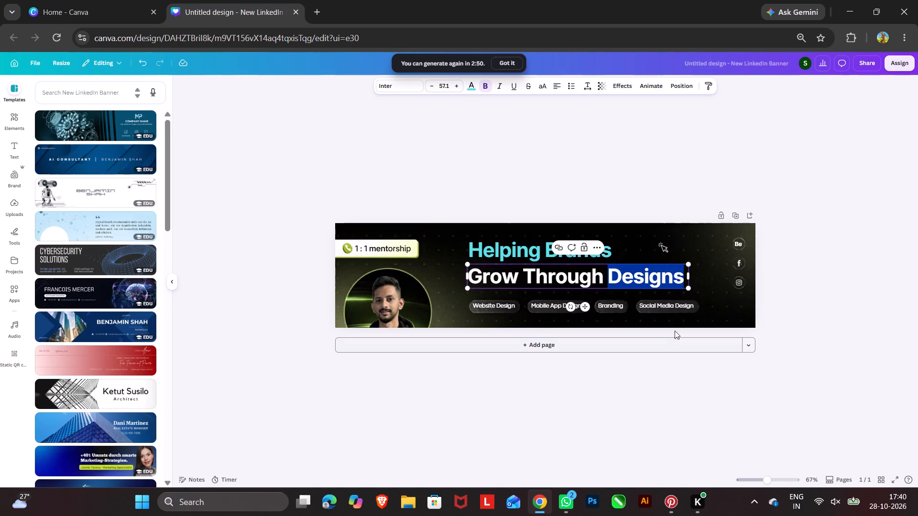
Change the green colour of the badge shape behind "1 : 1 mentorship" to the design's light turquoise.
left_click(396, 249)
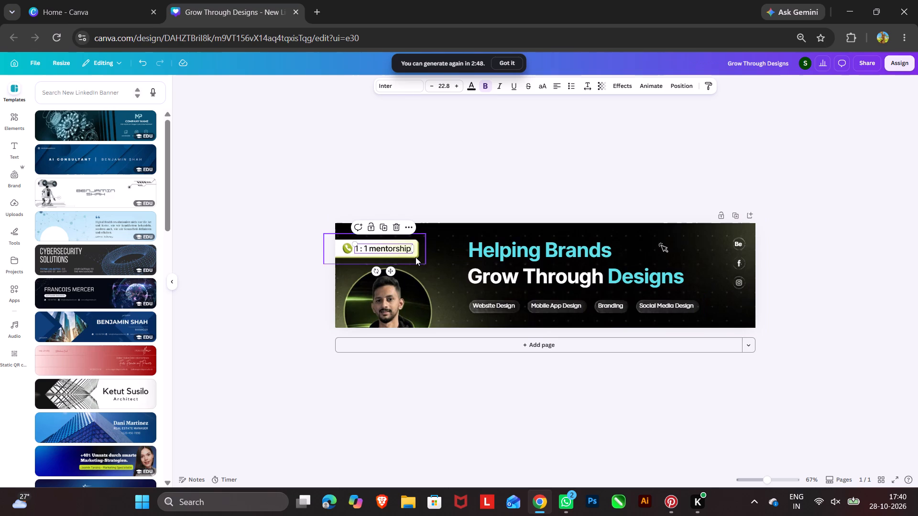
left_click(415, 257)
left_click(523, 85)
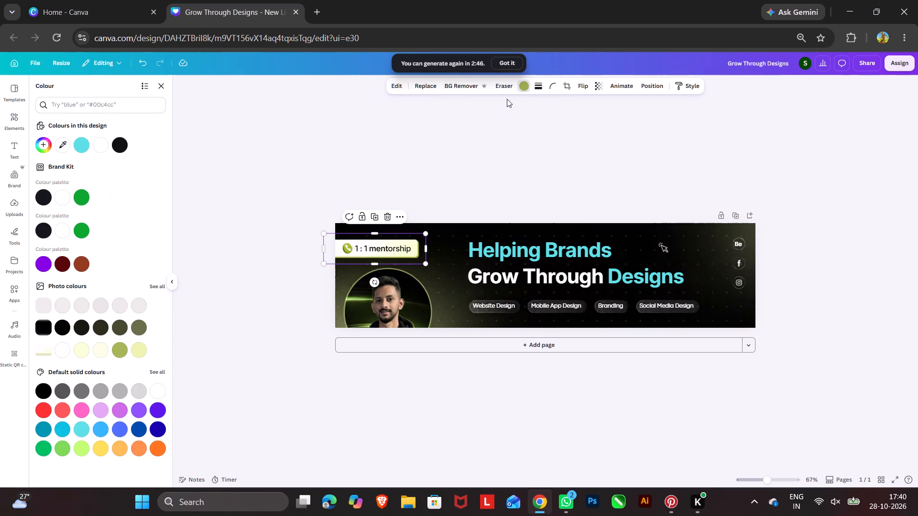
left_click(83, 143)
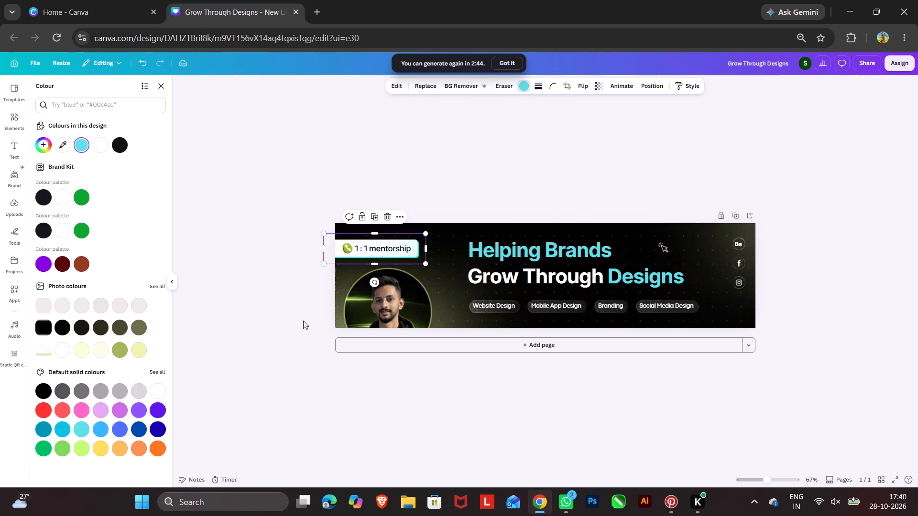
Delete the circular portrait photo below the "1 : 1 mentorship" badge.
left_click(346, 308)
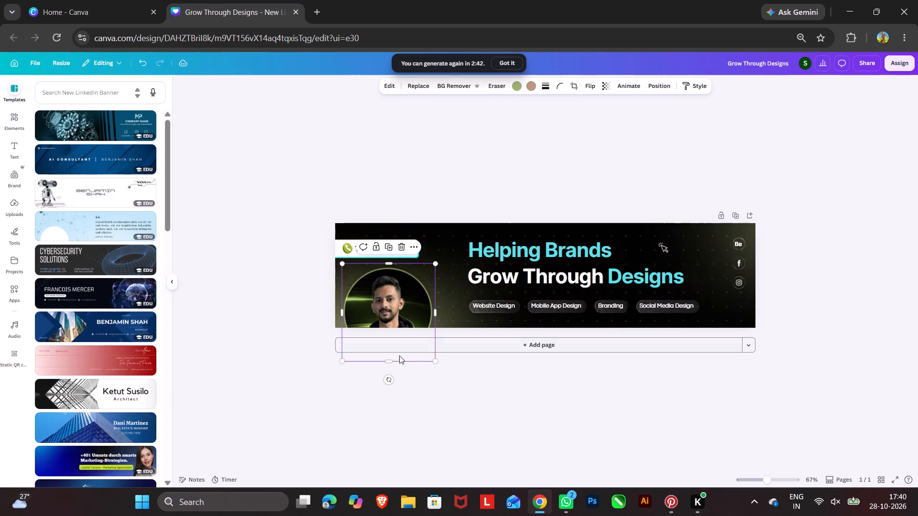
left_click(402, 241)
Recolour the banner background's olive-green glow to a custom dark teal, #006C70, starting from the design's turquoise.
left_click(383, 300)
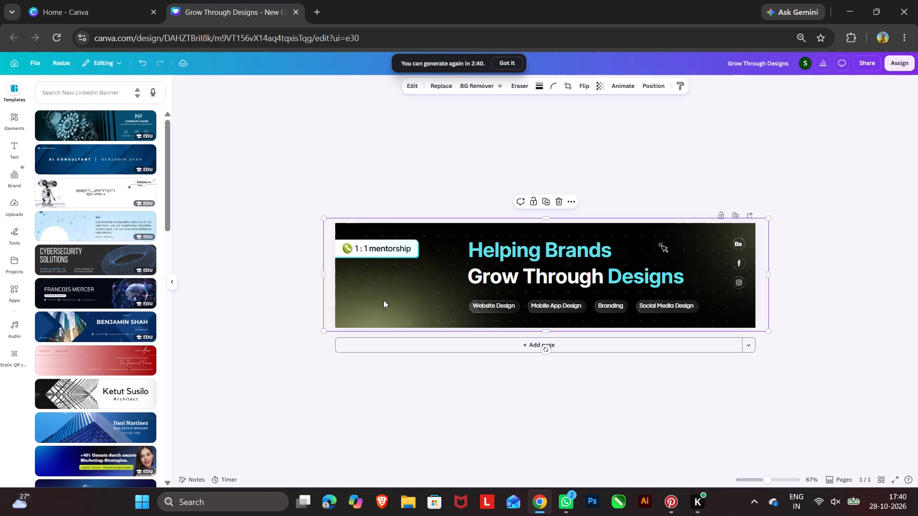
left_click(525, 88)
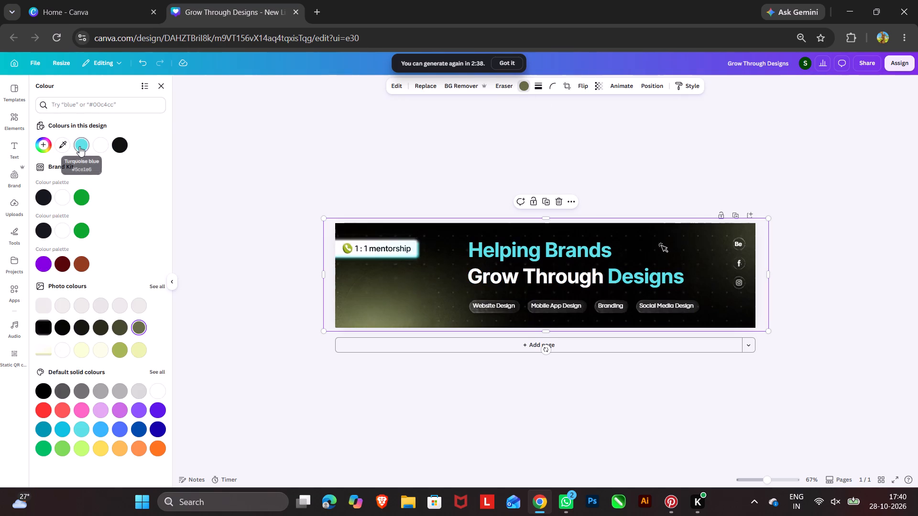
left_click(80, 146)
left_click(36, 144)
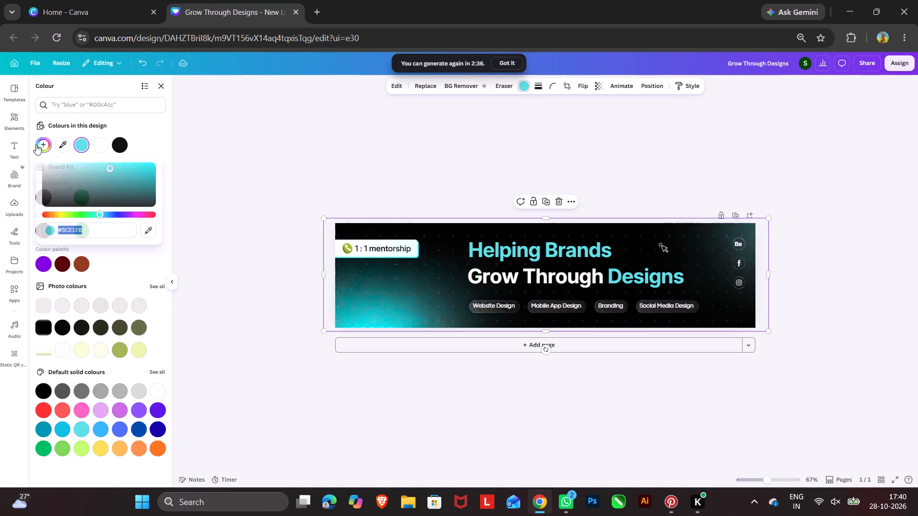
left_click_drag(133, 186, 210, 192)
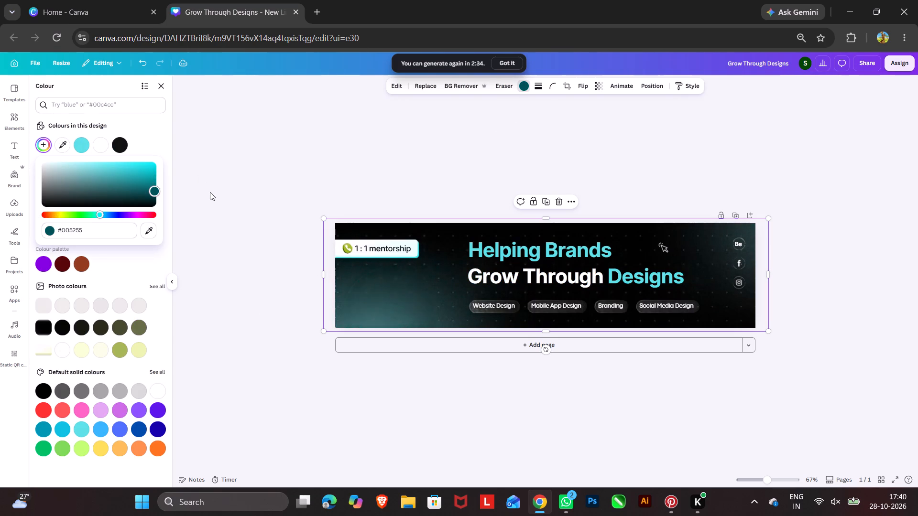
left_click_drag(210, 192, 214, 187)
triple_click(265, 219)
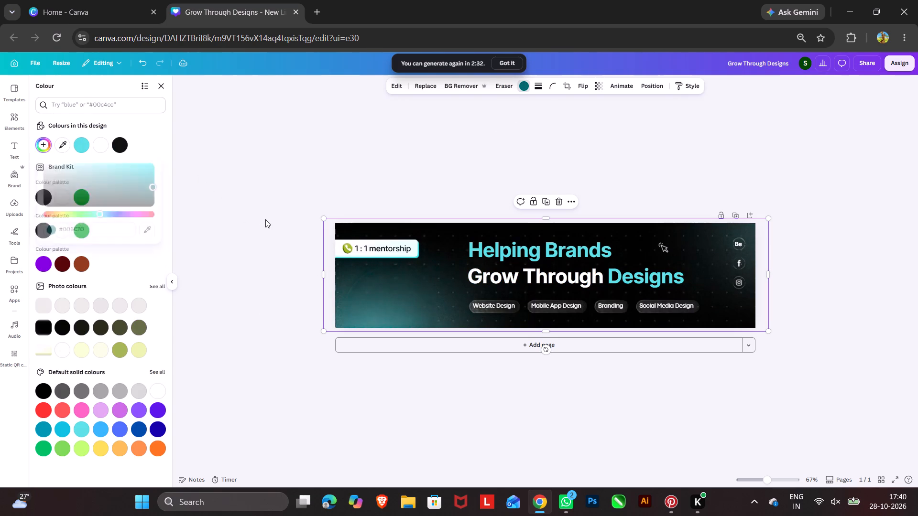
left_click(265, 219)
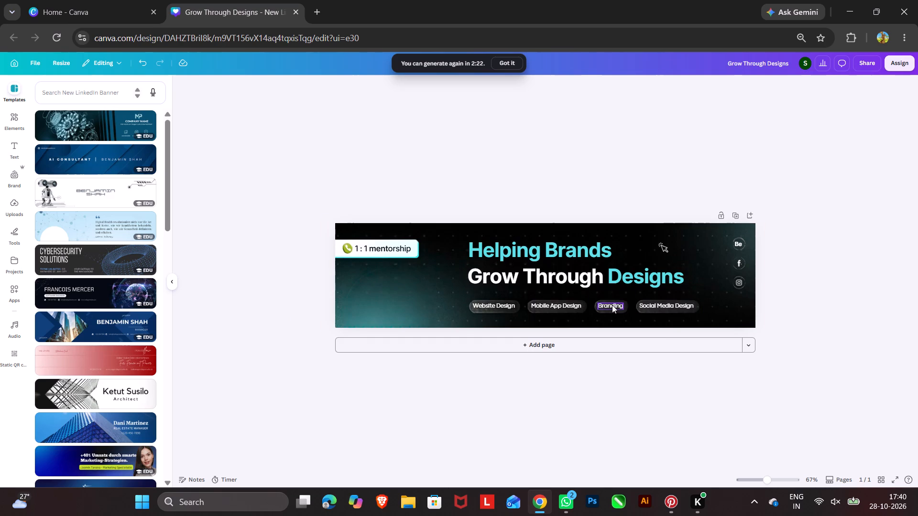
Clear the "Mobile App Design" label text, leaving its pill shape empty.
double_click(568, 307)
left_click(568, 307)
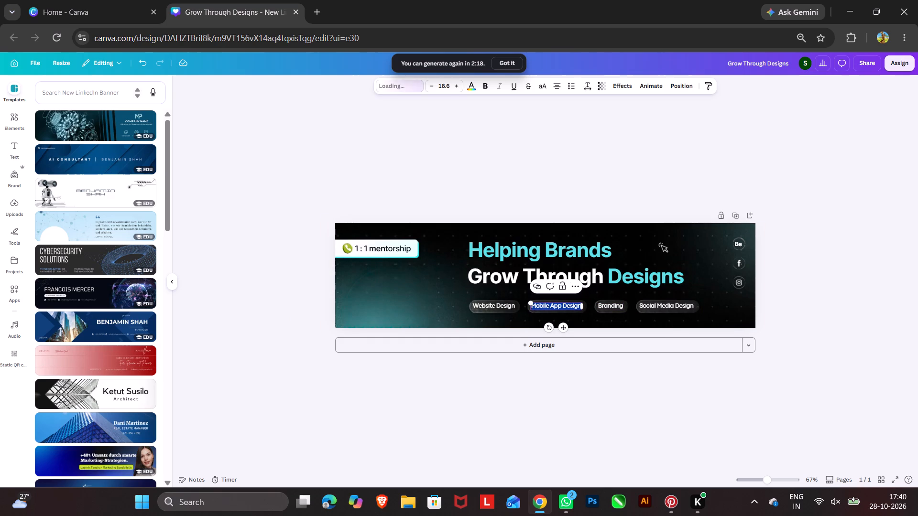
type("ttr")
key("BackSpace")
key("BackSpace")
key("BackSpace")
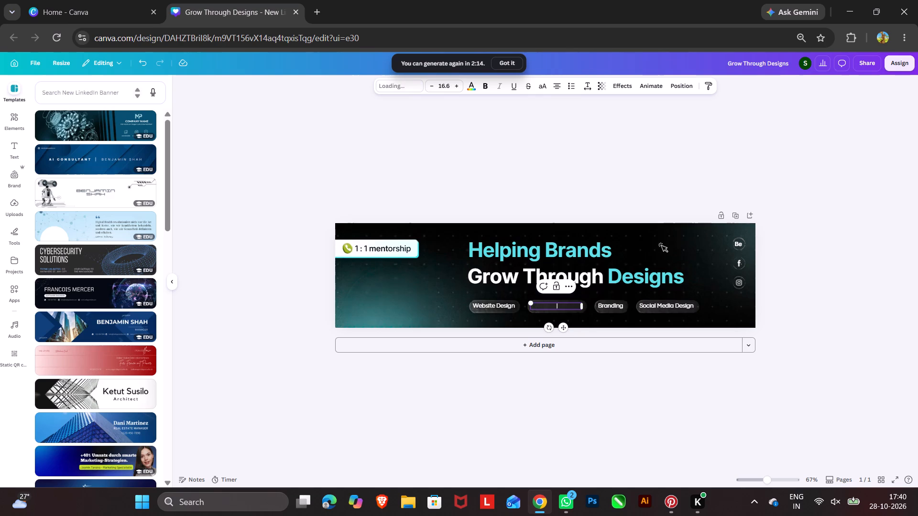
type("Tra")
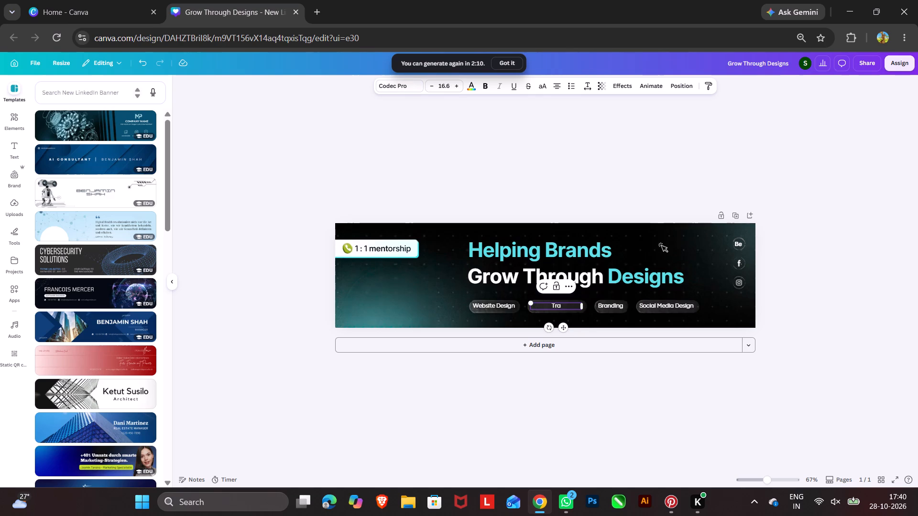
key("BackSpace")
key("BackSpace")
key("BackSpace")
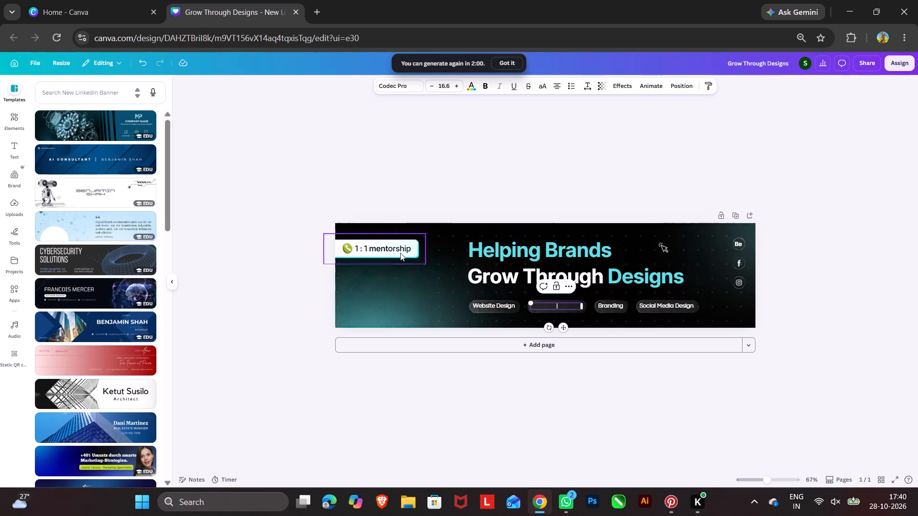
Select the green phone icon in the "1 : 1 mentorship" badge.
left_click(347, 250)
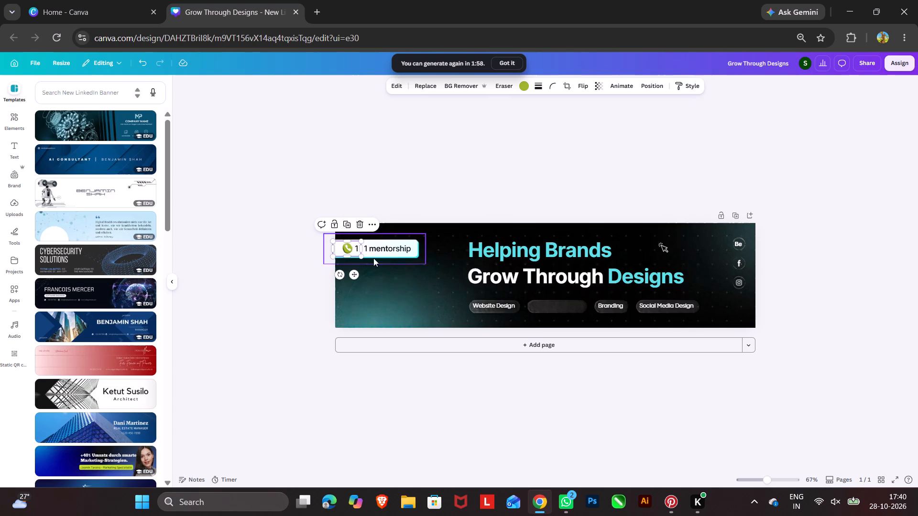
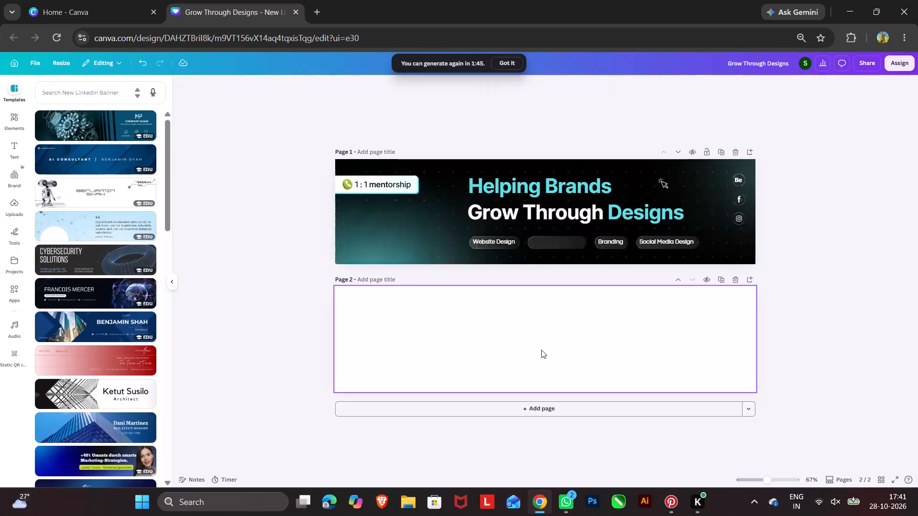
Undo the recent edits until the blank second page is gone and the "Mobile App Design" label text is back.
key("ctrl+z")
key("ctrl+z")
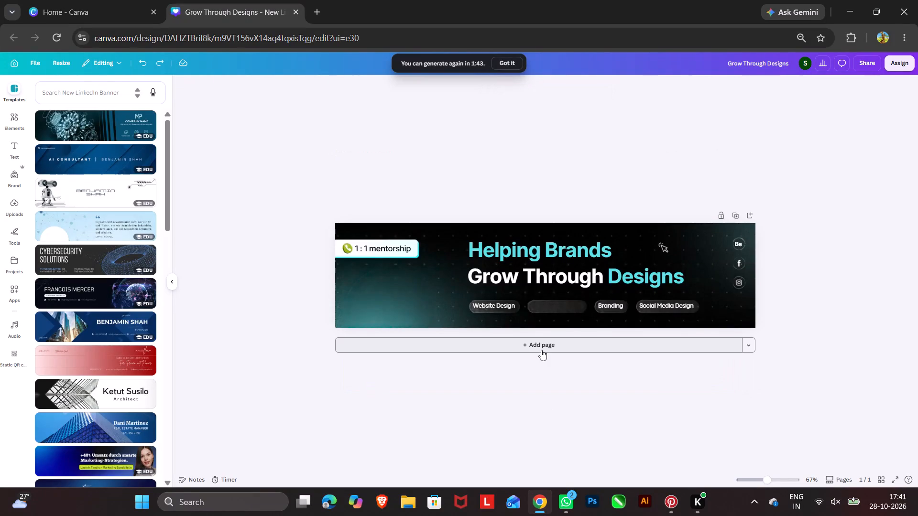
key("ctrl+z")
key("ctrl+z")
key("ctrl+z")
key("ctrl+z")
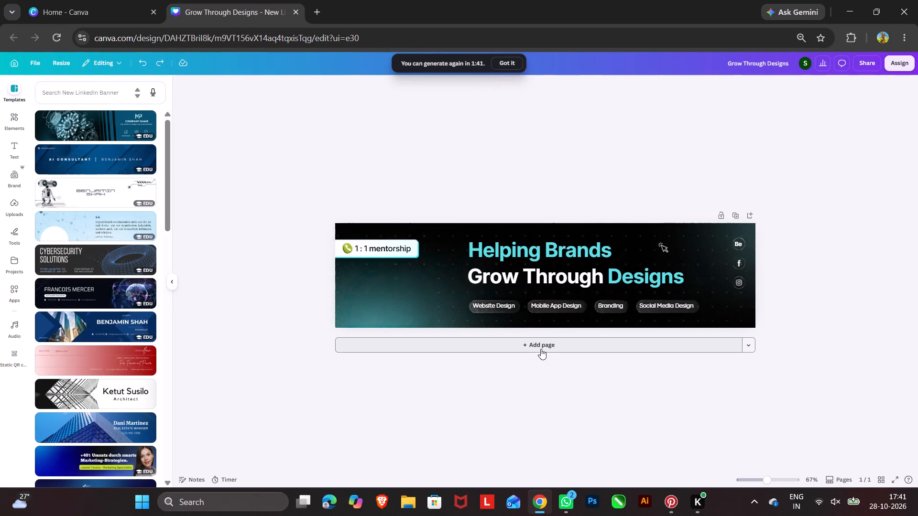
Add a second page and paste the copied "Let's Work Together" My Digital Savvy banner image onto it.
left_click(541, 349)
left_click(536, 376, "ctrl")
key("ctrl+v")
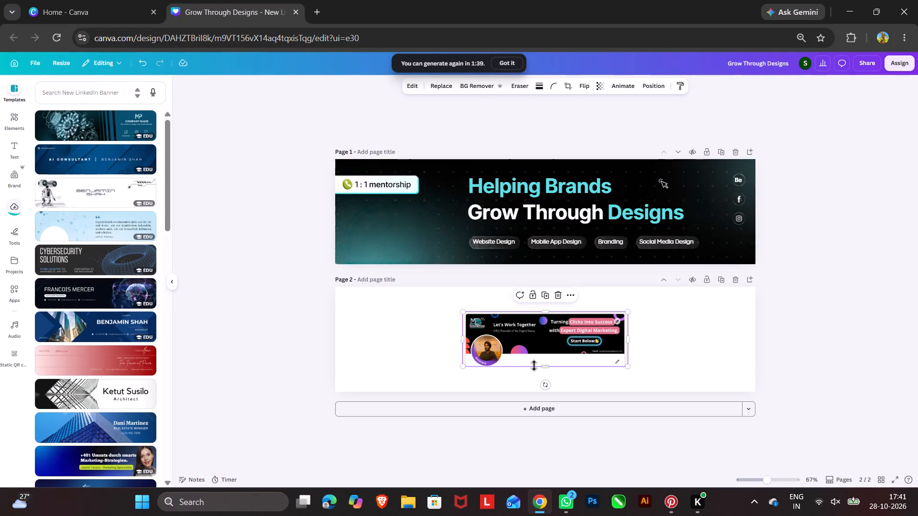
Move the two uploaded reference images, the "Let's Work Together" banner and the two-banner Pinterest screenshot, to the bin.
left_click(6, 205)
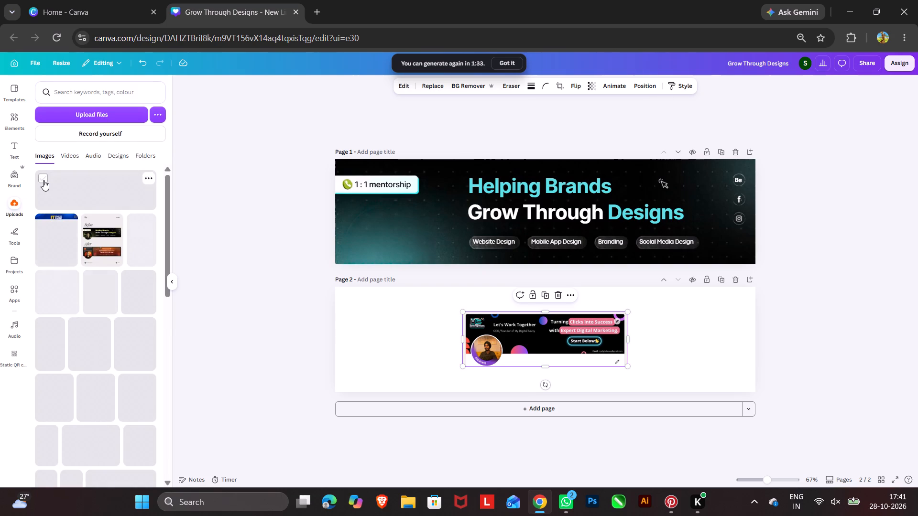
left_click(44, 179)
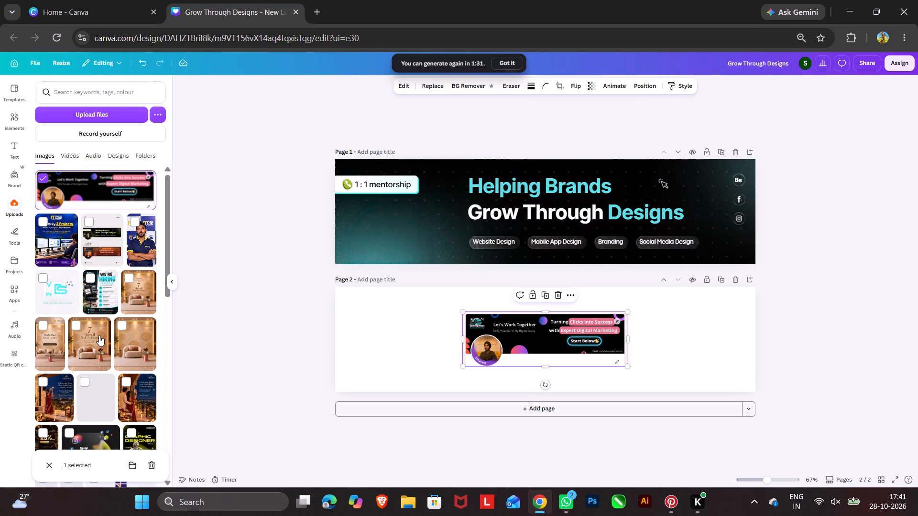
scroll(73, 332, "down", 2)
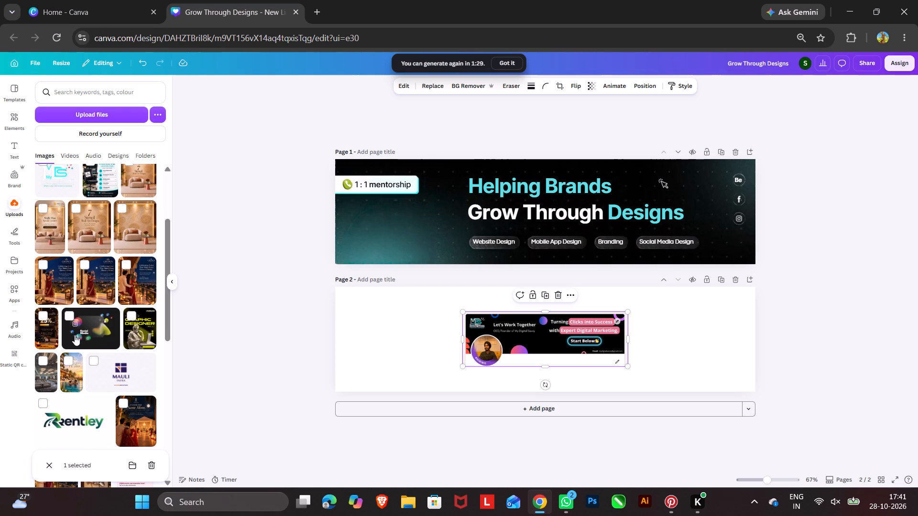
scroll(75, 335, "up", 3)
left_click(90, 223)
left_click(153, 462)
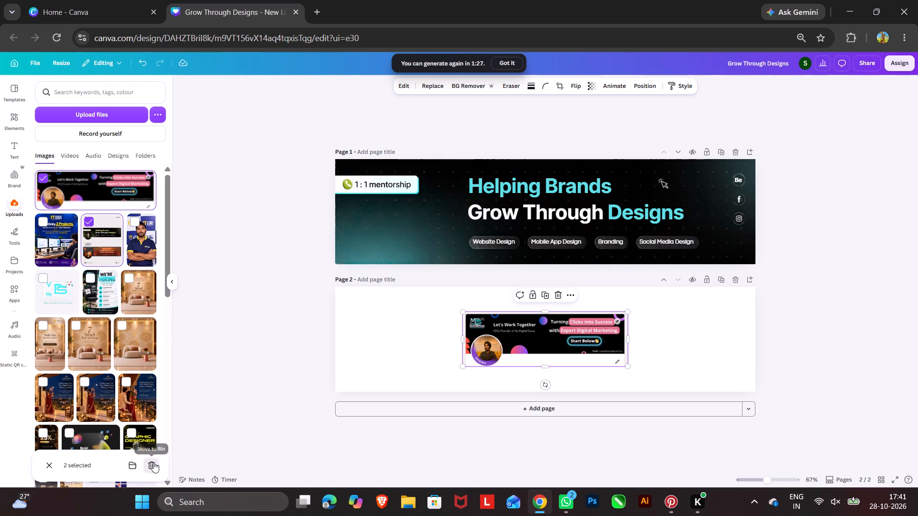
left_click(518, 291)
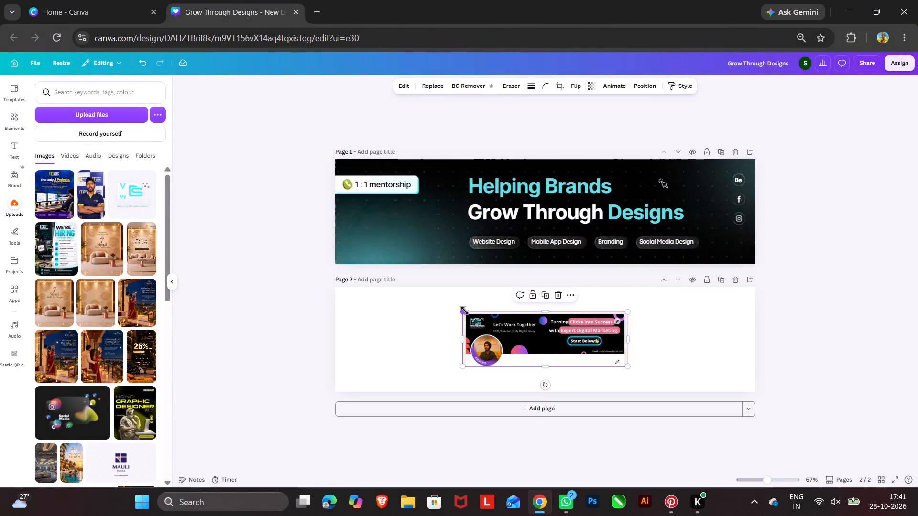
Enlarge the pasted banner image on page 2 to nearly the page width and centre it horizontally.
left_click_drag(465, 311, 377, 325)
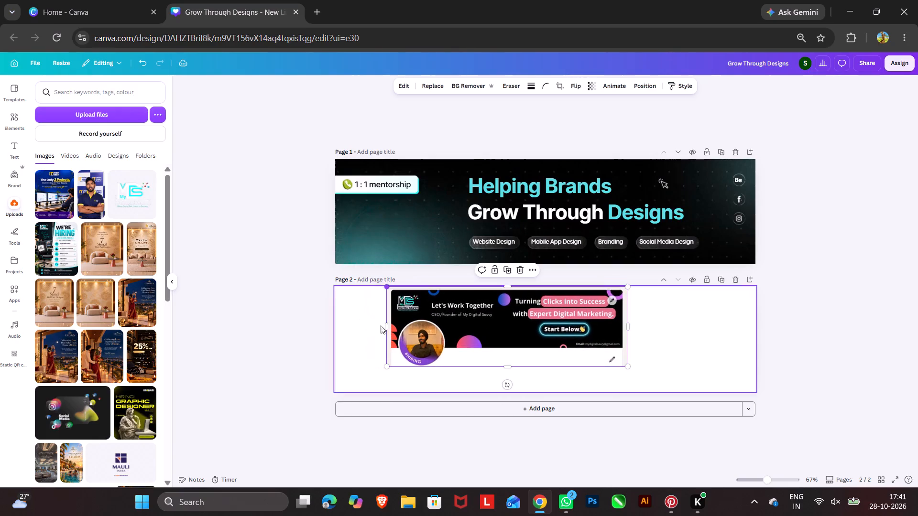
left_click_drag(629, 365, 687, 394)
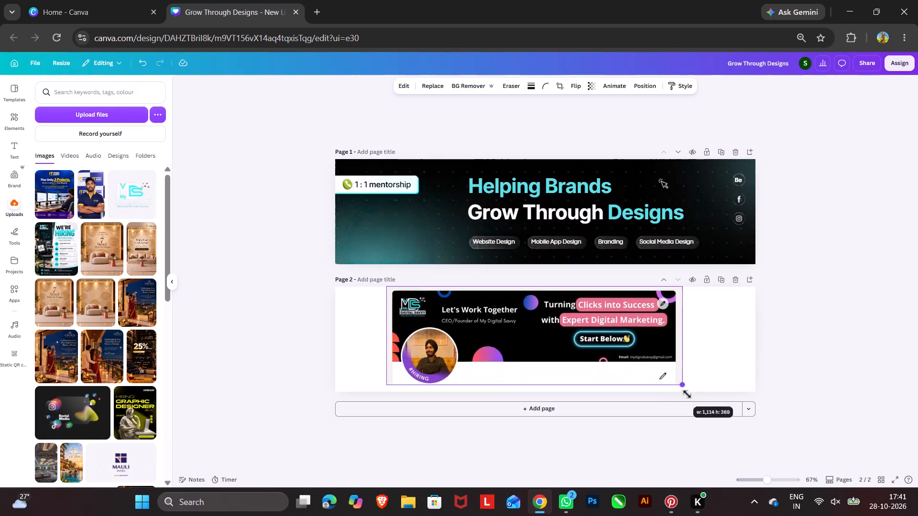
left_click_drag(687, 394, 750, 425)
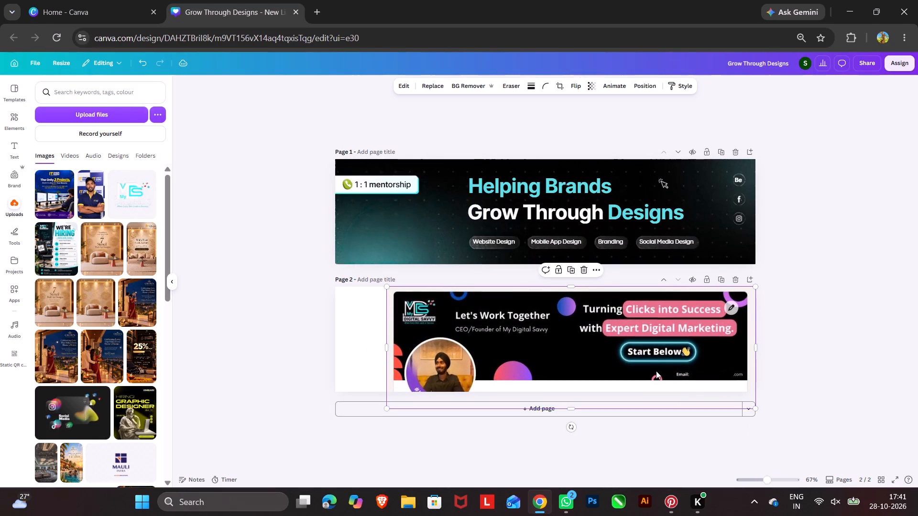
left_click_drag(654, 370, 632, 374)
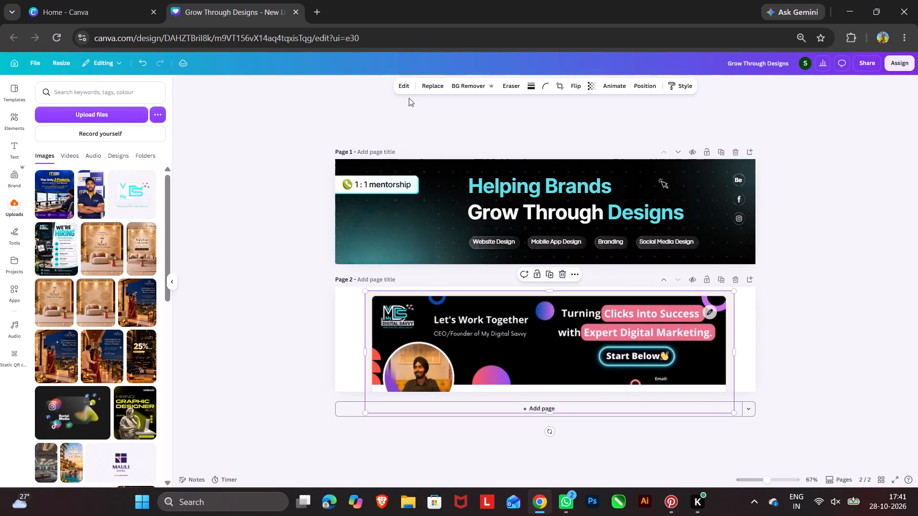
Run Magic Layers on the pasted "Let's Work Together" banner image on page 2.
left_click(406, 85)
left_click(86, 169)
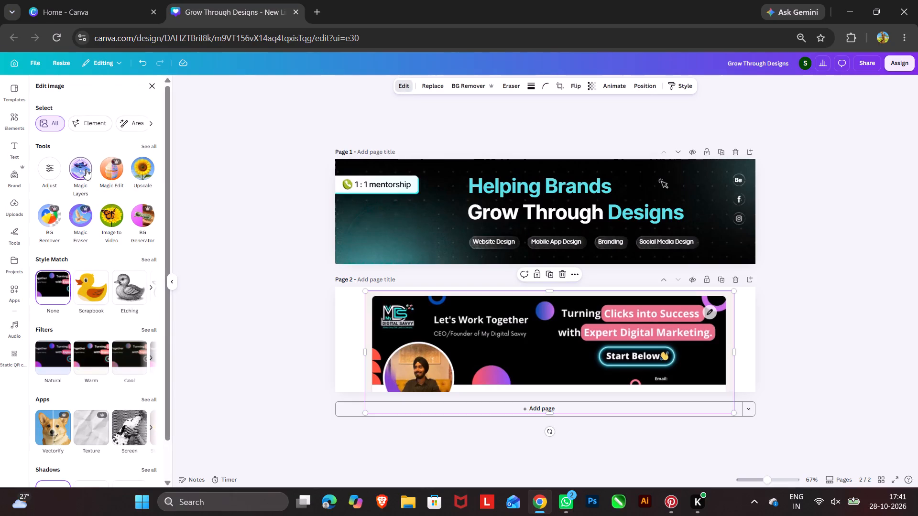
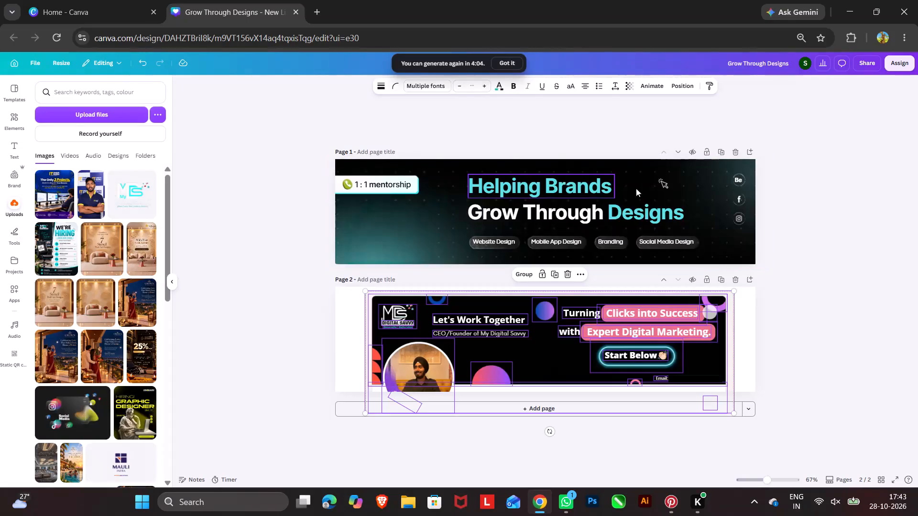
Nudge the small cursor graphic on page 1 rightwards, past the end of the headline and closer to the social icons.
left_click(665, 183)
key("Right")
key("Right")
key("Right")
key("Right")
key("Right")
key("Right")
key("Right")
key("Right")
key("Right")
key("Right")
key("Right")
key("Right")
key("Right")
key("Right")
key("Right")
key("Right")
key("Right")
key("Right")
key("Right")
key("Right")
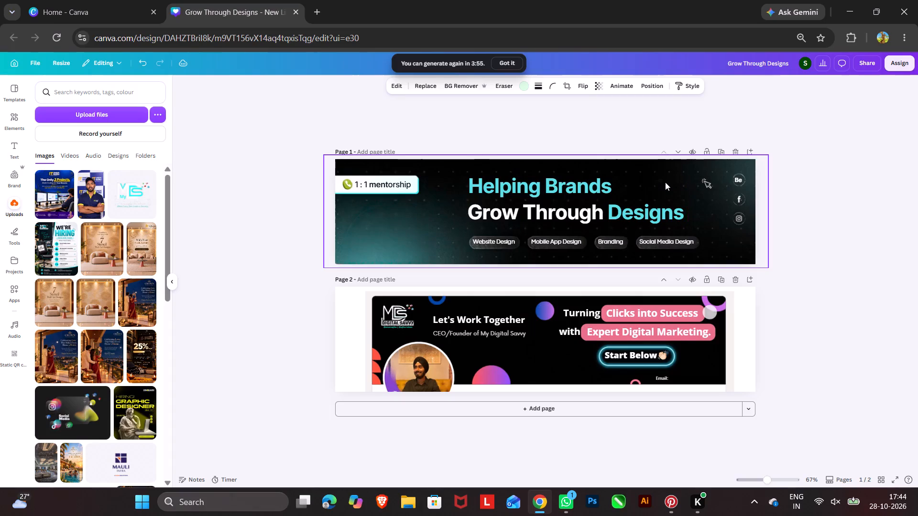
Delete the "1 : 1 mentorship" label together with its phone icon and white background from the banner on page 1.
left_click(399, 192)
left_click(391, 152)
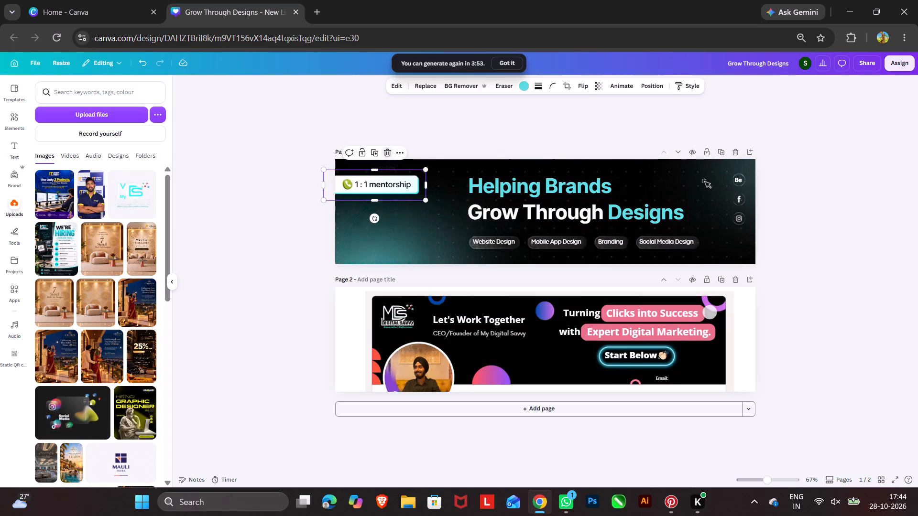
left_click(350, 183)
left_click(361, 160)
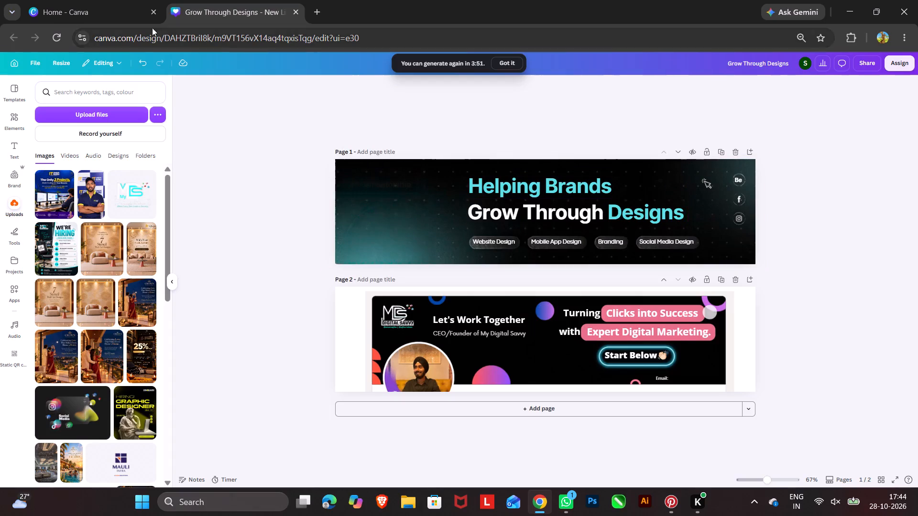
Copy the My Digital Savvy logo from page 4 of the Hiring Post design and return to the Grow Through Designs banner.
left_click(94, 16)
left_click(169, 278)
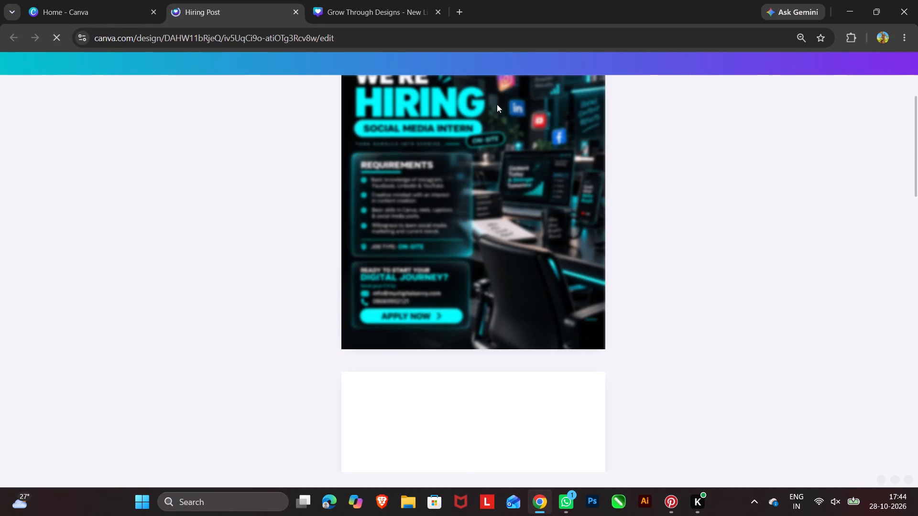
scroll(448, 259, "up", 6)
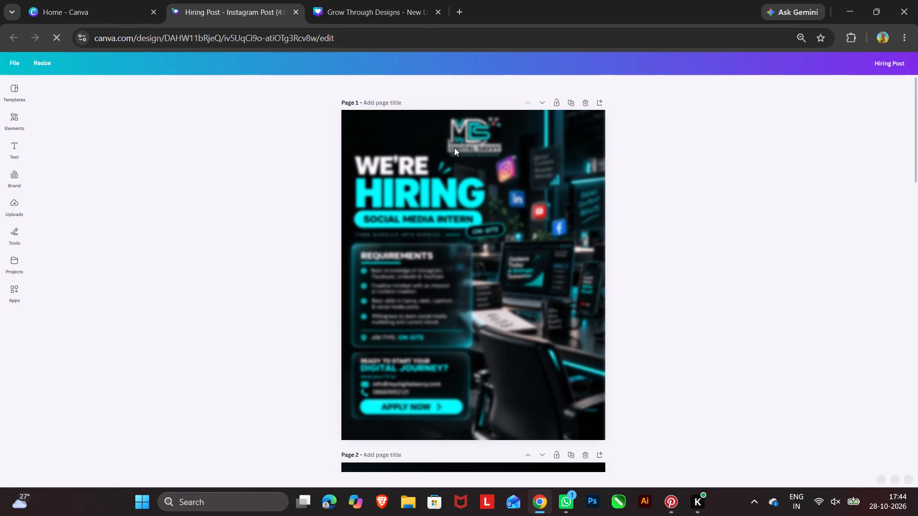
scroll(441, 212, "down", 4)
scroll(385, 248, "down", 7)
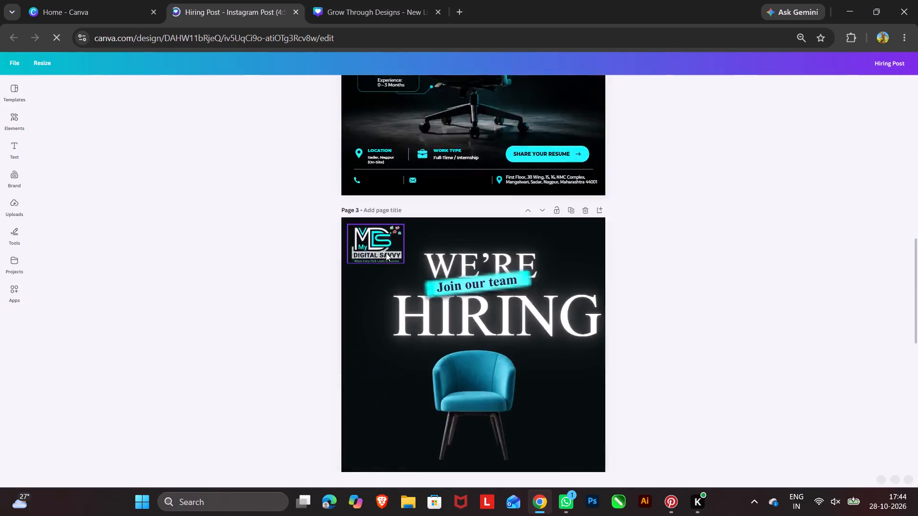
scroll(386, 253, "down", 11)
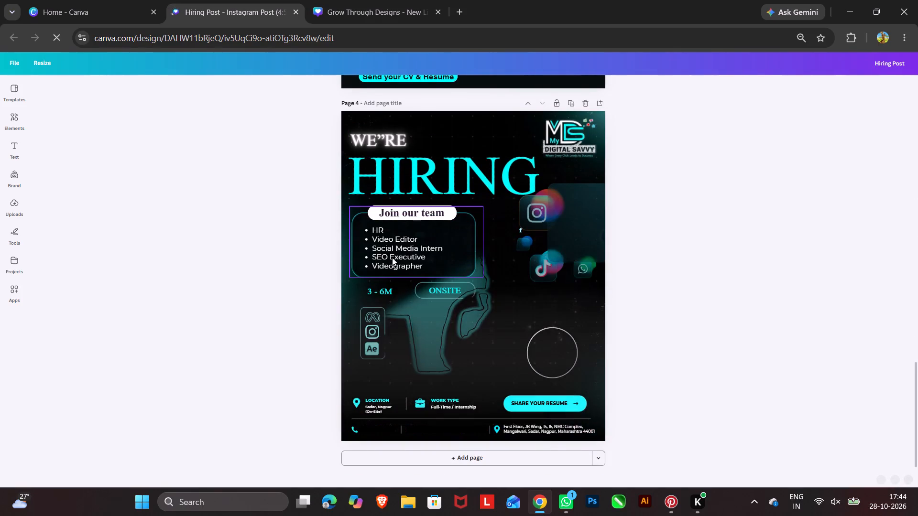
left_click(572, 145)
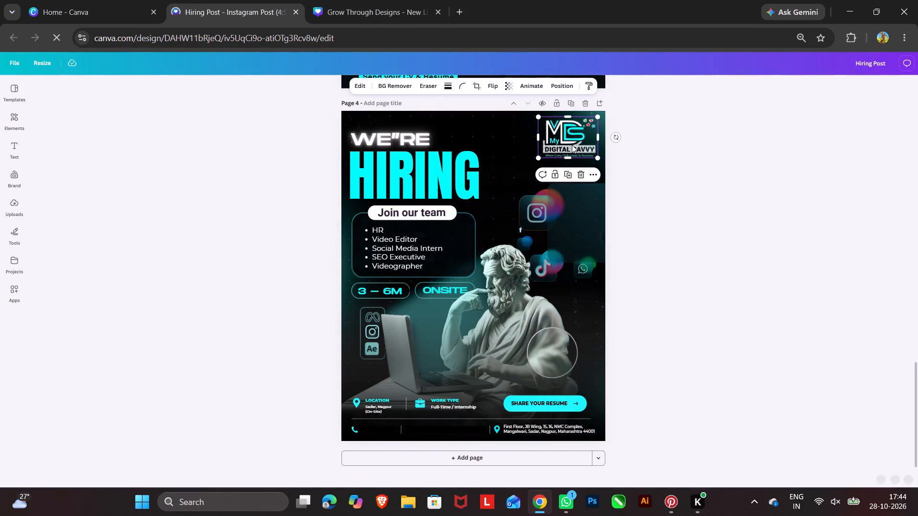
key("ctrl+c")
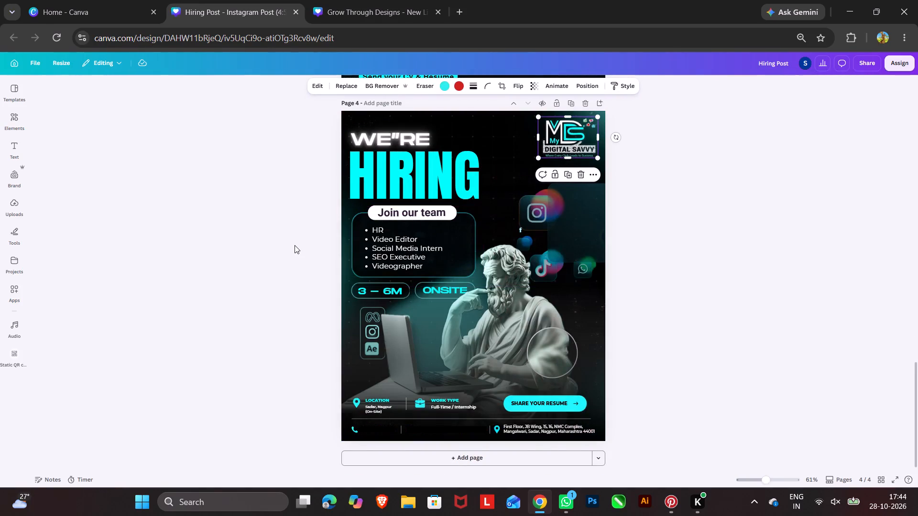
left_click(295, 245)
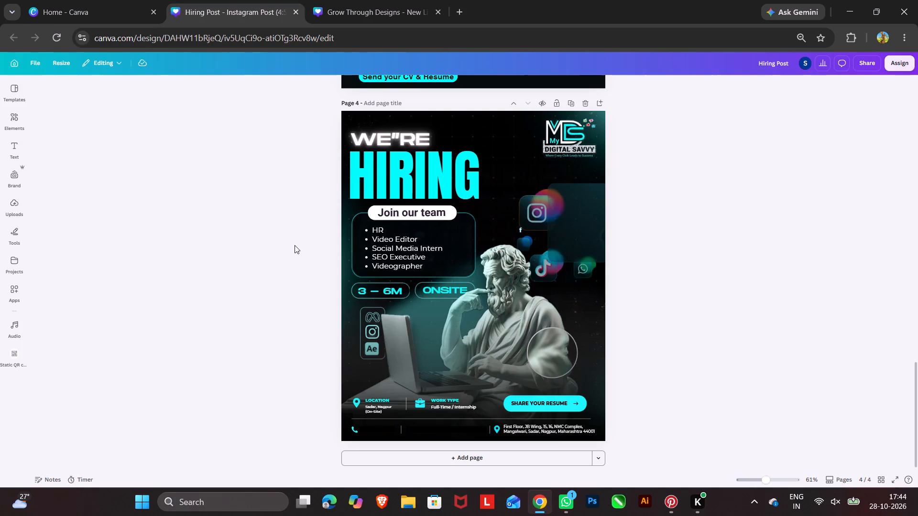
left_click(366, 14)
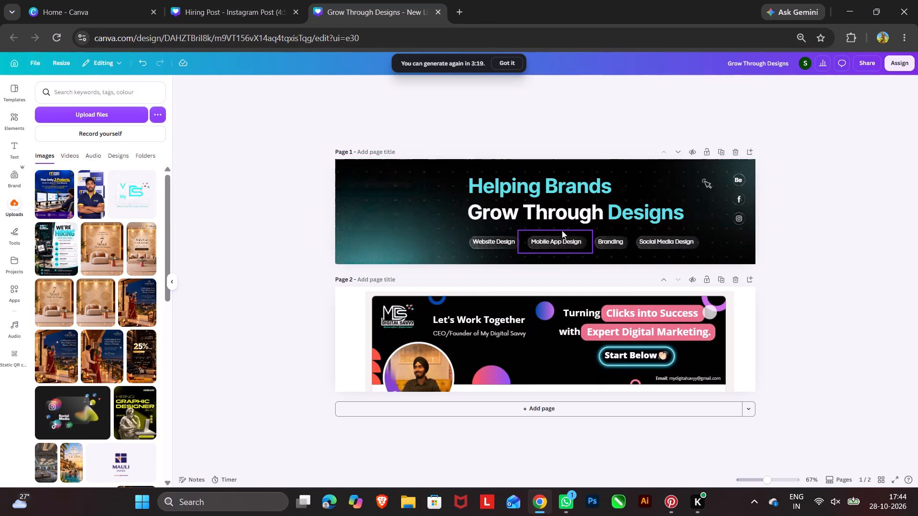
Trim page 1's dark teal background image on all four sides to fit the page edges at 1,584 by 396.
left_click(436, 211)
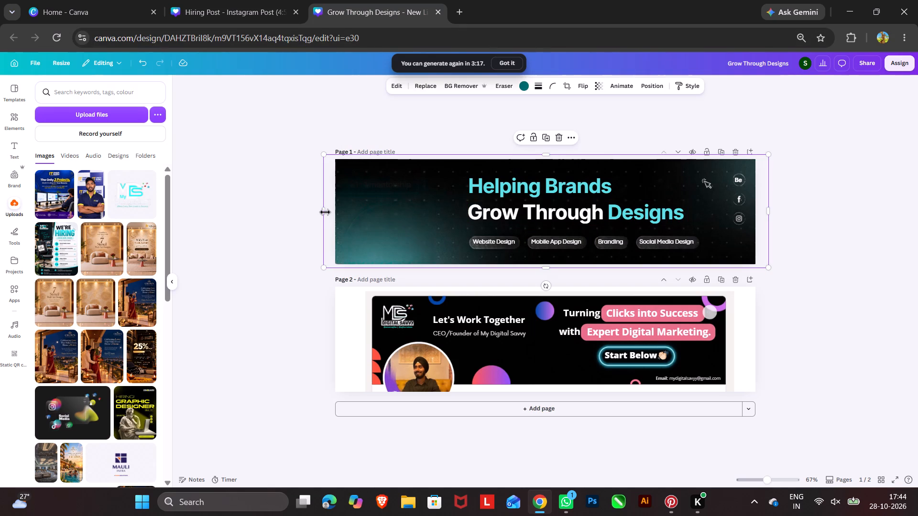
left_click_drag(325, 217, 335, 224)
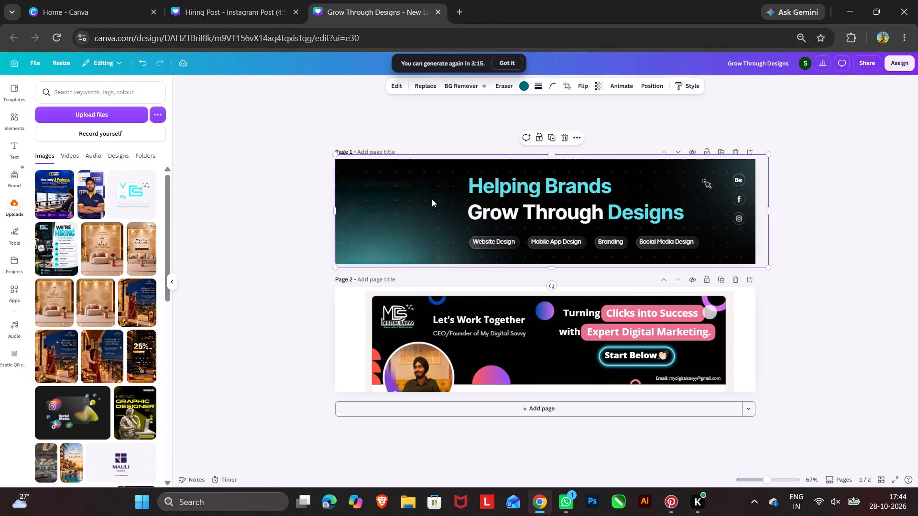
left_click(552, 153)
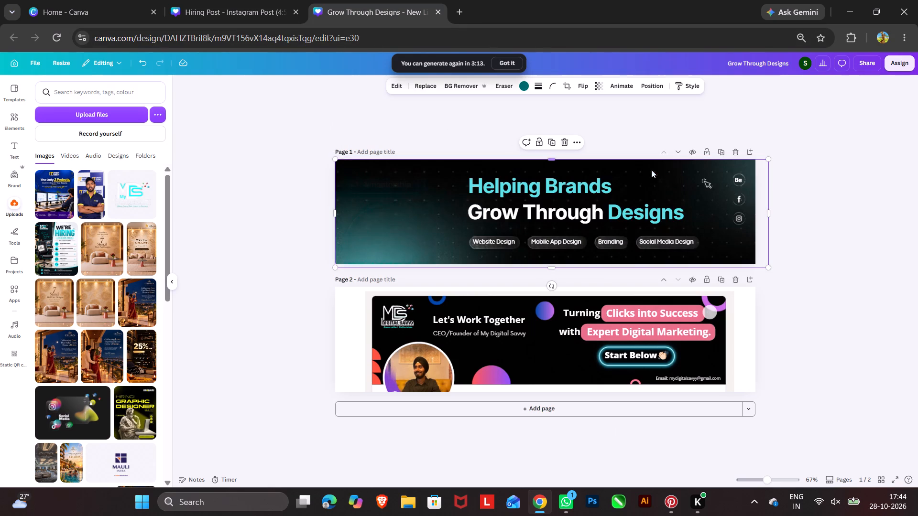
left_click_drag(770, 213, 761, 218)
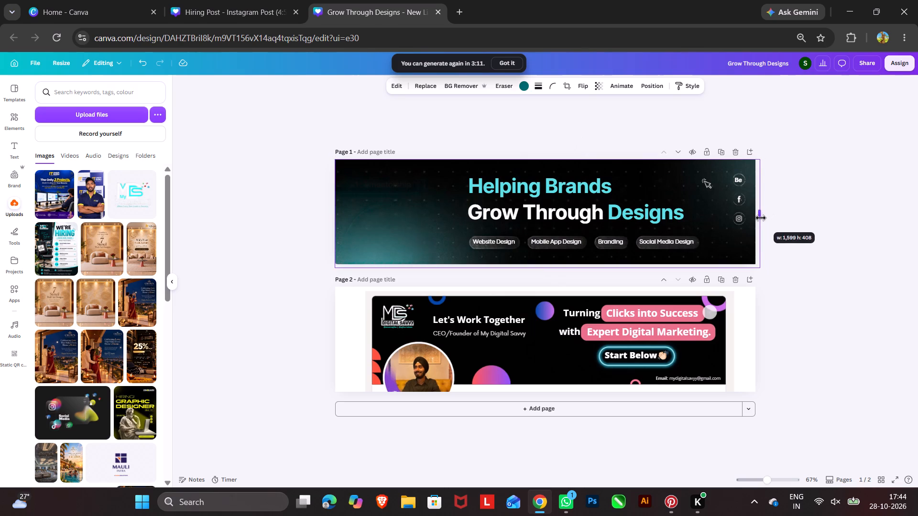
left_click_drag(761, 218, 758, 219)
left_click(643, 268)
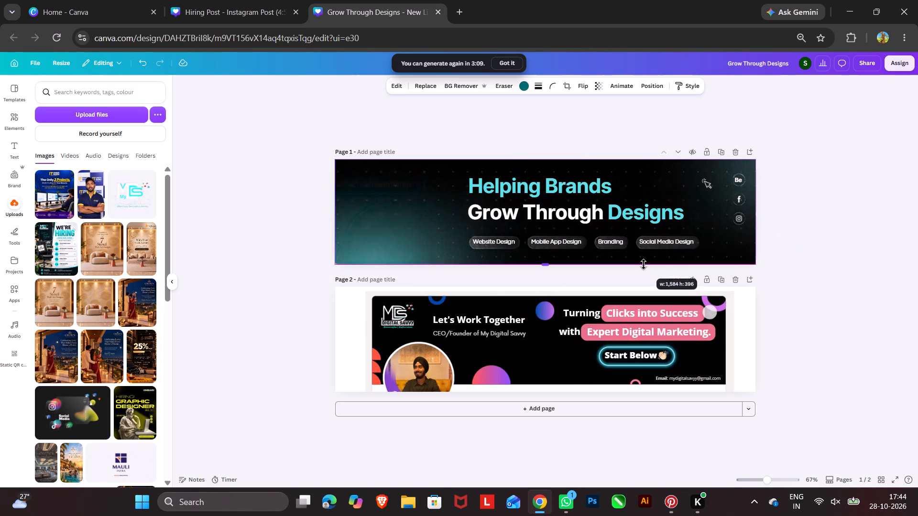
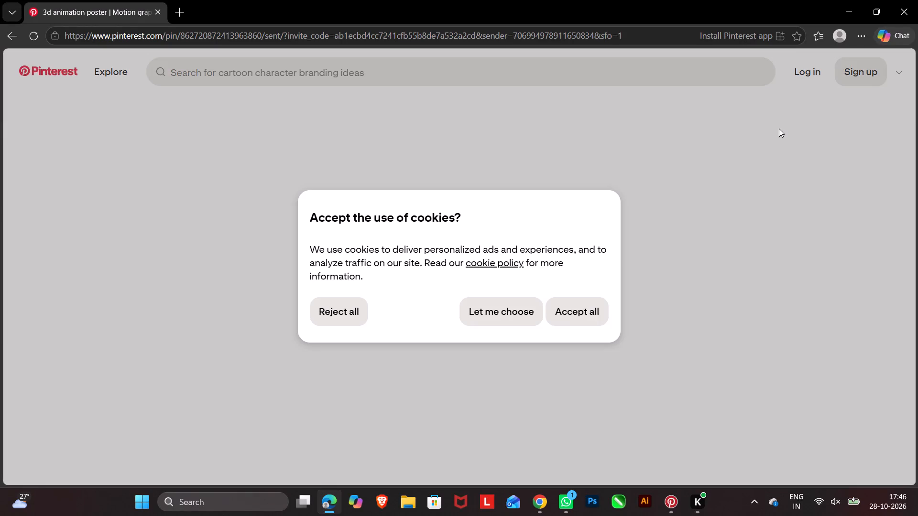
Accept all cookies on the Pinterest reference pin page and dismiss the Google sign-in prompt.
double_click(569, 309)
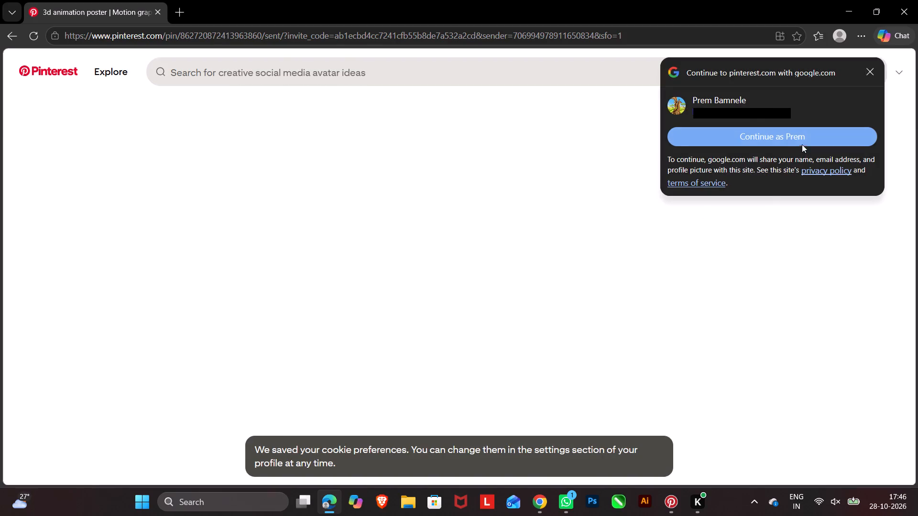
left_click(869, 70)
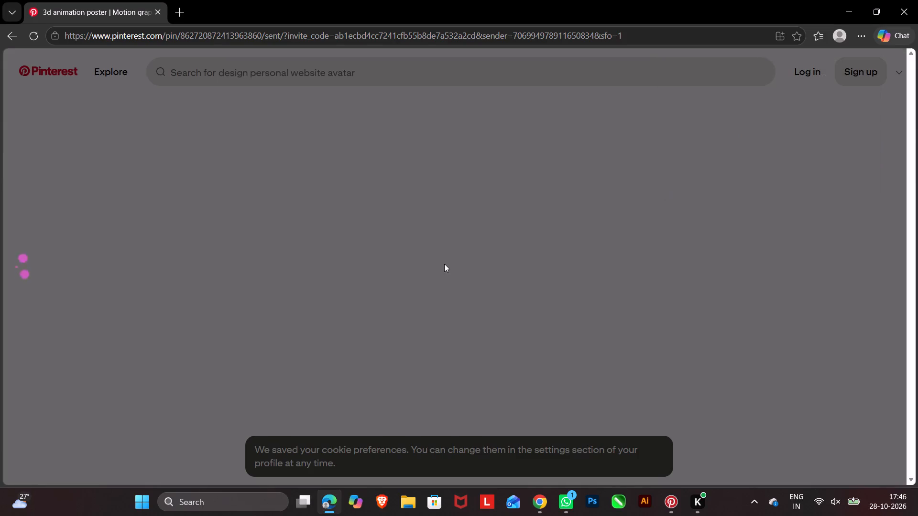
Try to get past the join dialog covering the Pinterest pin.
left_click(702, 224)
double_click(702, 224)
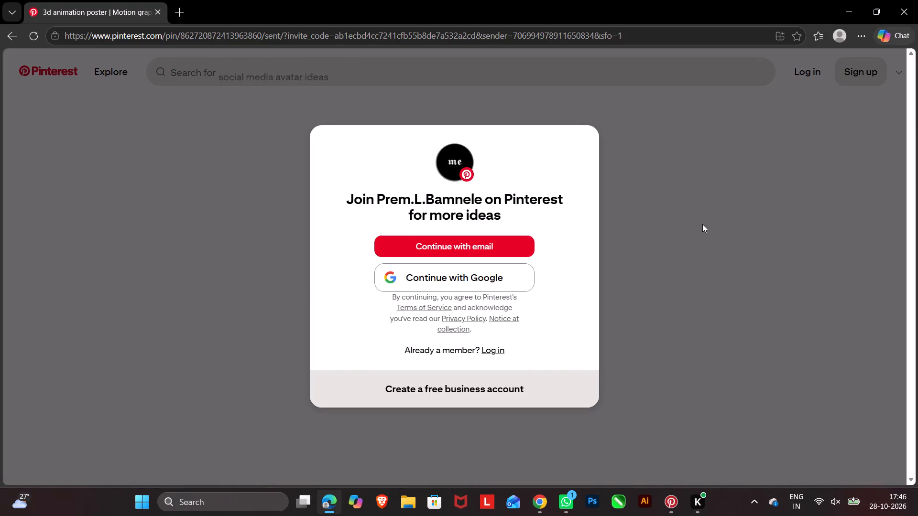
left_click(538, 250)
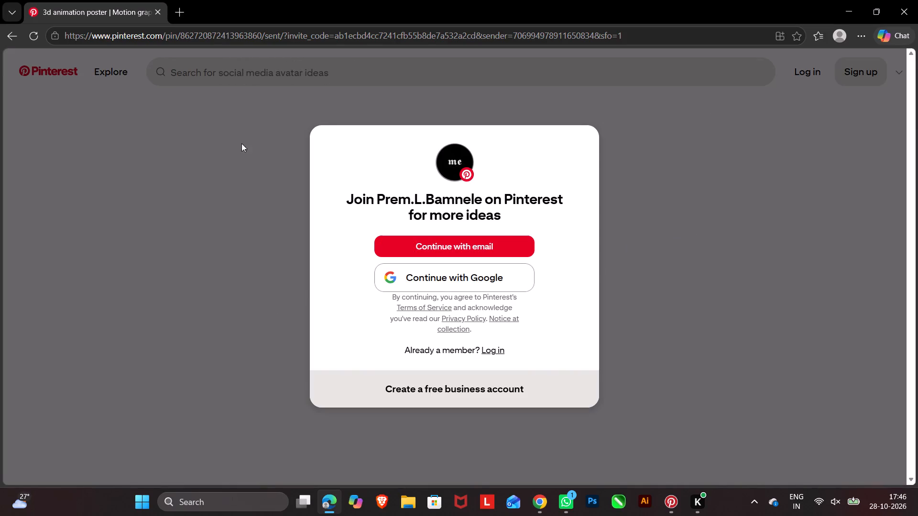
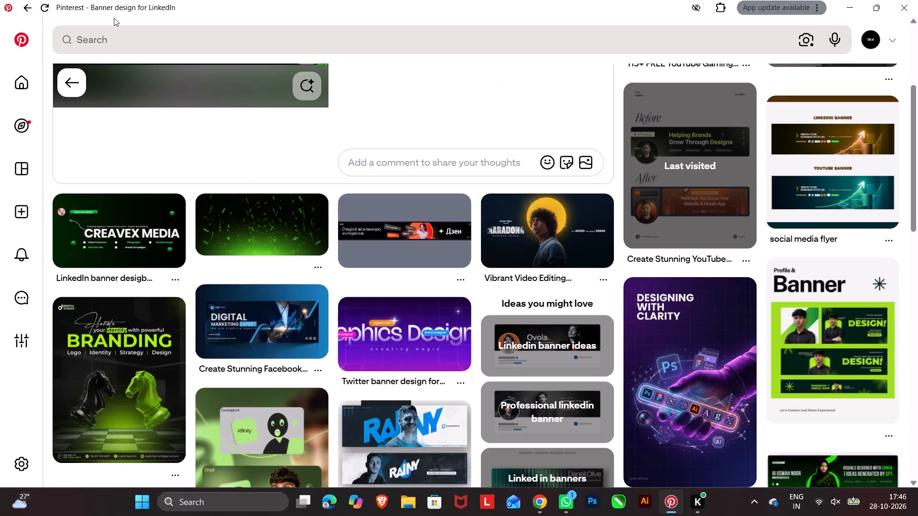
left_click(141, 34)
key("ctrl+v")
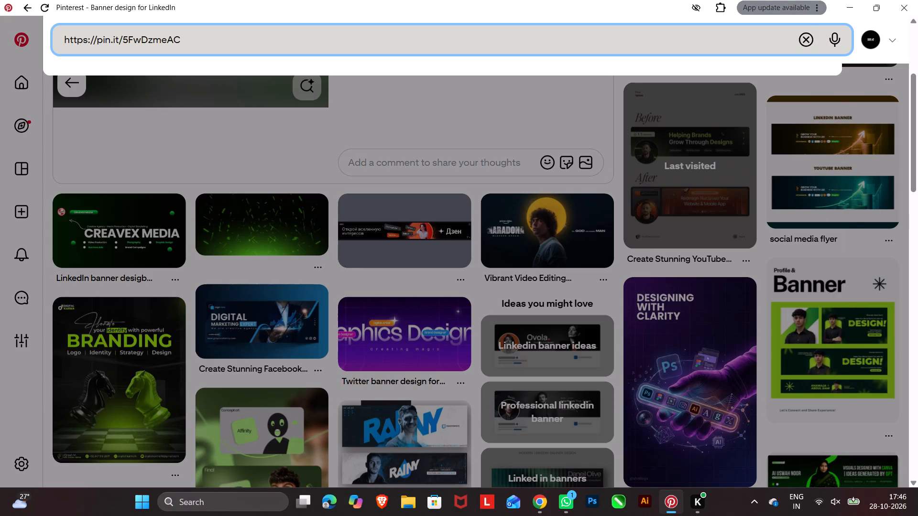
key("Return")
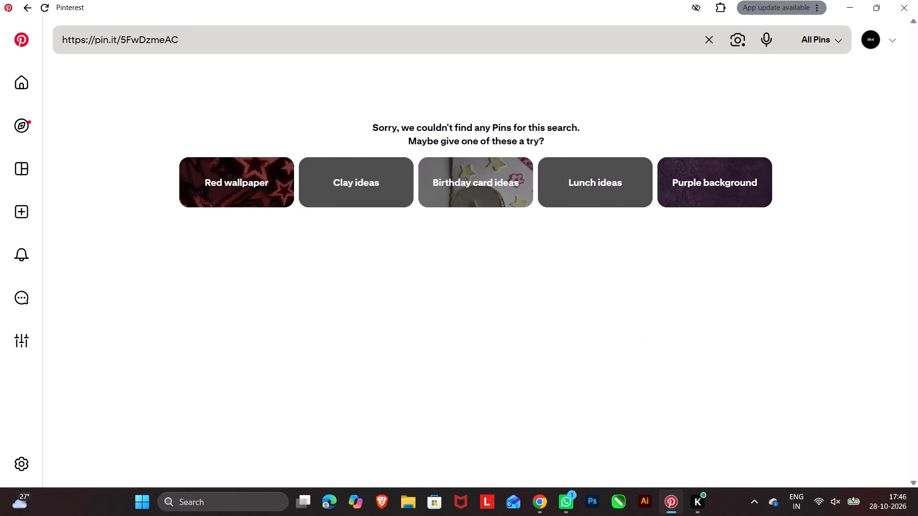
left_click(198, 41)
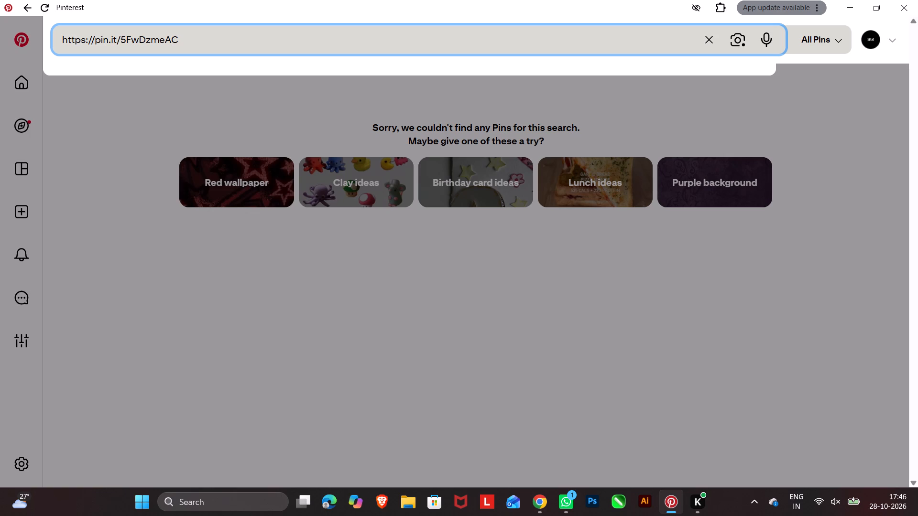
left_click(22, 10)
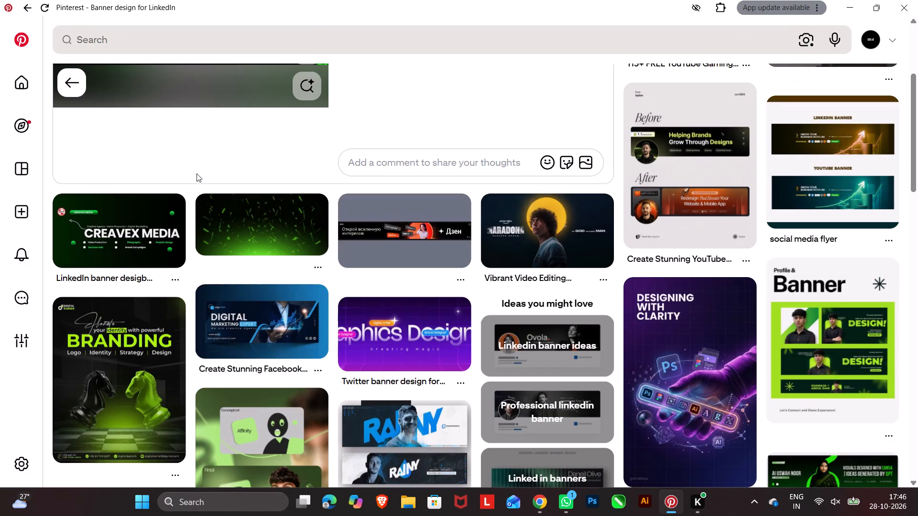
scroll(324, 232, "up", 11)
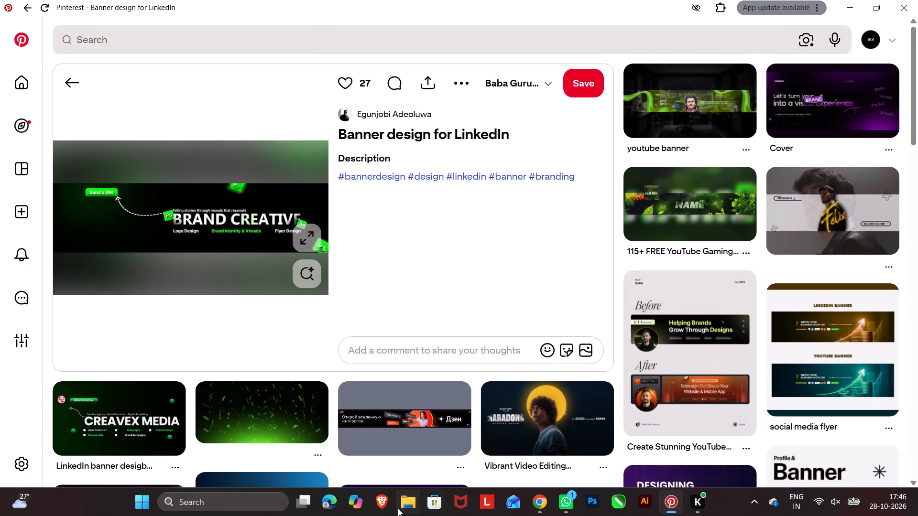
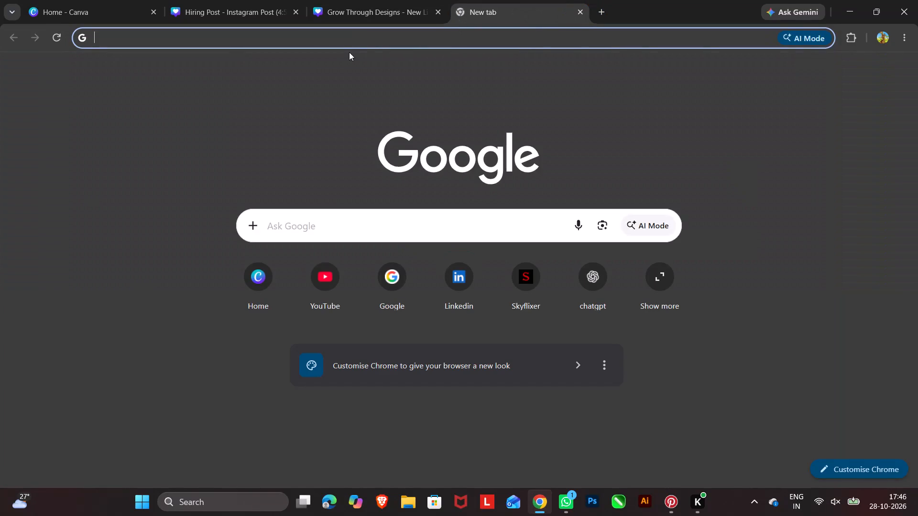
left_click(346, 36)
key("ctrl+v")
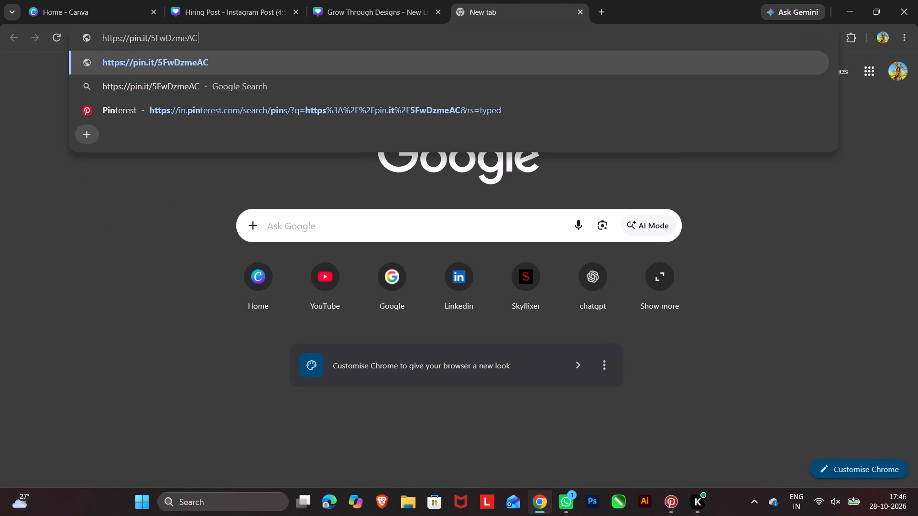
key("Return")
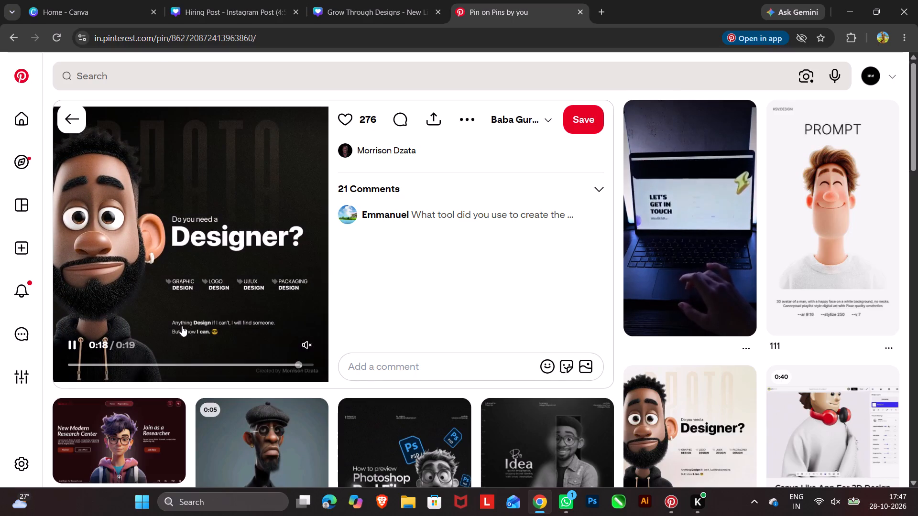
Browse the related pins below the "Do you need a Designer?" pin for design references, and return to the pin.
scroll(603, 196, "down", 5)
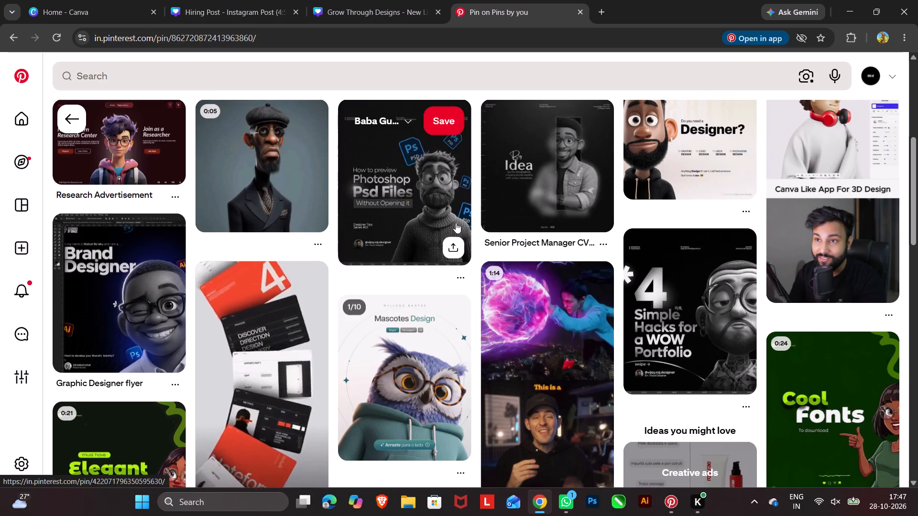
scroll(455, 225, "down", 11)
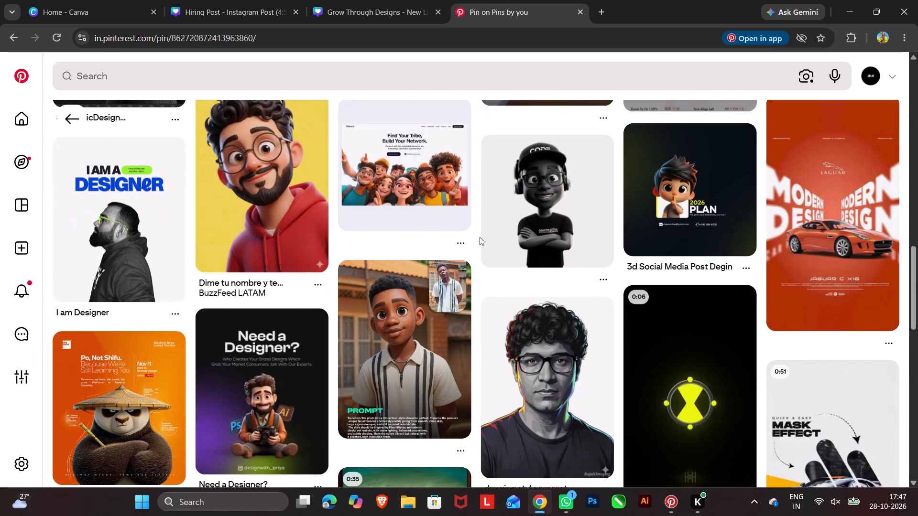
scroll(480, 237, "up", 8)
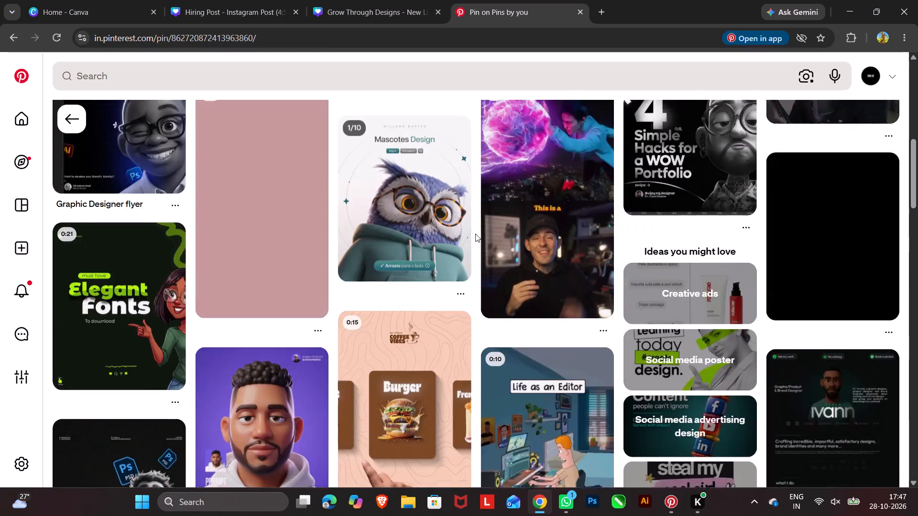
scroll(475, 234, "up", 13)
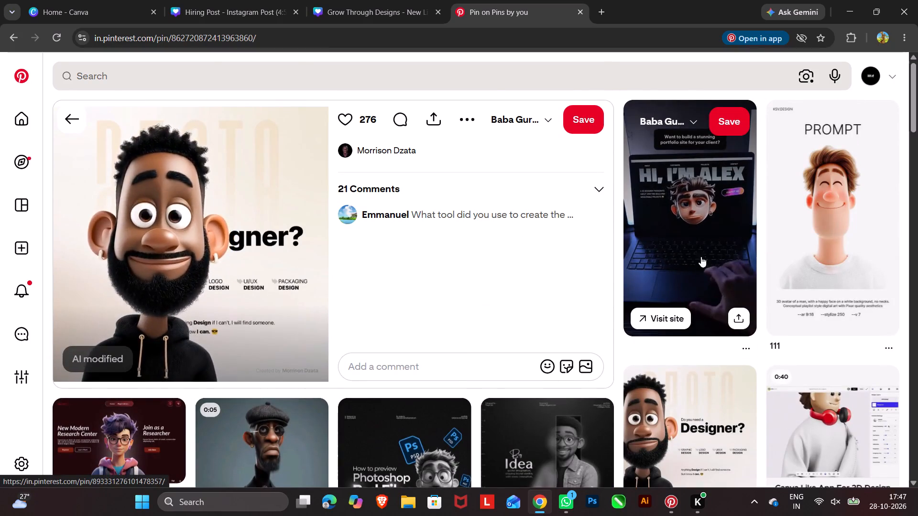
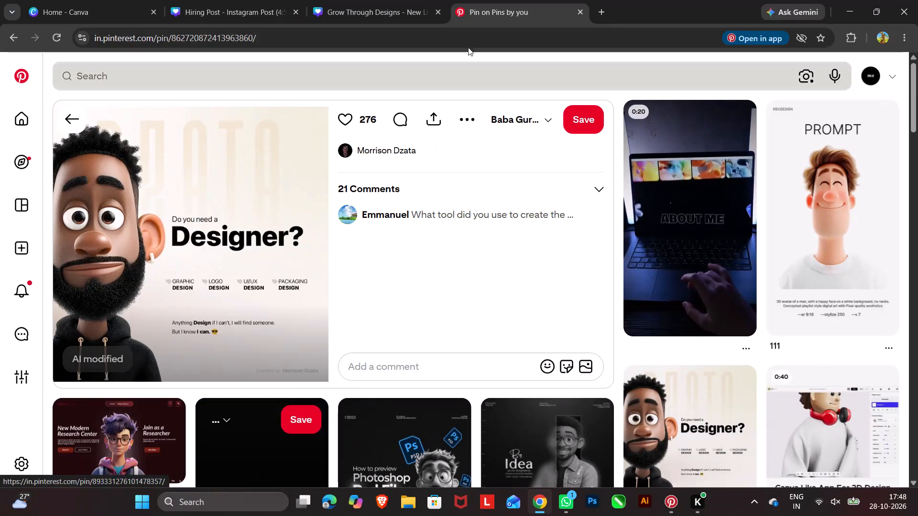
Close the Pinterest pin and copy the My Digital Savvy logo from page 4 of the Hiring Post design onto banner page 1.
left_click(579, 13)
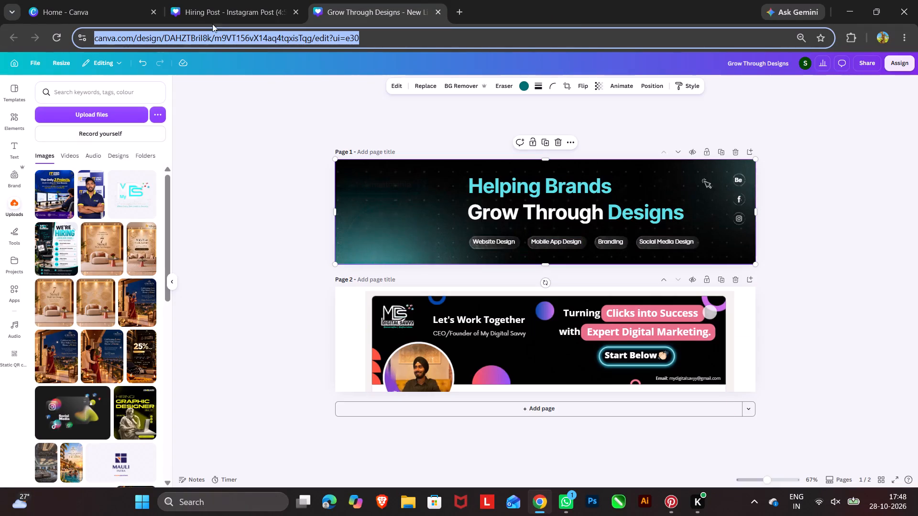
left_click(222, 15)
left_click(562, 131)
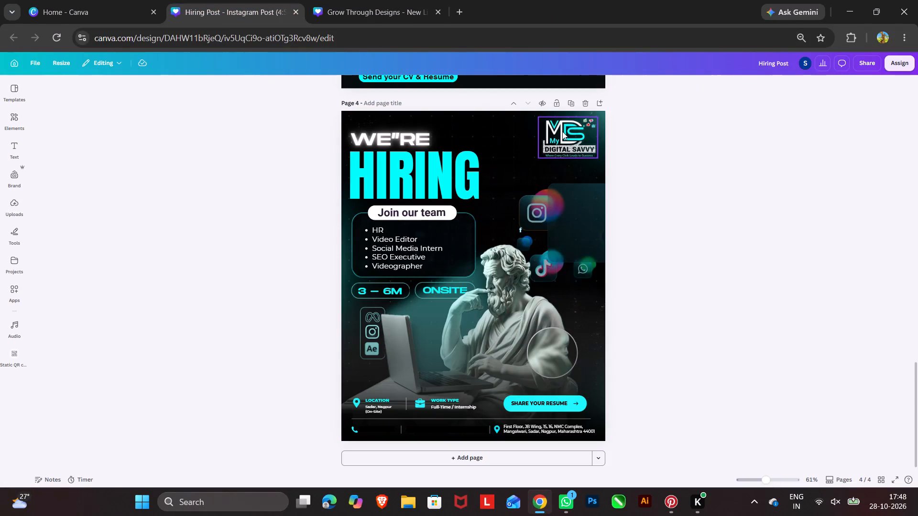
key("ctrl+c")
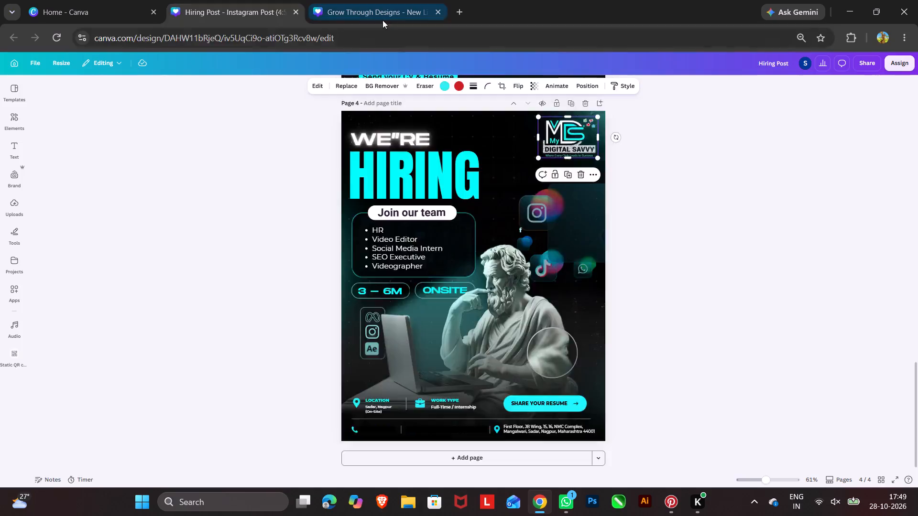
left_click(382, 20)
left_click(390, 174)
key("ctrl+v")
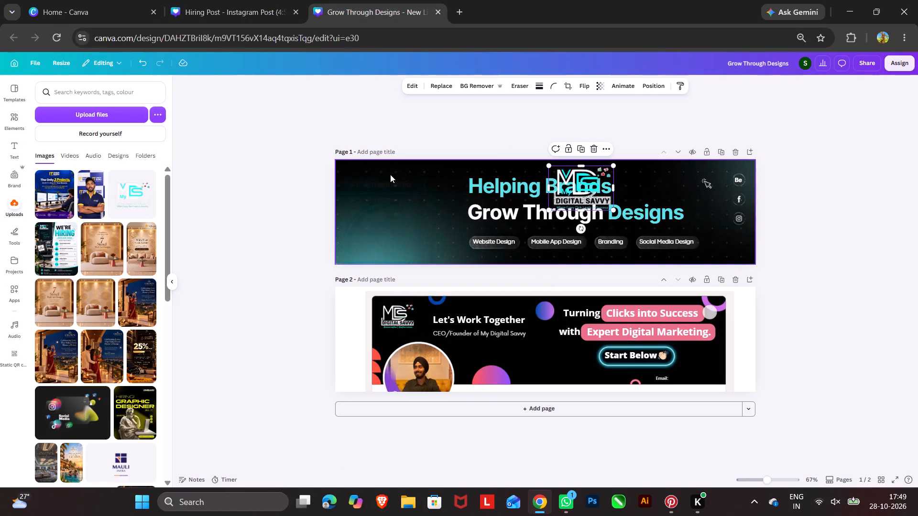
Place the pasted logo in the top-left corner of the page 1 banner and scale it down.
left_click_drag(562, 198, 354, 197)
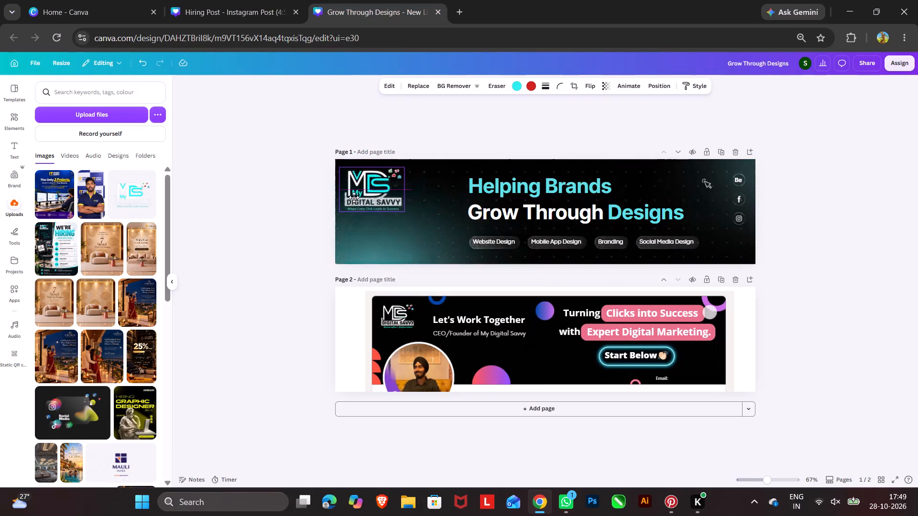
left_click_drag(354, 197, 354, 195)
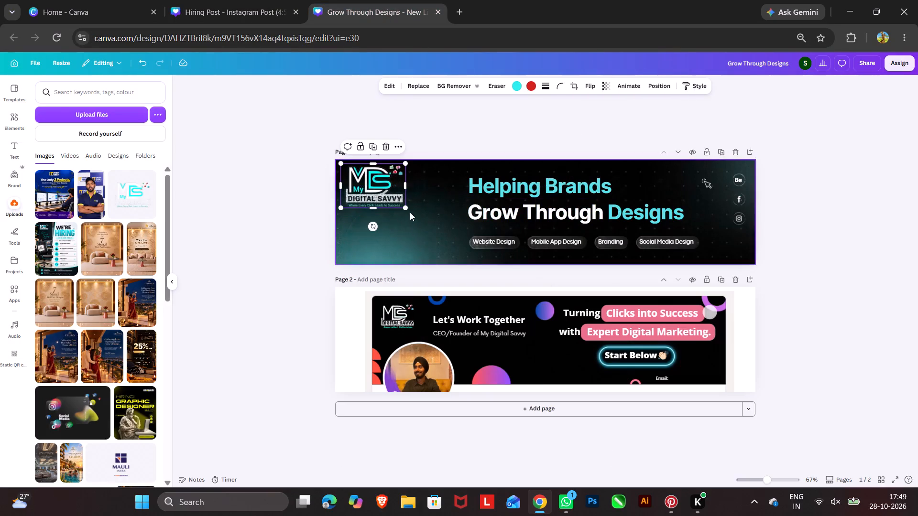
left_click_drag(407, 209, 388, 206)
double_click(290, 212)
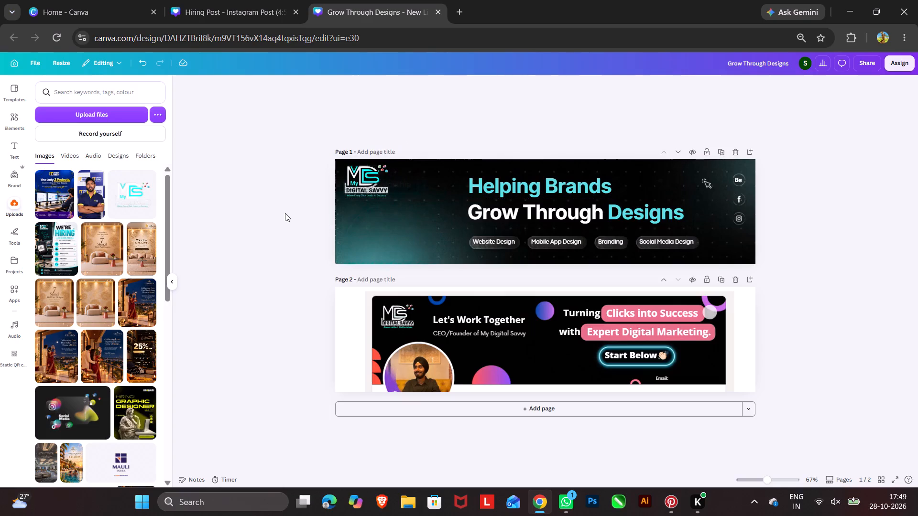
left_click(280, 220)
Replace the "Helping Brands" text on page 1 with "Turning Clicks into Success", copied from the page 2 banner.
double_click(591, 312)
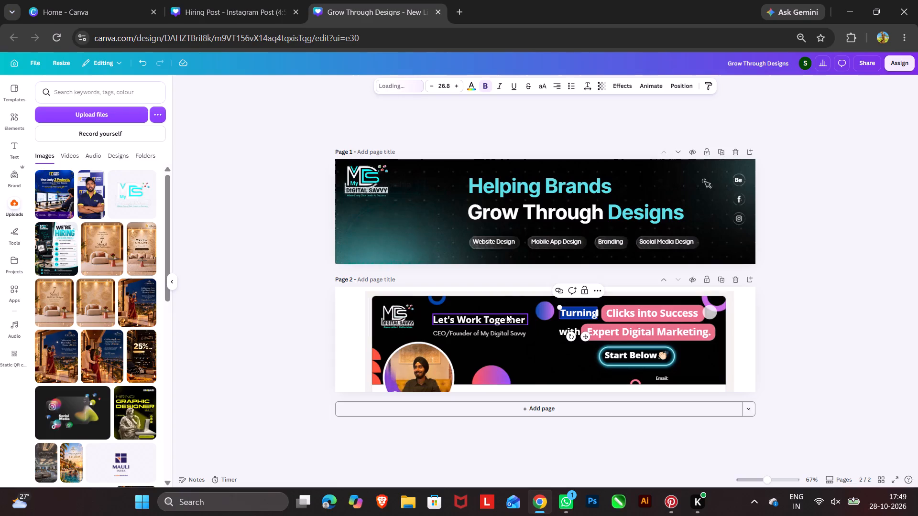
key("ctrl+c")
double_click(536, 181)
key("ctrl+v")
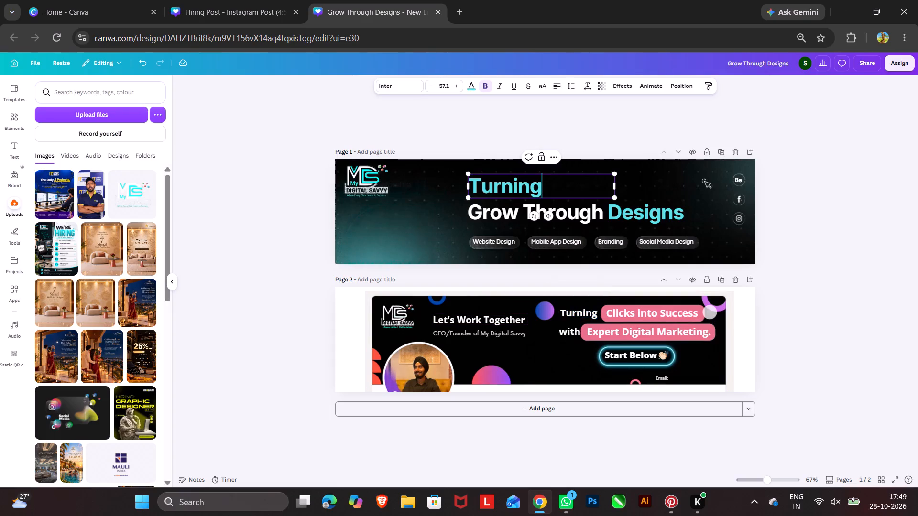
triple_click(612, 316)
key("ctrl+c")
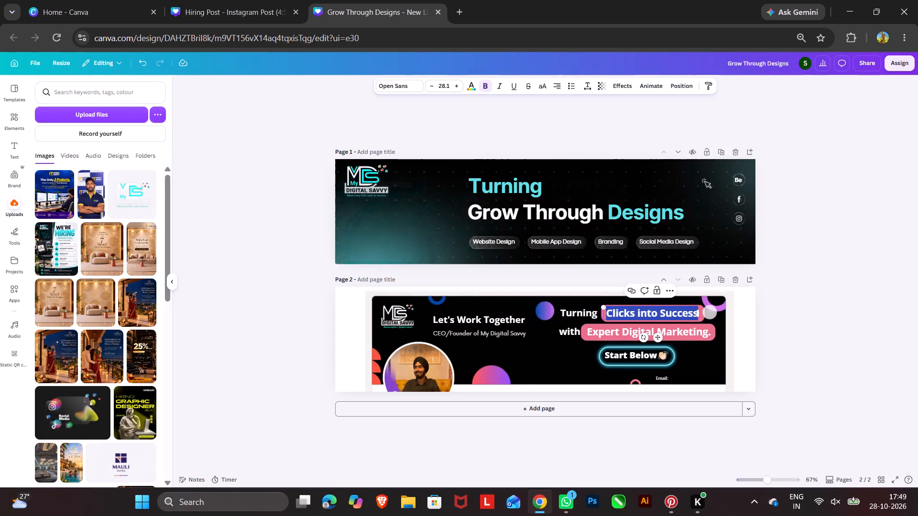
double_click(553, 188)
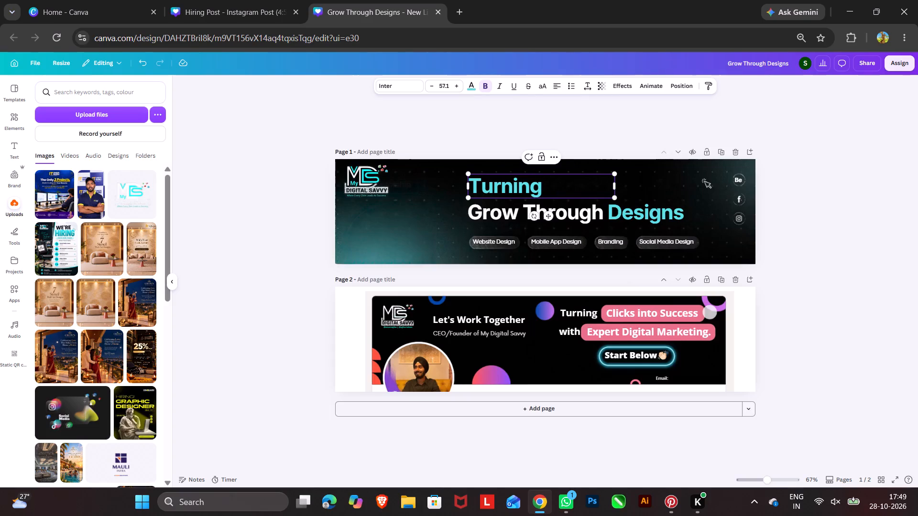
key("ctrl+v")
left_click(547, 188)
key("space")
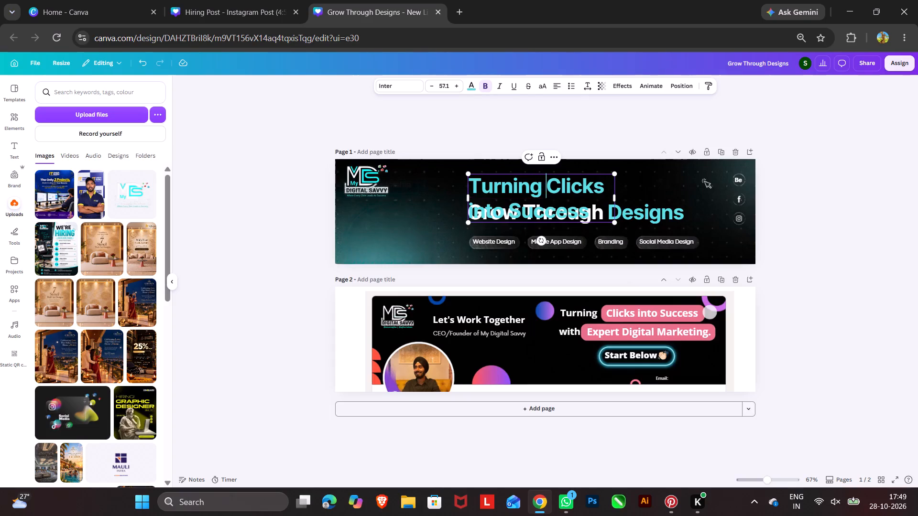
Widen the "Turning Clicks into Success" text box to fit one line and scale the text down to size 30.5.
left_click_drag(615, 201, 747, 199)
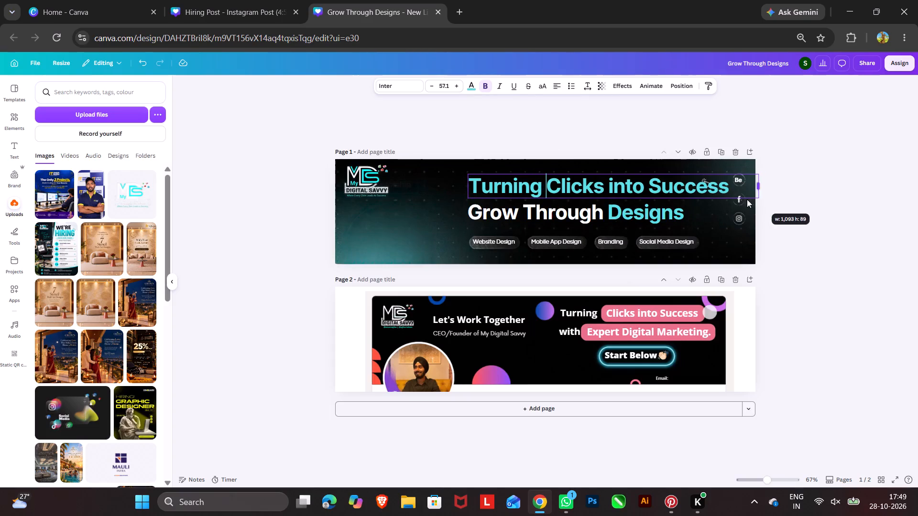
left_click_drag(747, 199, 732, 202)
left_click_drag(732, 174, 714, 184)
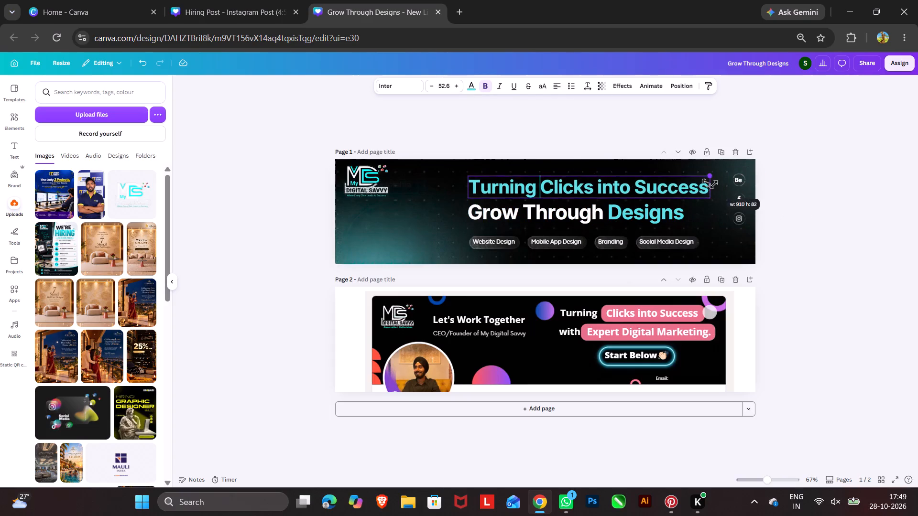
left_click_drag(714, 184, 614, 231)
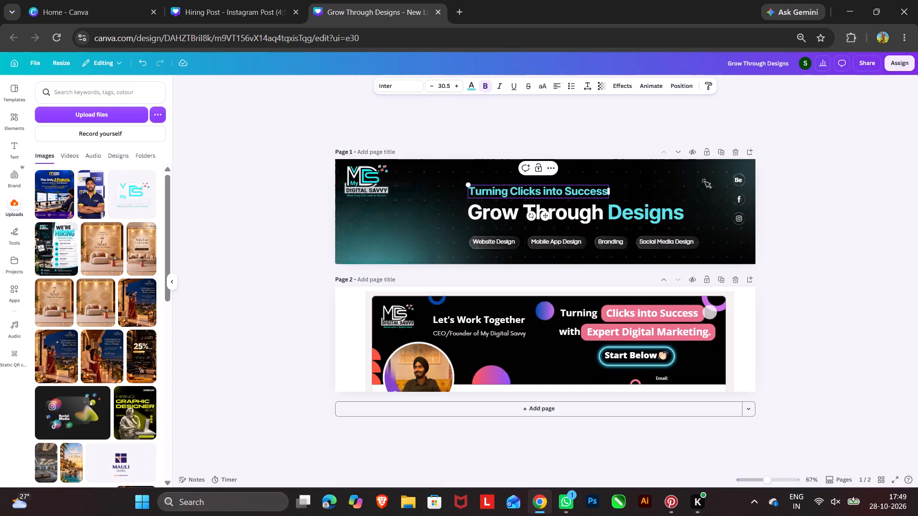
Colour the word "Turning" white in the "Turning Clicks into Success" line.
left_click_drag(506, 194, 505, 194)
left_click_drag(505, 194, 466, 194)
left_click(469, 90)
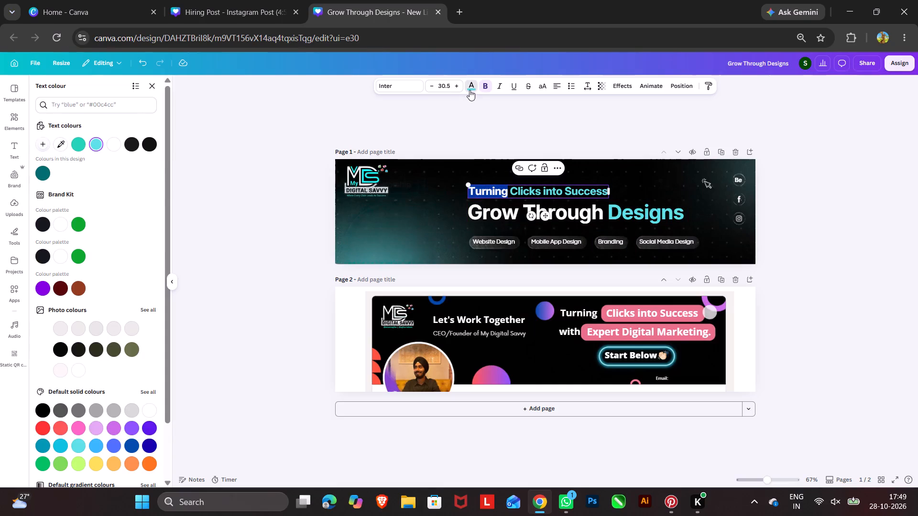
left_click(111, 145)
left_click(262, 196)
left_click(262, 193)
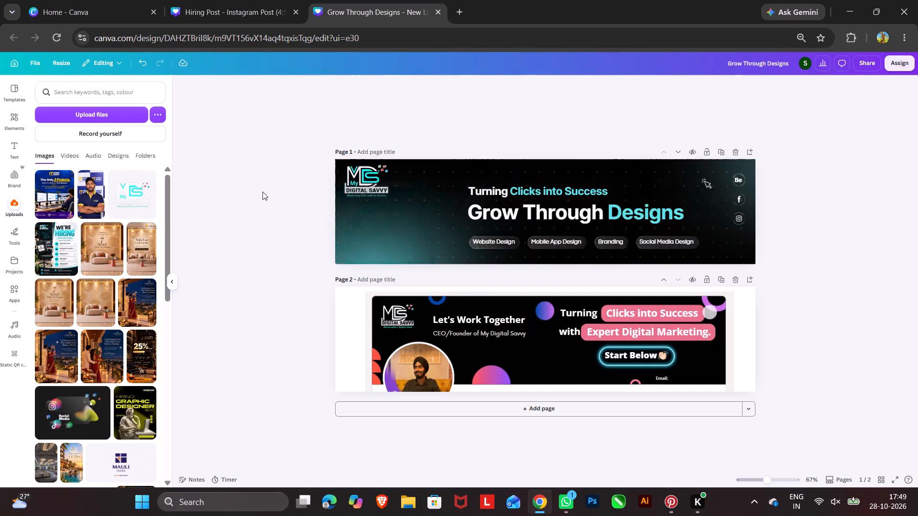
Move the "Turning Clicks into Success" line so it sits roughly centred above the "Grow Through Designs" headline.
left_click_drag(515, 193, 566, 194)
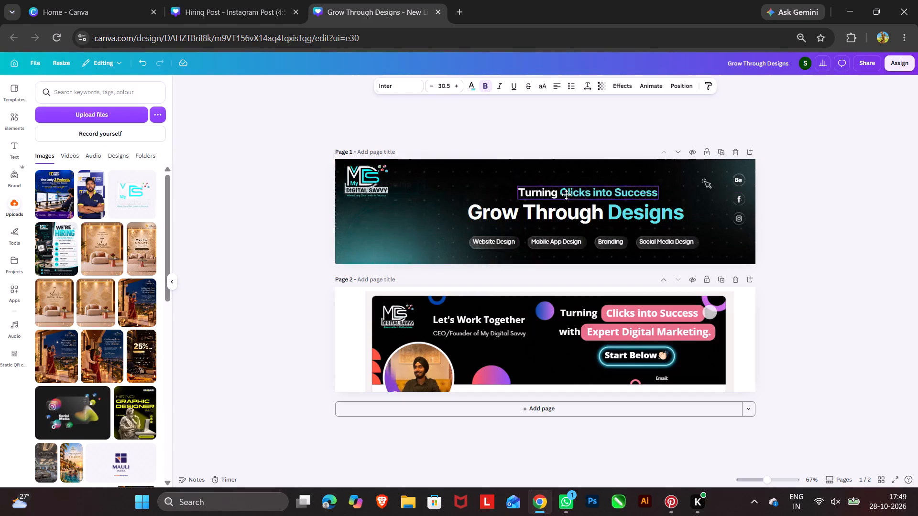
left_click_drag(566, 194, 585, 191)
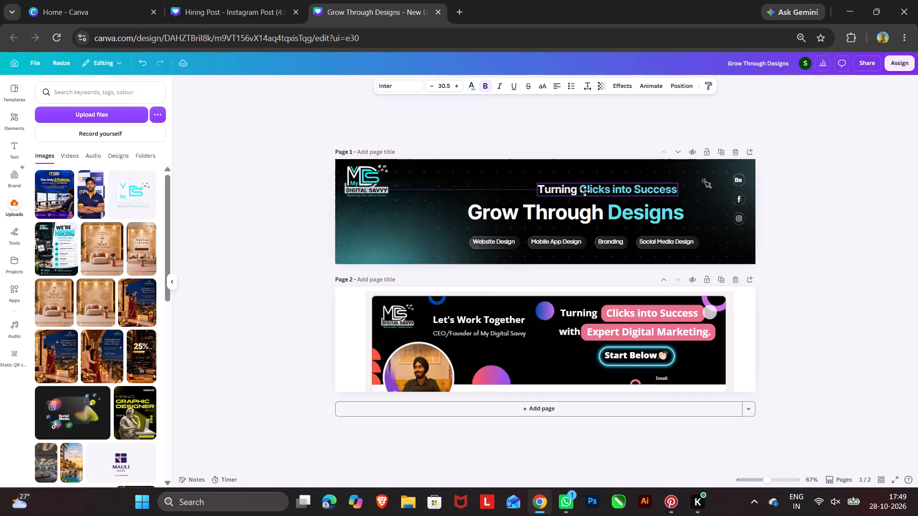
left_click_drag(585, 191, 578, 190)
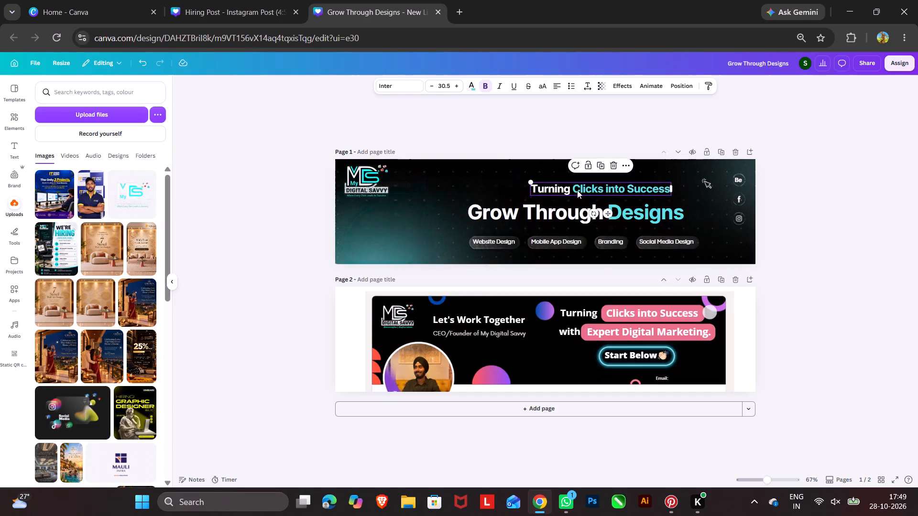
Replace "Grow Through" in the page 1 headline with the word "with" from page 2, followed by a space.
double_click(570, 329)
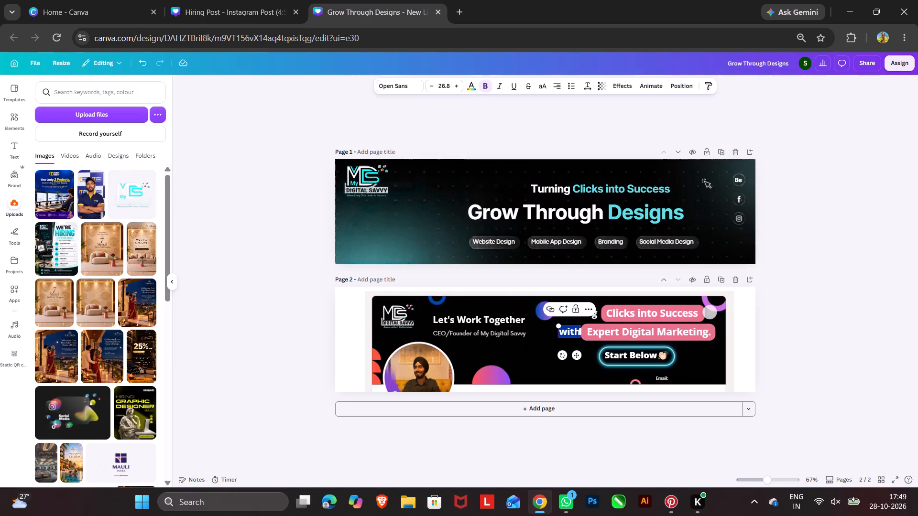
key("ctrl+c")
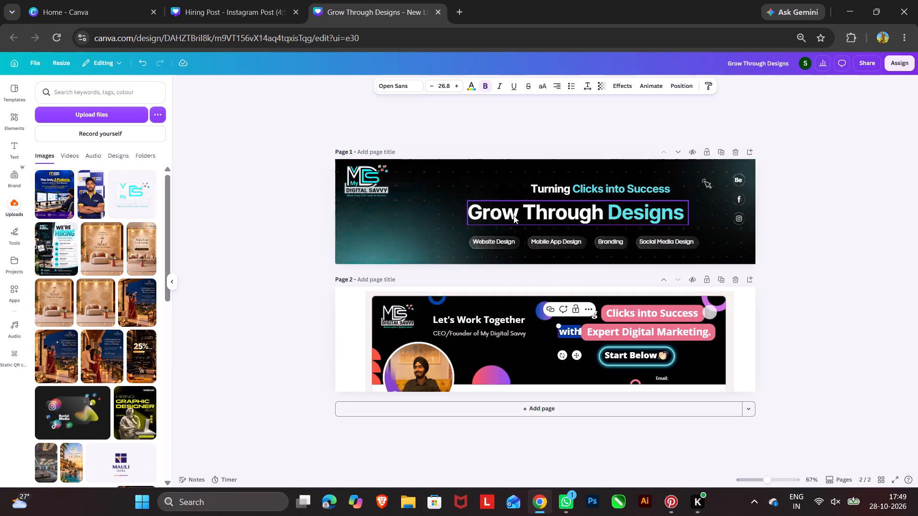
double_click(513, 215)
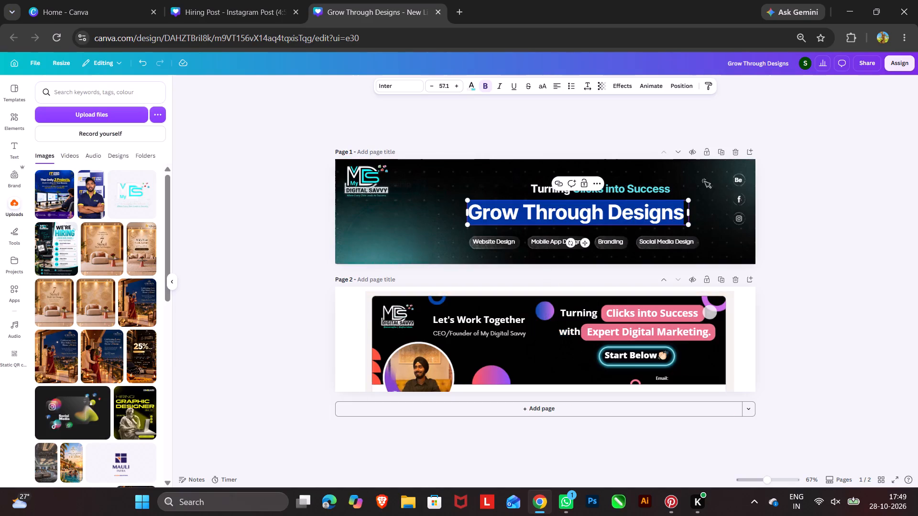
double_click(513, 215)
left_click_drag(606, 212, 561, 219)
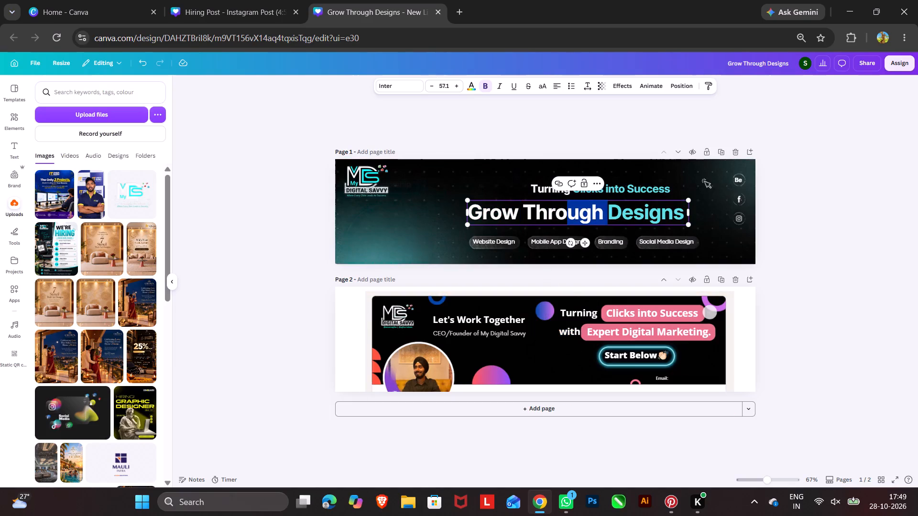
left_click_drag(561, 219, 472, 221)
key("ctrl+v")
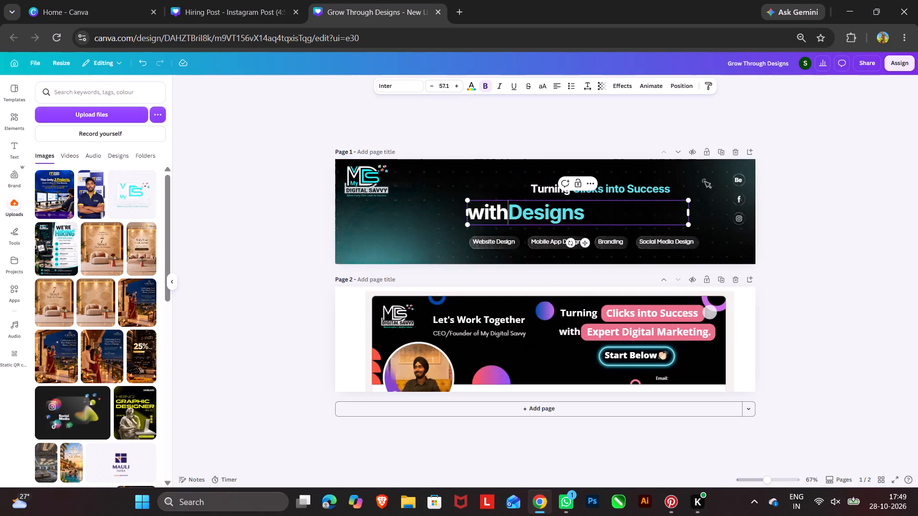
key("space")
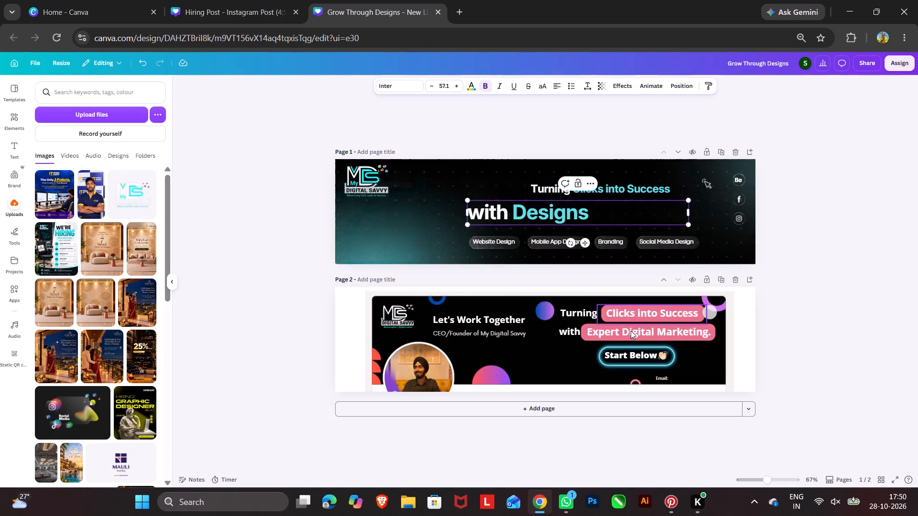
Replace "Designs" in the page 1 headline with "Expert Digital Marketing.", copied from the page 2 banner.
left_click(604, 332)
double_click(603, 328)
triple_click(609, 331)
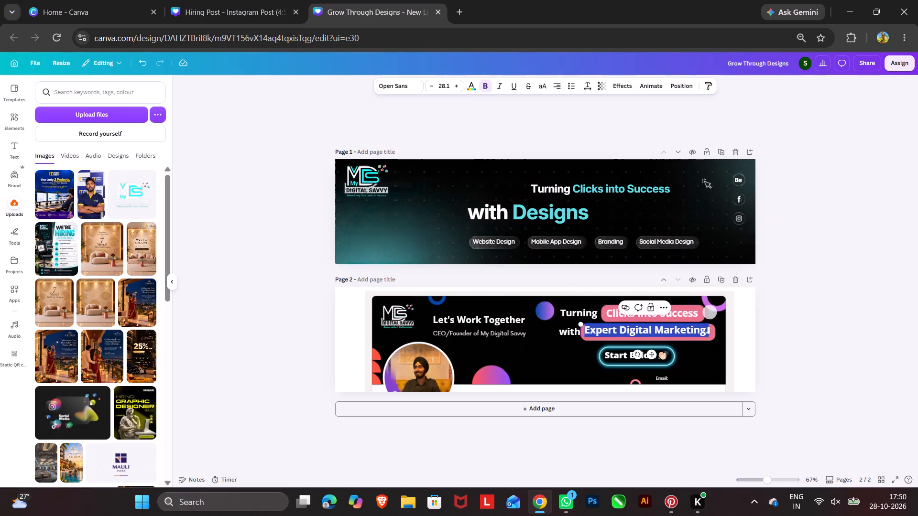
left_click(609, 331)
key("ctrl+c")
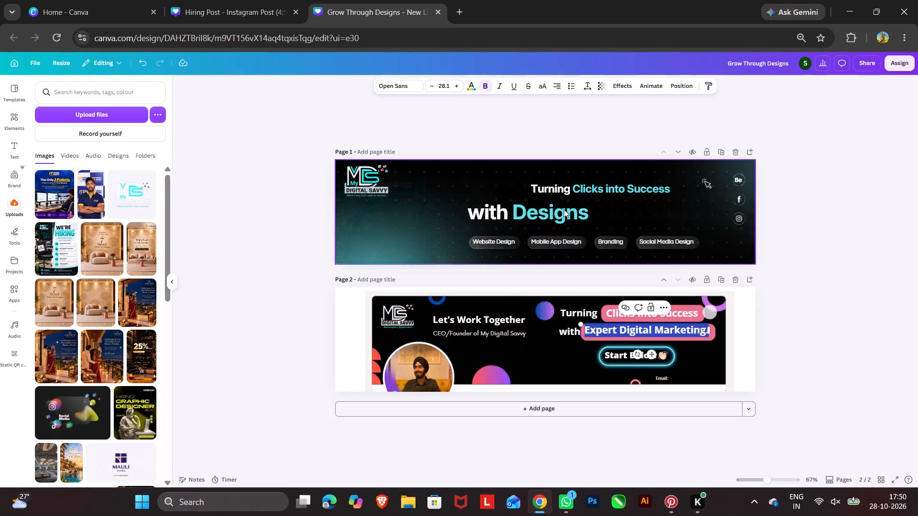
left_click(564, 209)
left_click_drag(564, 208, 563, 214)
double_click(563, 214)
key("ctrl+v")
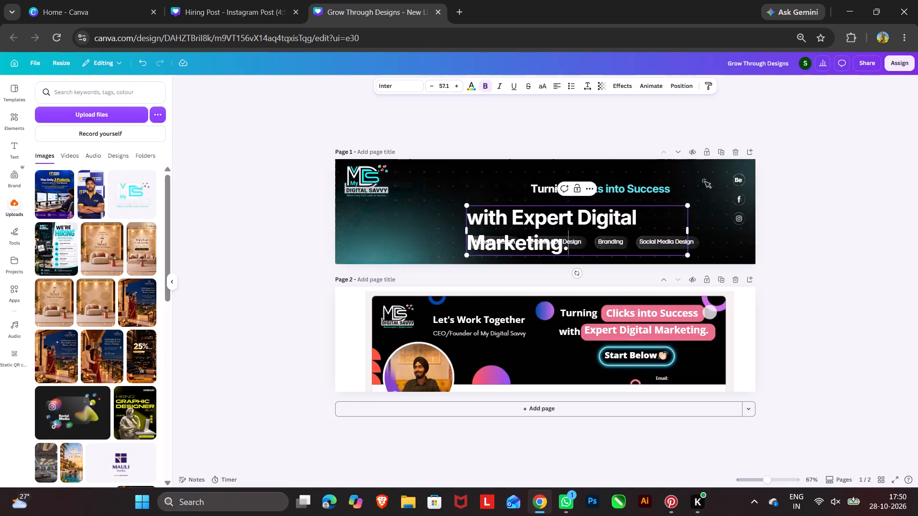
Colour "Expert Digital Marketing." in the page 1 headline the light cyan used for "Clicks into Success".
left_click_drag(510, 215, 562, 258)
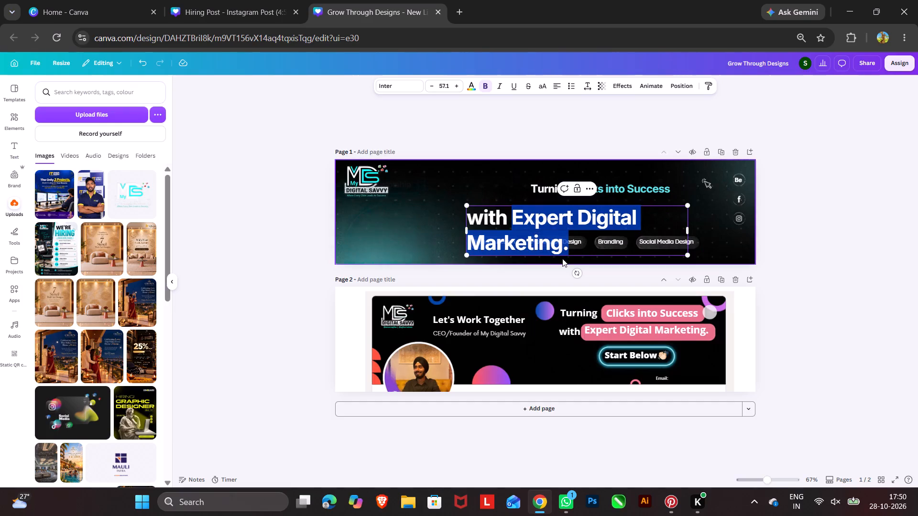
left_click_drag(562, 258, 563, 258)
left_click(469, 87)
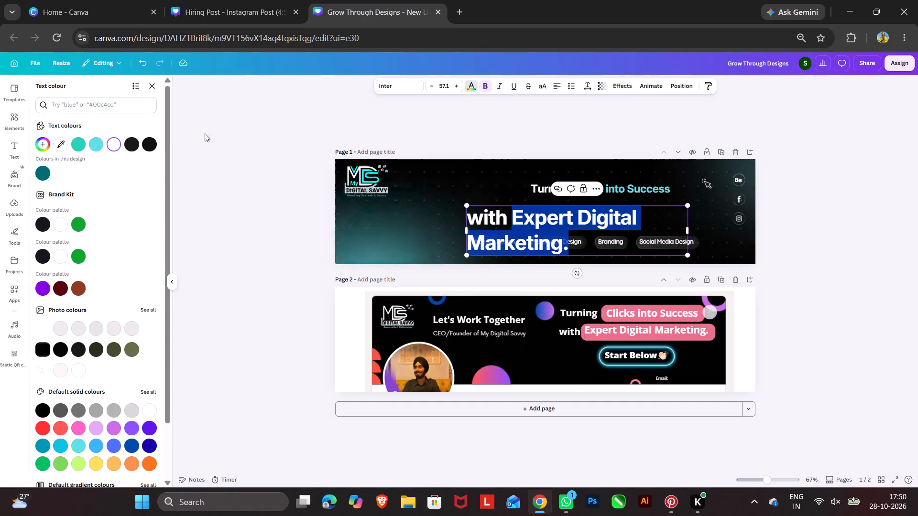
left_click(98, 144)
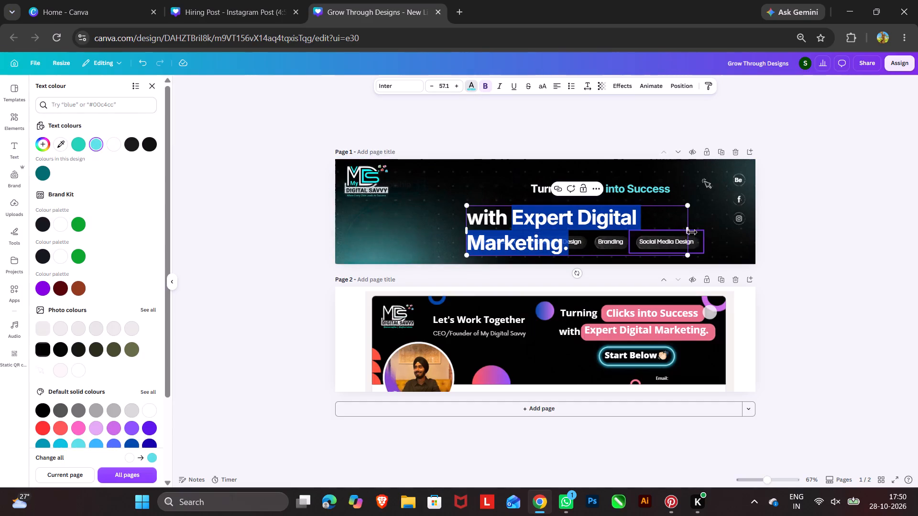
Reduce the "with Expert Digital Marketing." headline on page 1 to font size 45.1 so it fits on one line.
left_click(434, 86)
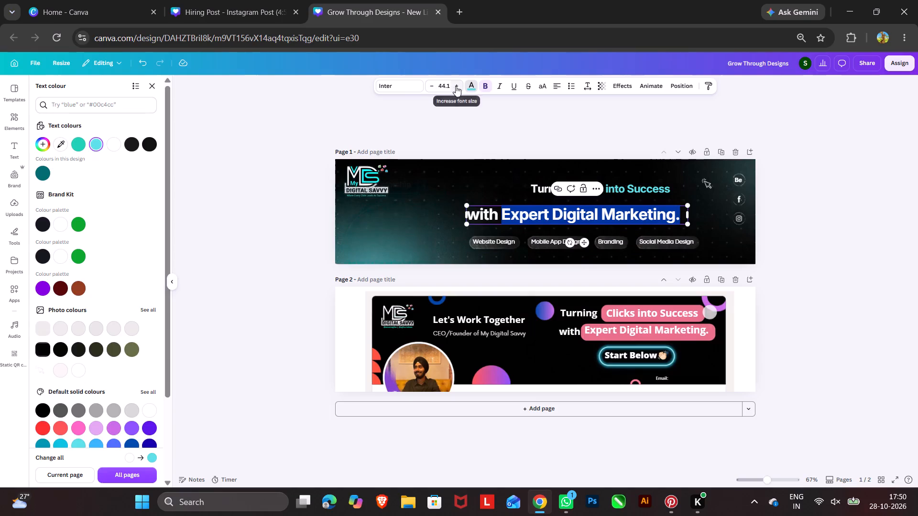
left_click(456, 86)
double_click(829, 247)
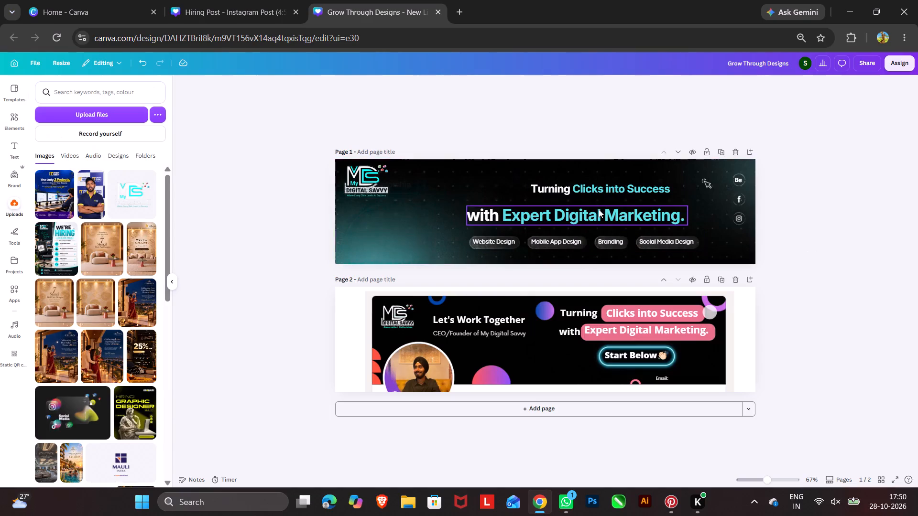
Align the "with Expert Digital Marketing." headline and the "Turning Clicks into Success" line so they stack closely, roughly centred on each other.
left_click_drag(600, 211, 625, 210)
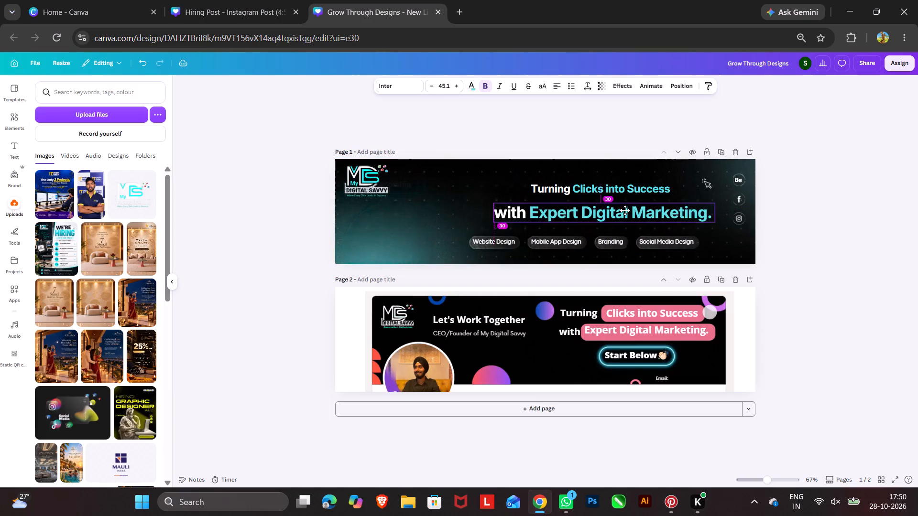
left_click_drag(625, 210, 625, 209)
left_click_drag(649, 189, 648, 194)
double_click(771, 204)
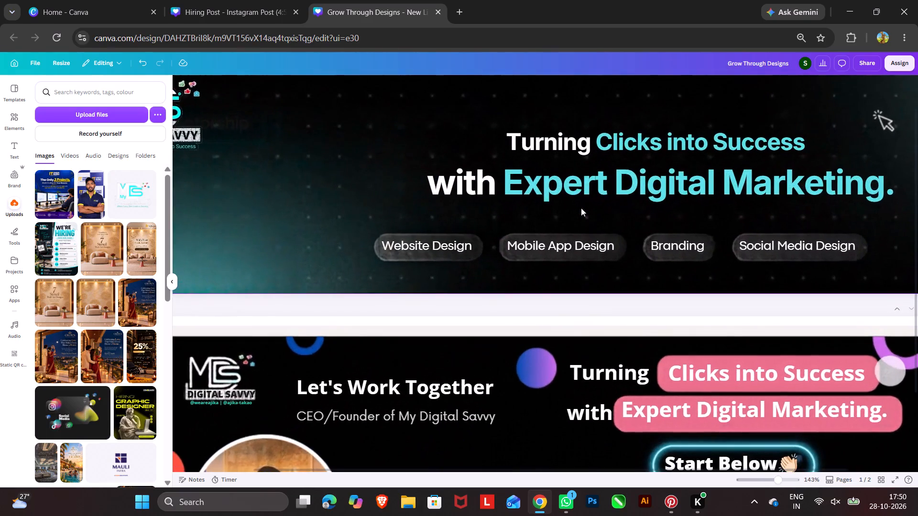
left_click(688, 143)
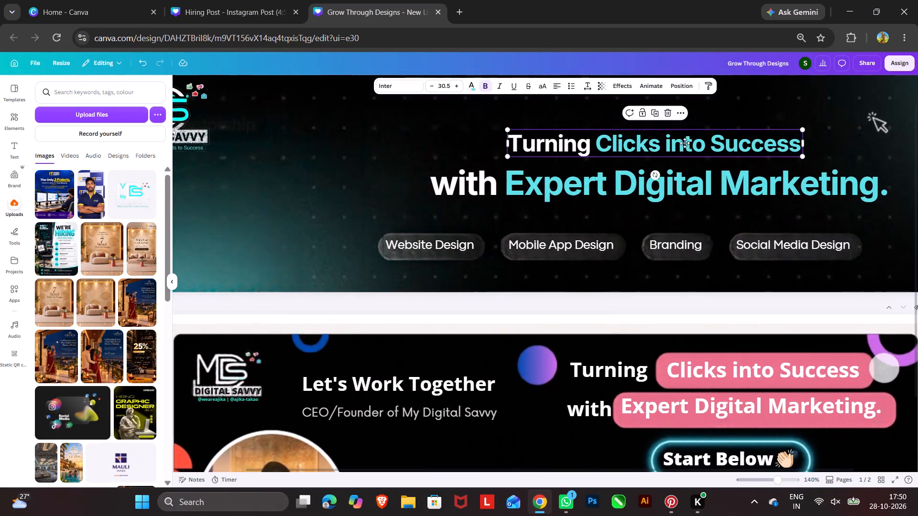
left_click(685, 140)
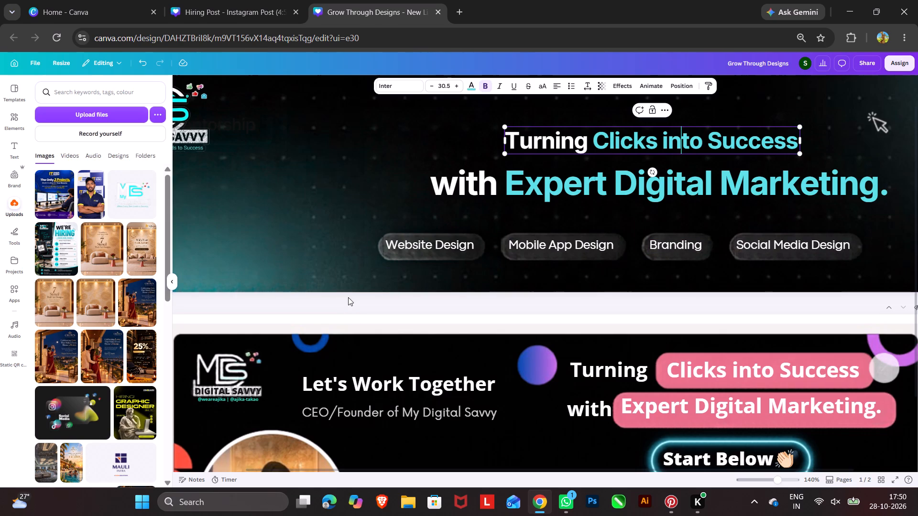
Group the four service labels, from "Website Design" to "Social Media Design", and move the group roughly centred beneath the page 1 headline.
left_click_drag(364, 298, 863, 242)
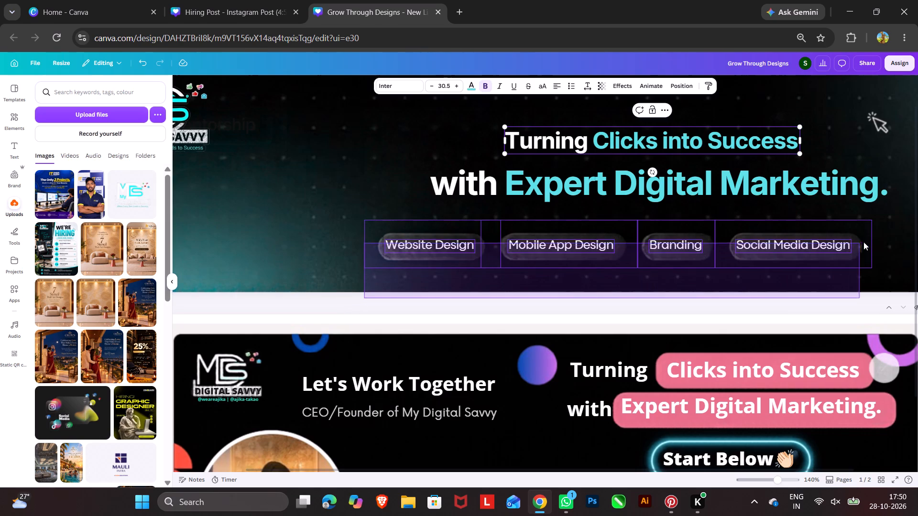
left_click_drag(863, 242, 864, 242)
left_click(593, 202)
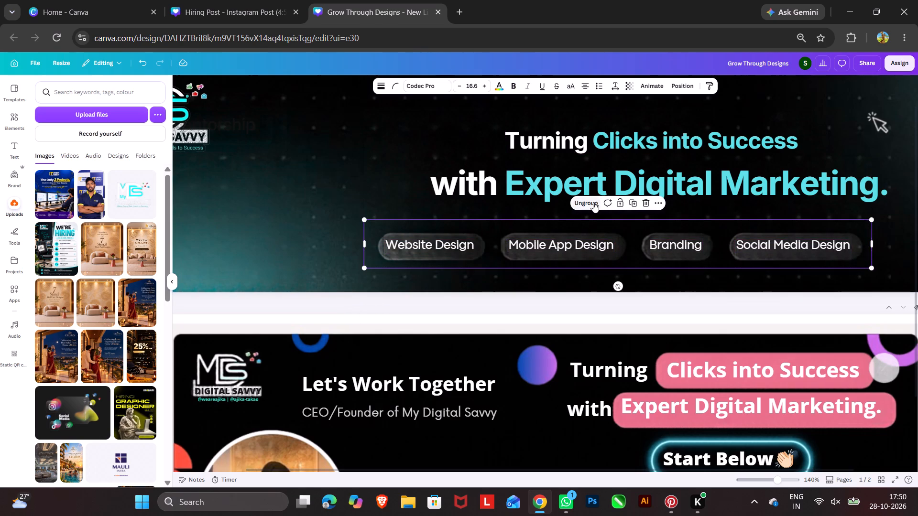
left_click_drag(604, 242, 649, 236)
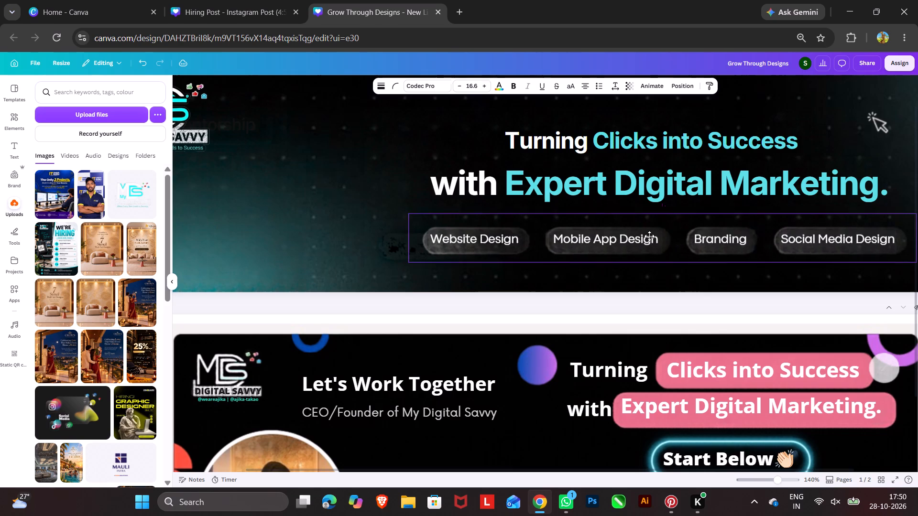
left_click_drag(649, 236, 644, 233)
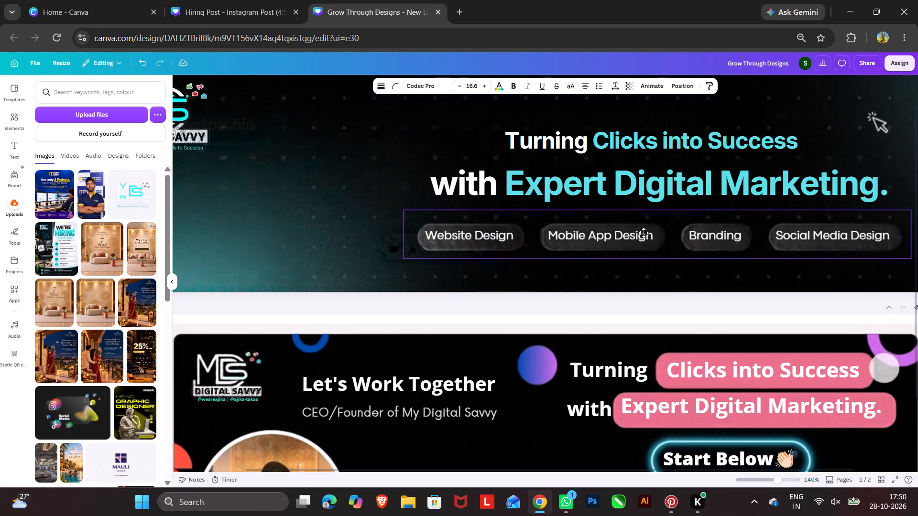
left_click_drag(644, 233, 643, 233)
left_click(499, 315)
left_click(488, 308)
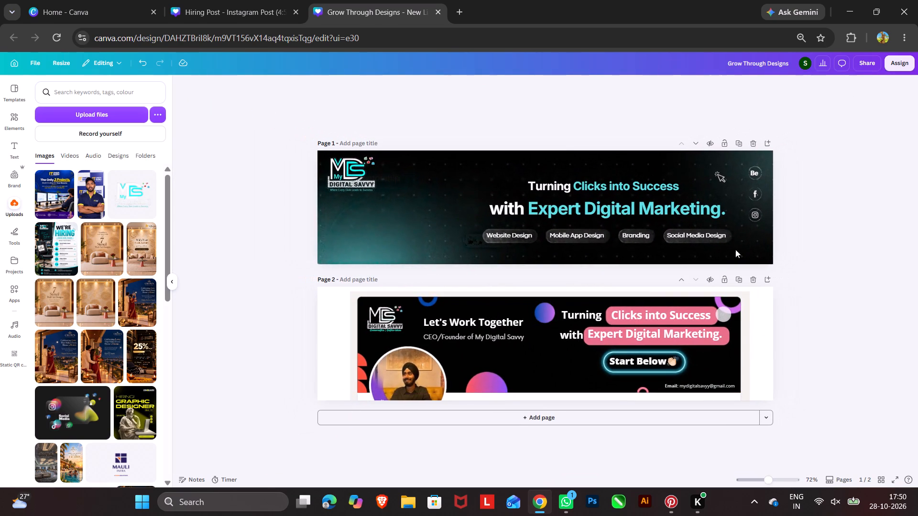
left_click(798, 214)
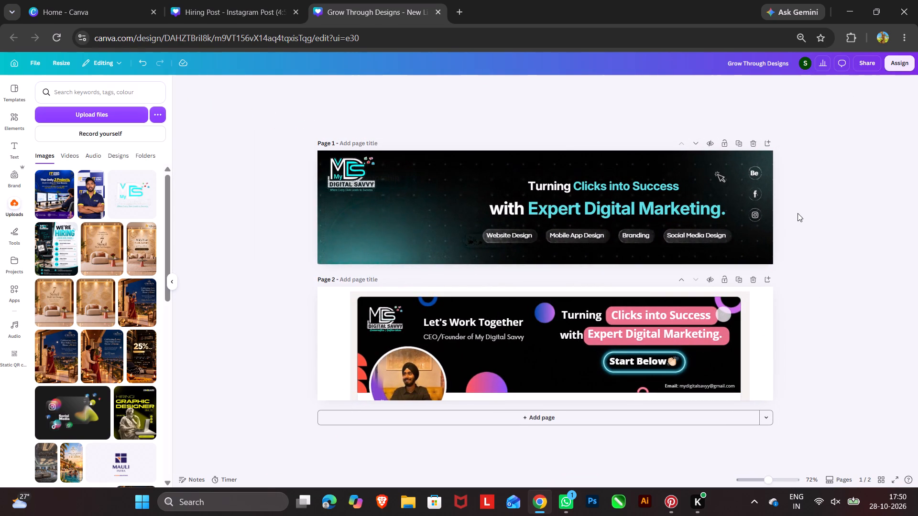
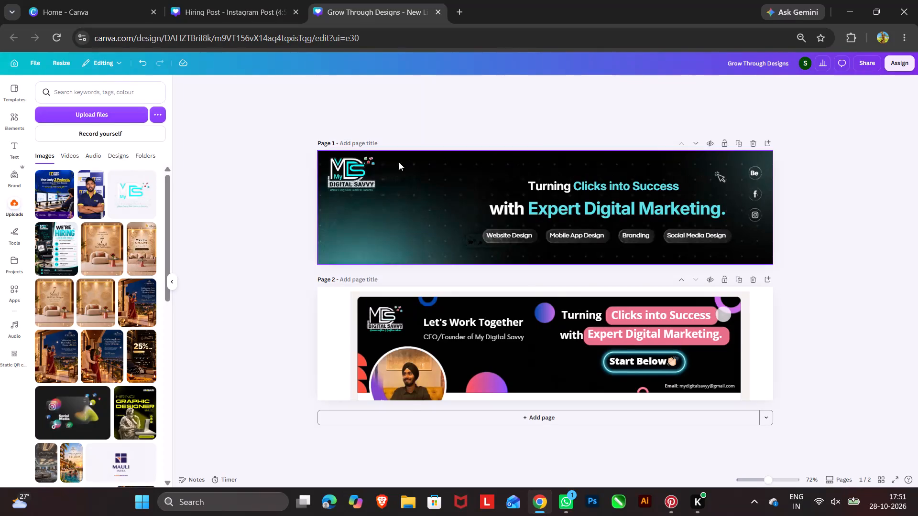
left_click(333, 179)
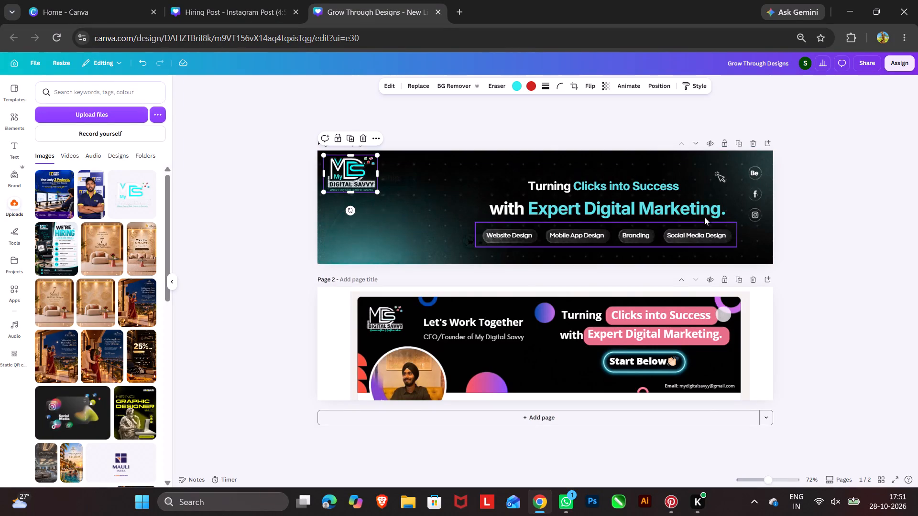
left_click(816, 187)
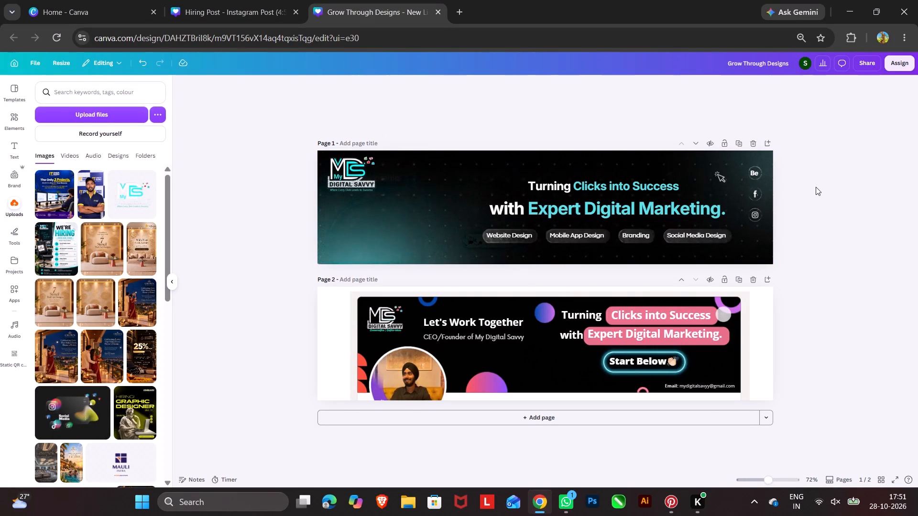
Delete the "Be" text from the top social media circle on page 1, leaving the empty circle in place.
left_click(756, 172)
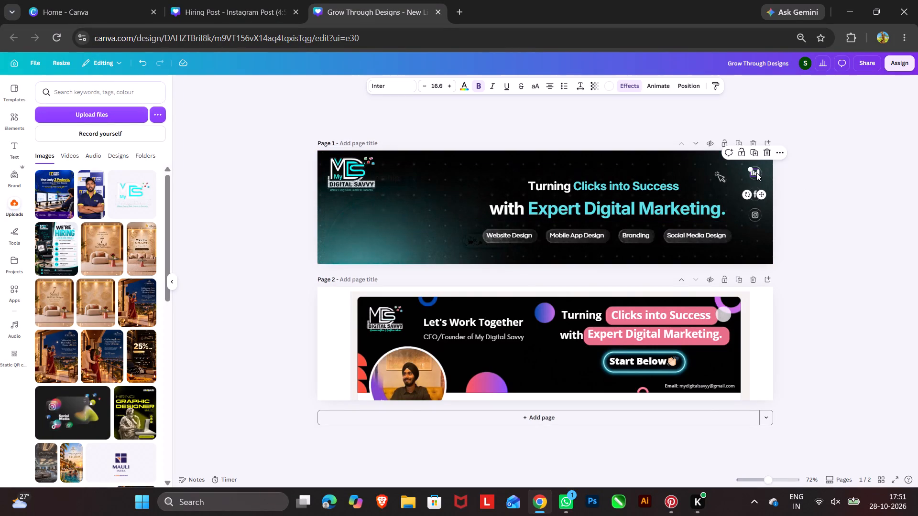
left_click(765, 154)
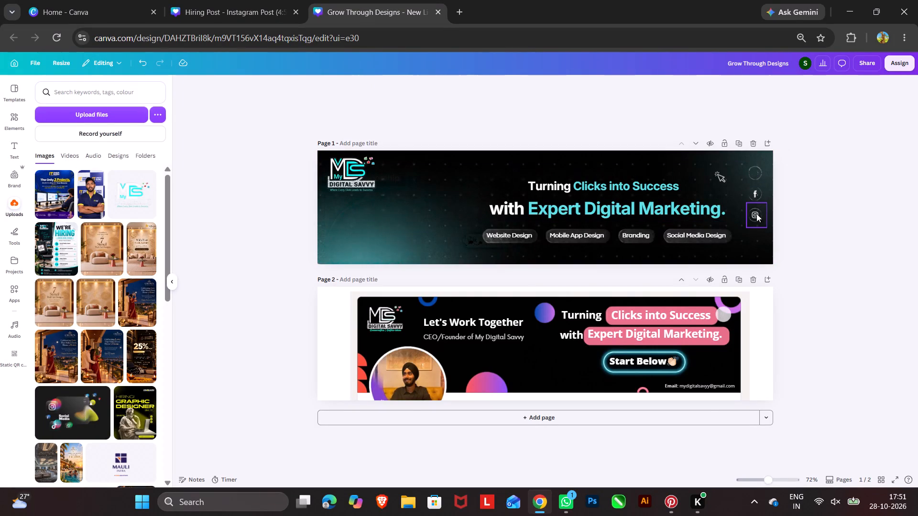
left_click(756, 214)
left_click(793, 211)
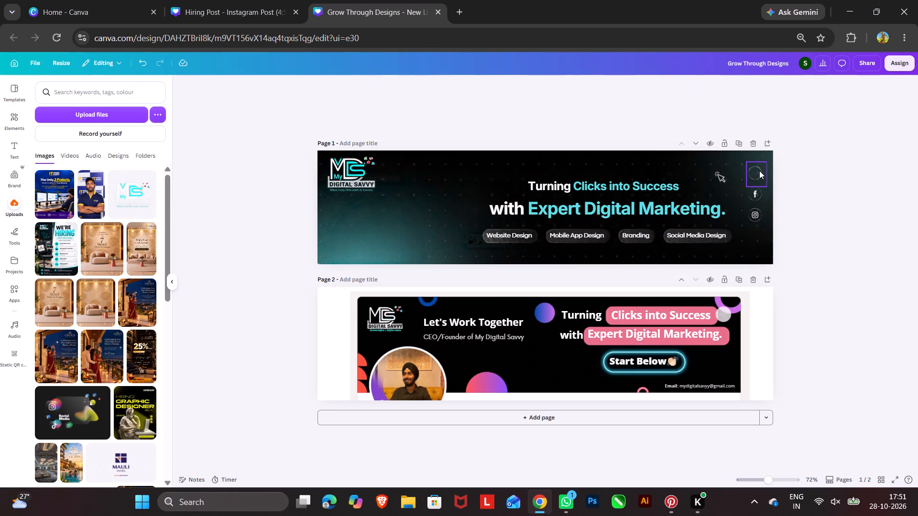
Search the elements for "linkedin" and browse the graphics for a LinkedIn icon to fill the empty social circle on page 1.
left_click(757, 172)
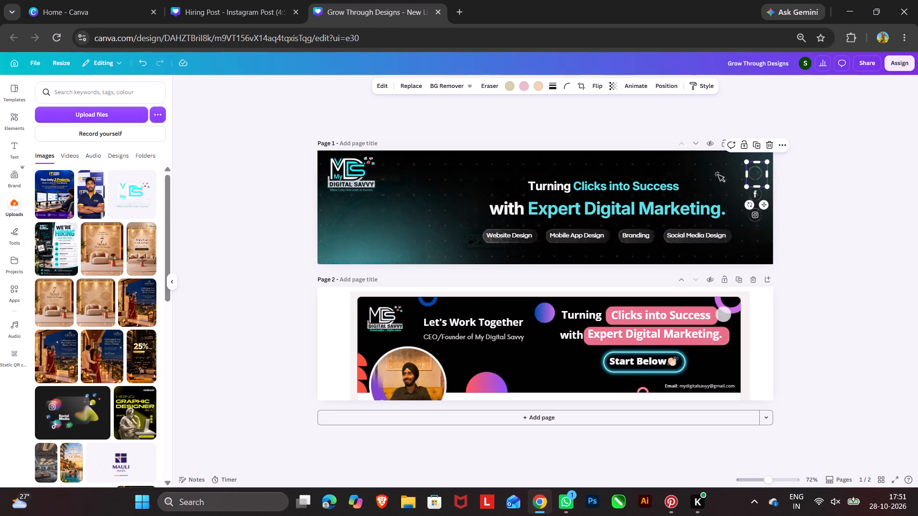
left_click(83, 92)
left_click(5, 118)
left_click(83, 95)
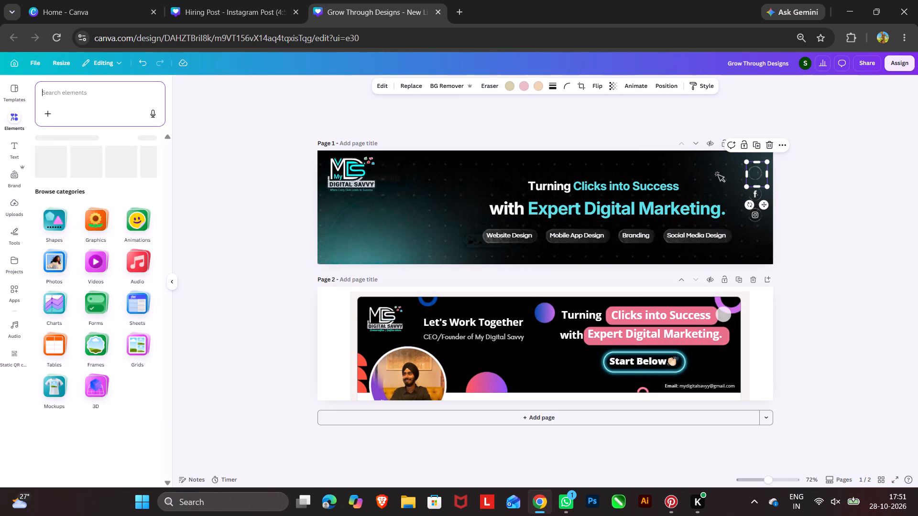
type("linkdin")
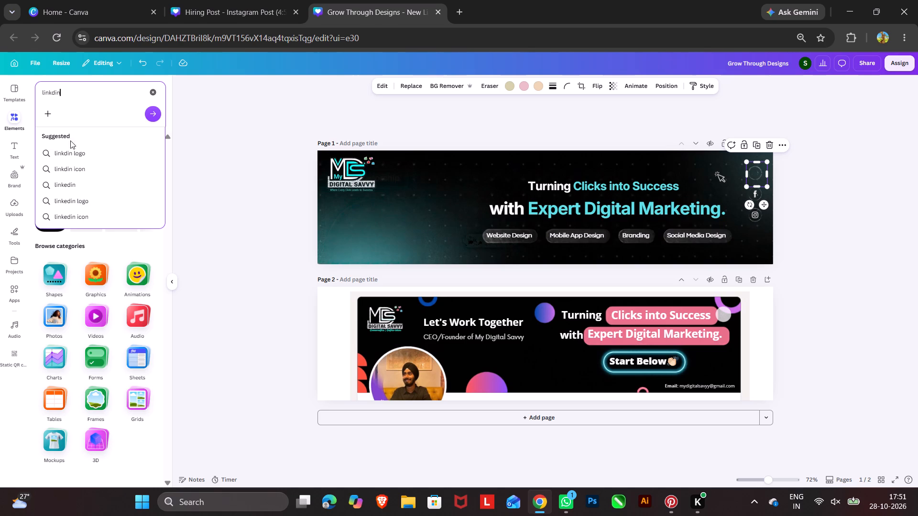
left_click(94, 183)
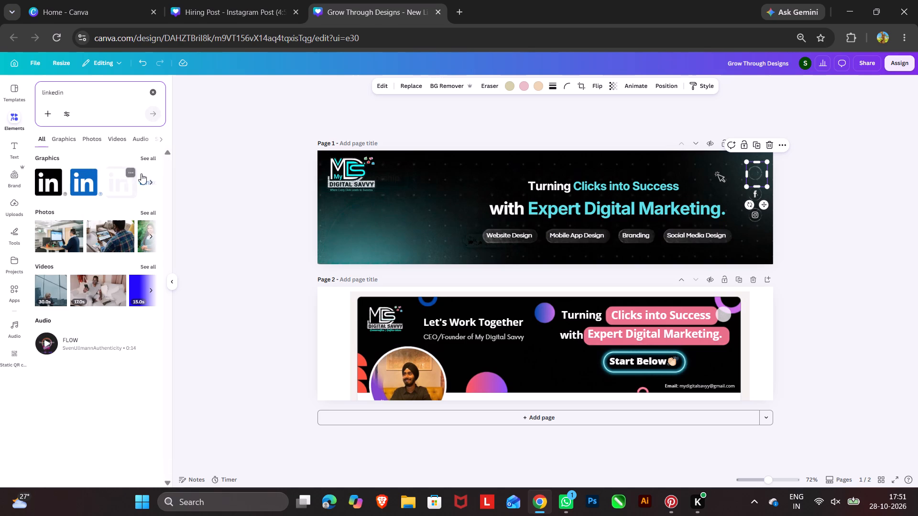
left_click(147, 158)
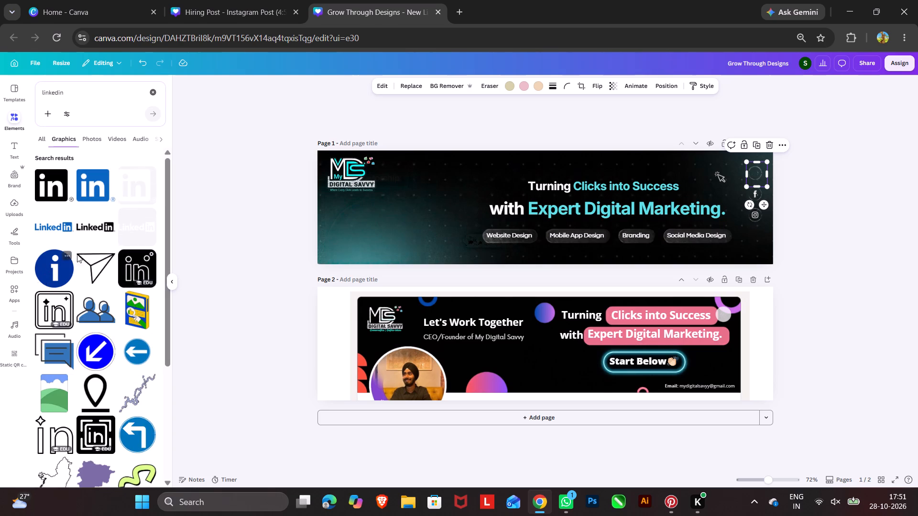
scroll(79, 254, "down", 3)
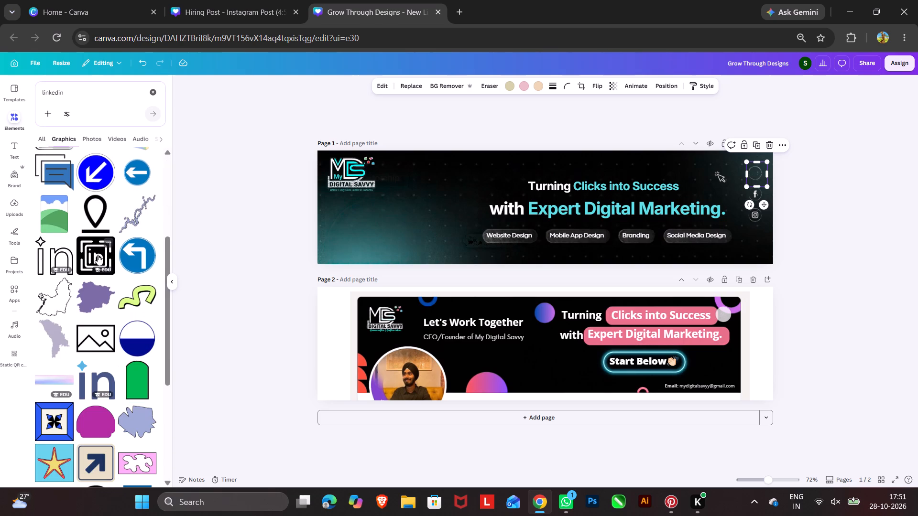
Undo the deletion of the "Be" text on page 1 and replace that text with "in" in the top social circle.
scroll(76, 219, "up", 9)
left_click(411, 206)
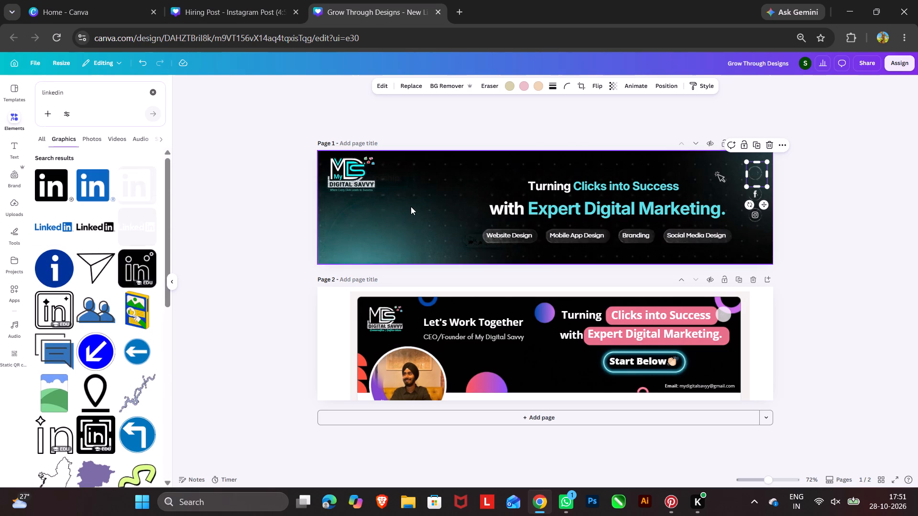
key("ctrl+z")
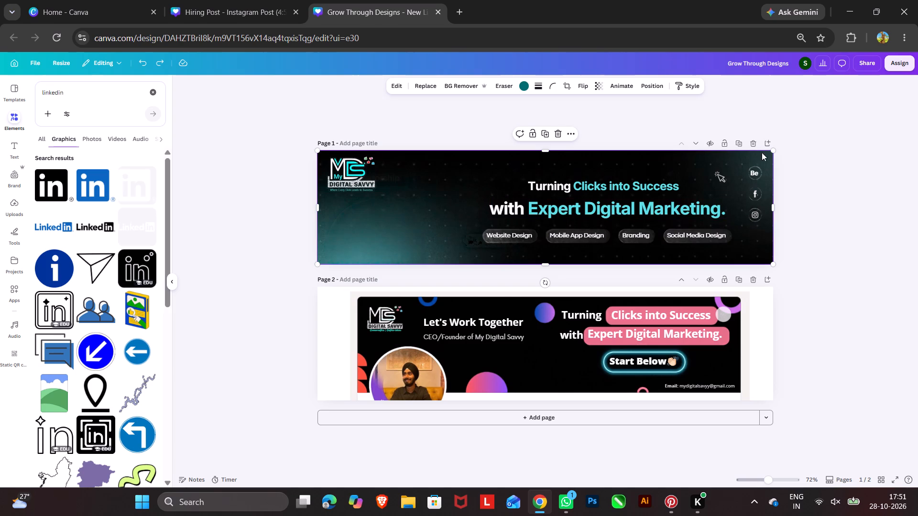
double_click(756, 170)
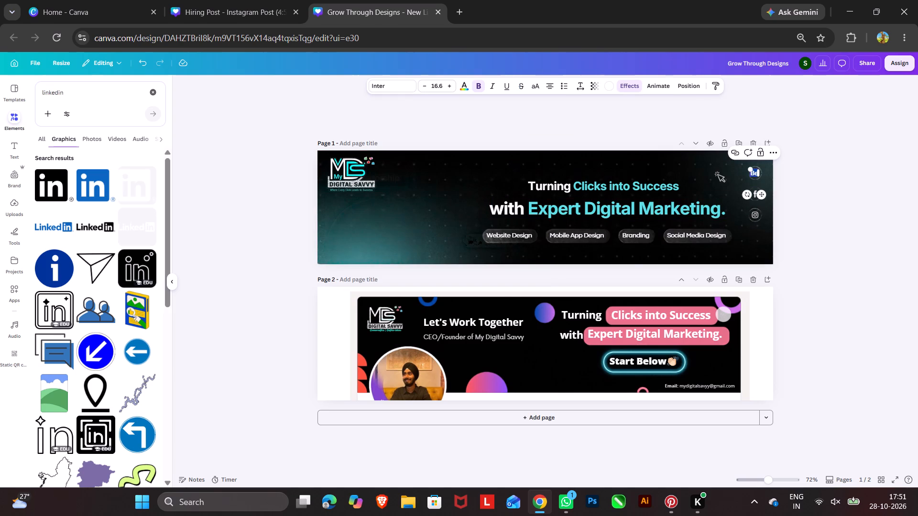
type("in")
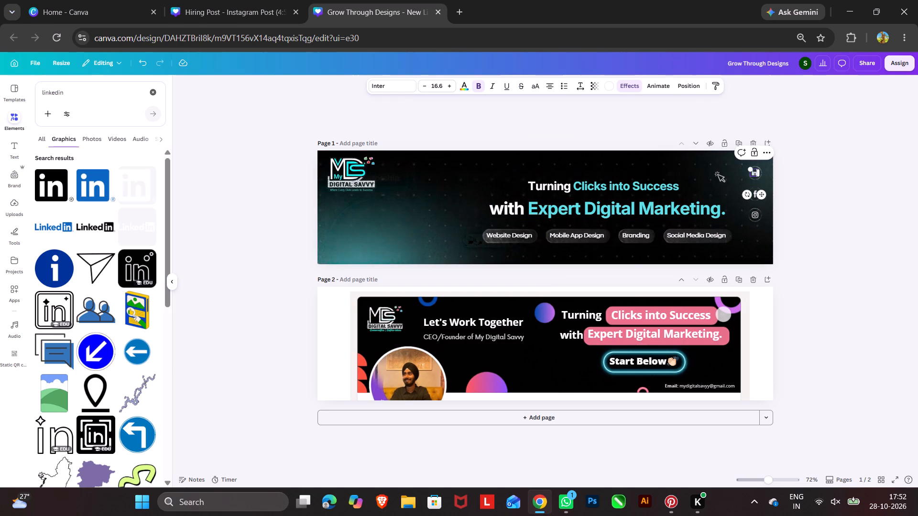
left_click(853, 203)
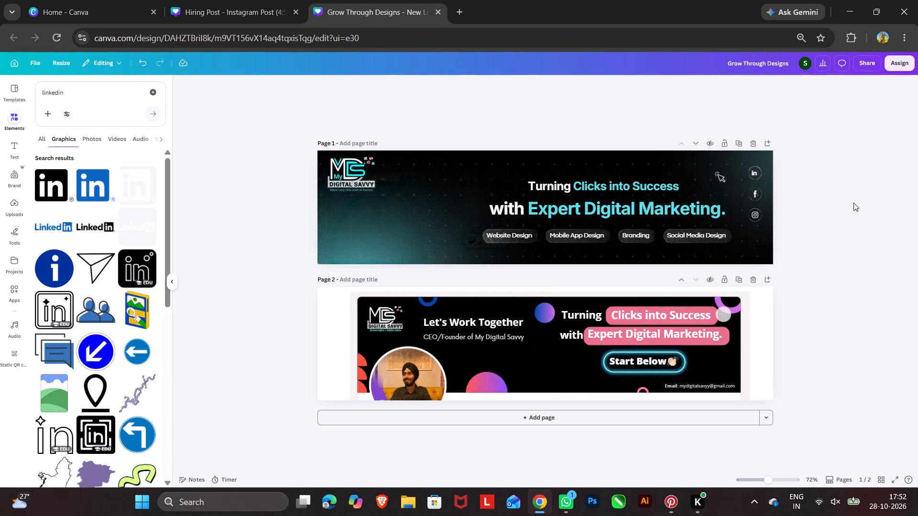
Enlarge the "in" text inside the top social circle on page 1 to a font size of about 21.4.
scroll(773, 178, "left", 5)
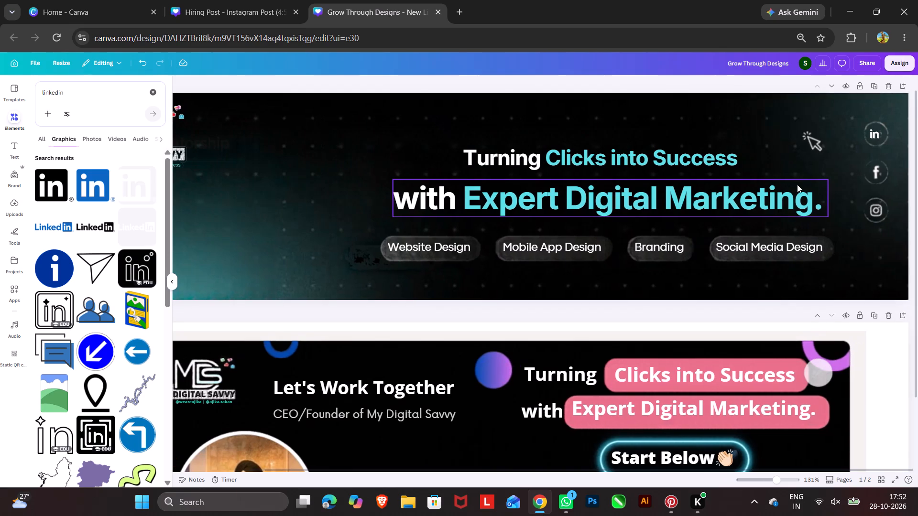
left_click(874, 135)
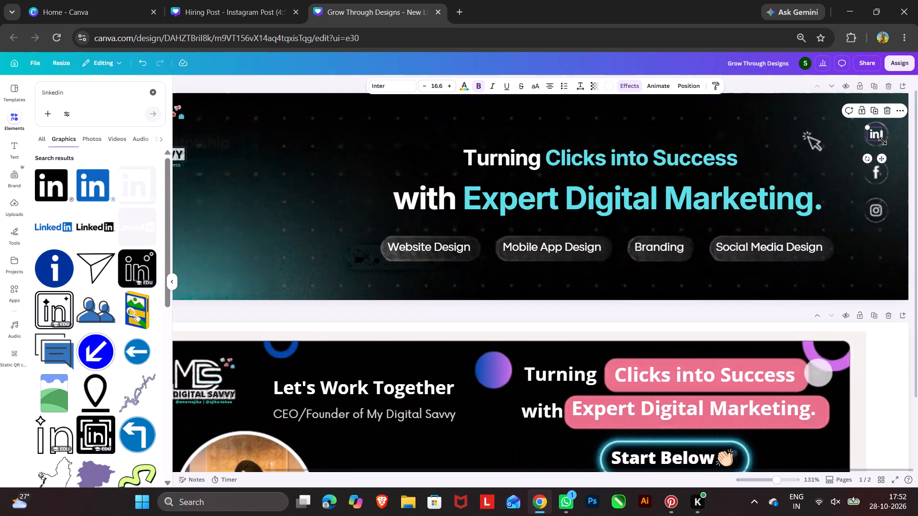
left_click(882, 140)
left_click_drag(881, 142, 884, 145)
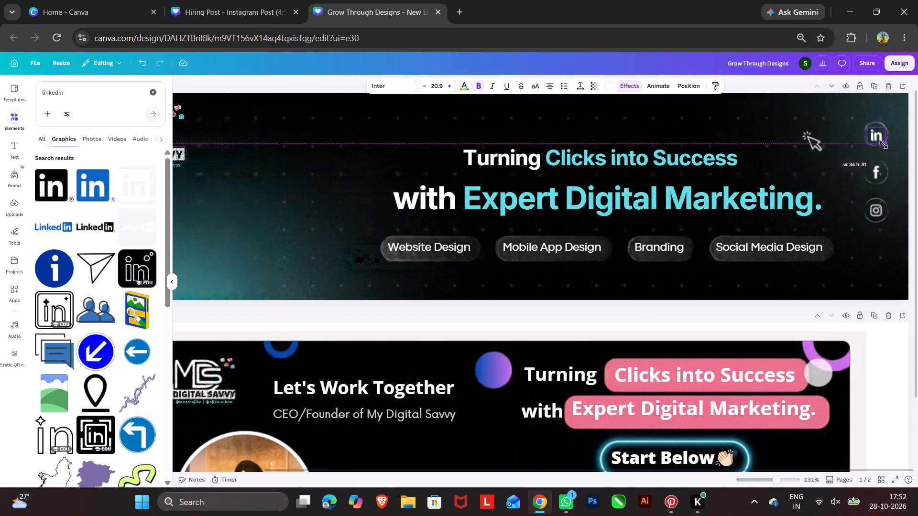
left_click_drag(884, 145, 885, 146)
Remove the drop shadow effect from the "in" text and nudge it to sit centred in its circle.
left_click(628, 86)
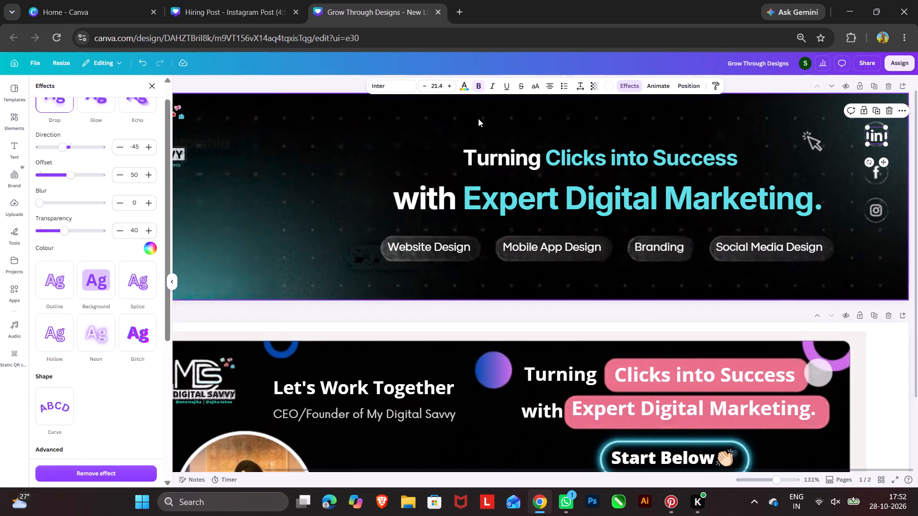
left_click(95, 474)
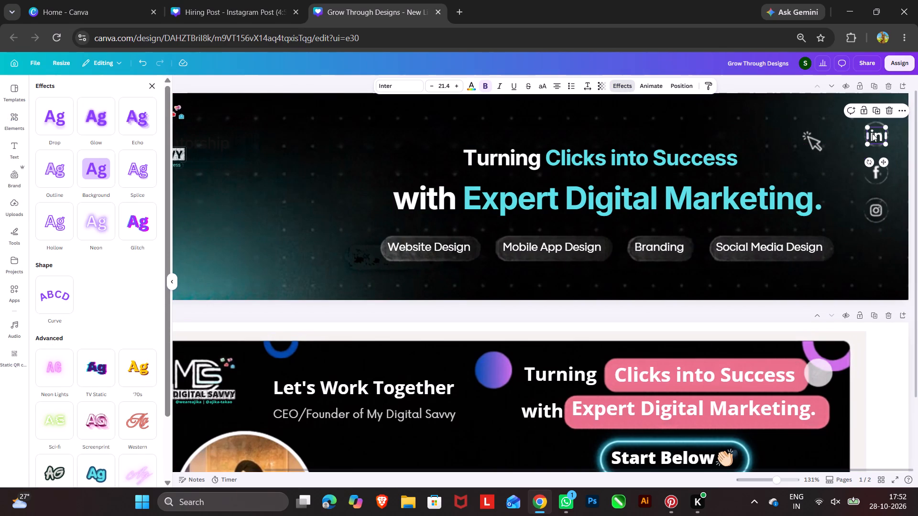
left_click(877, 133)
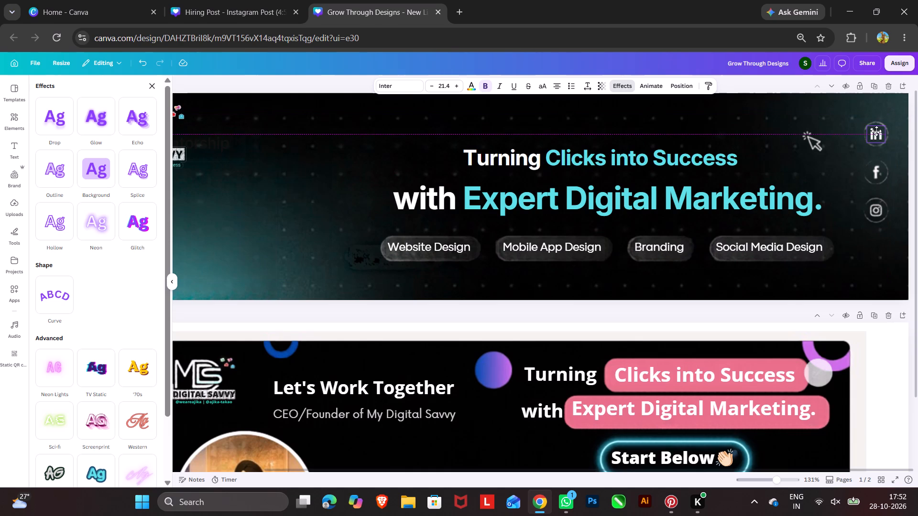
Delete the Facebook icon, the circle around "in" and the Instagram icon from page 1, keeping only the "in" text.
left_click(878, 172)
left_click(877, 171)
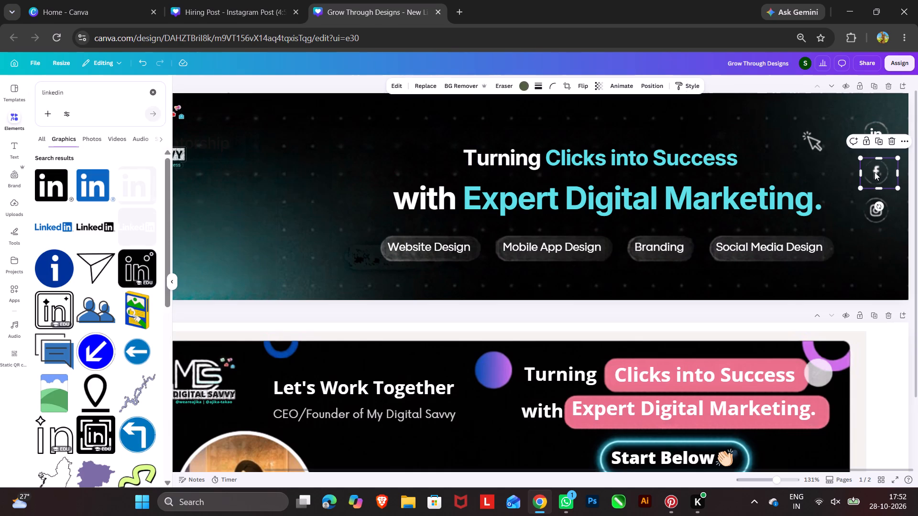
left_click(874, 172)
left_click(876, 172)
left_click(876, 172)
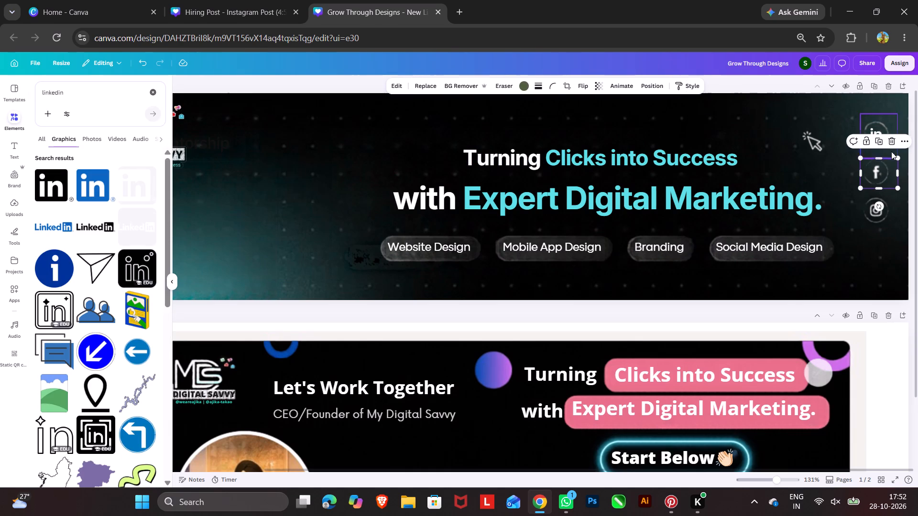
left_click(891, 141)
left_click(886, 137)
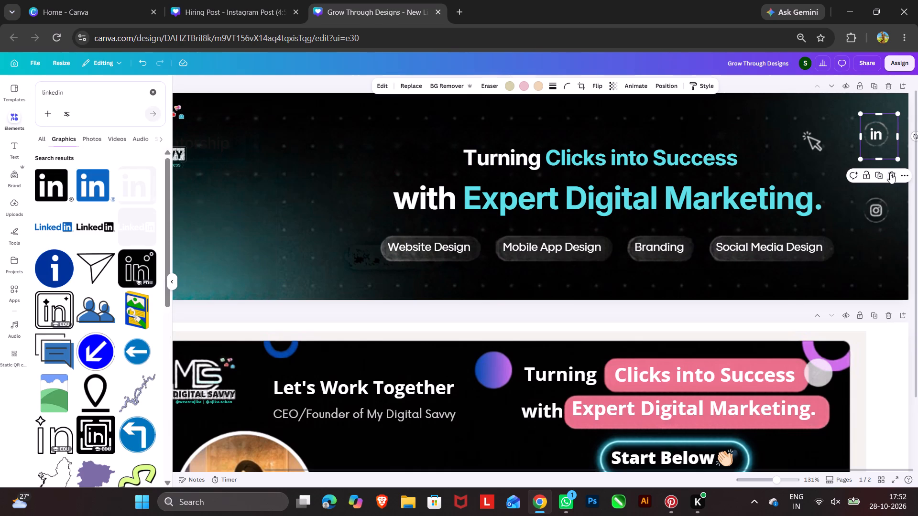
left_click(894, 174)
left_click(885, 219)
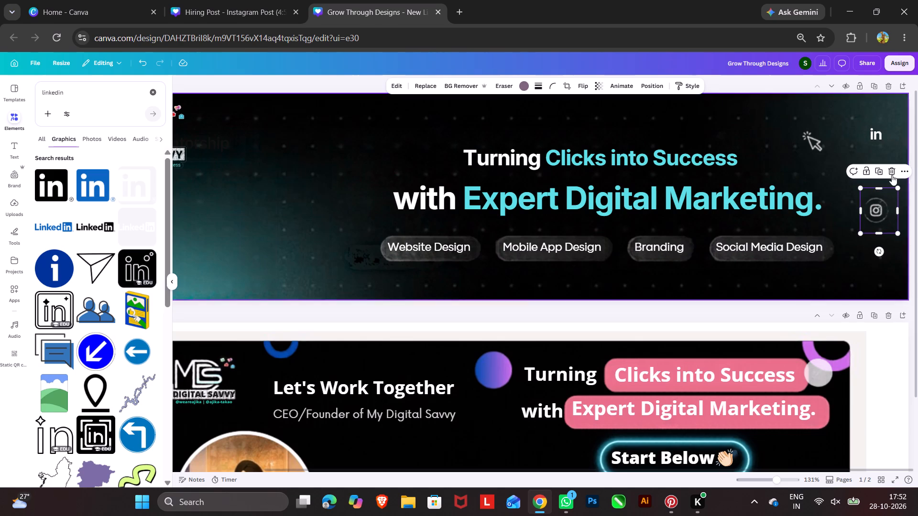
left_click(892, 174)
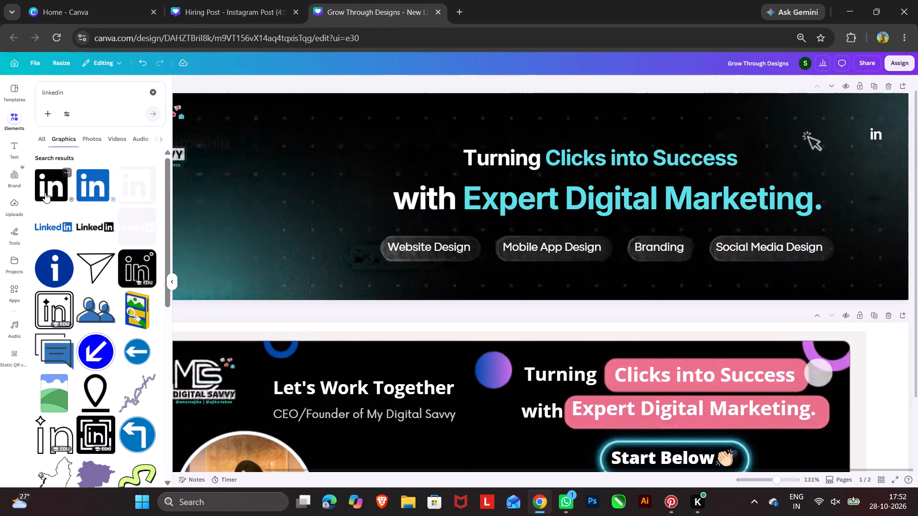
Look through the "linkedin" graphics results again and select the whole search term for replacement.
scroll(105, 237, "up", 6)
scroll(105, 233, "down", 6)
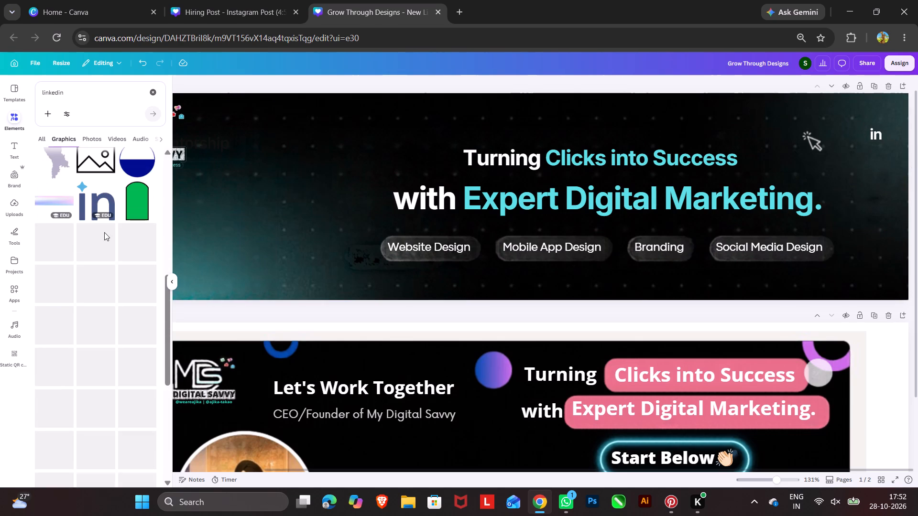
scroll(110, 320, "up", 14)
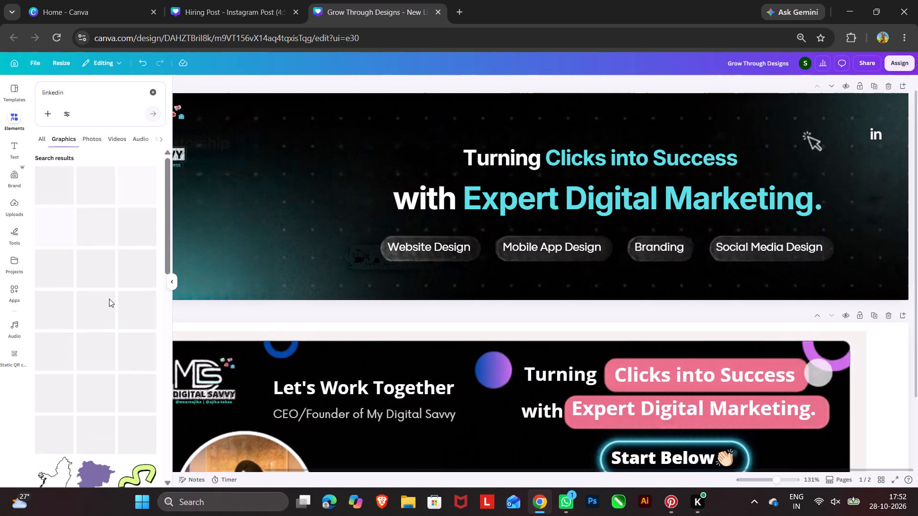
scroll(109, 299, "up", 4)
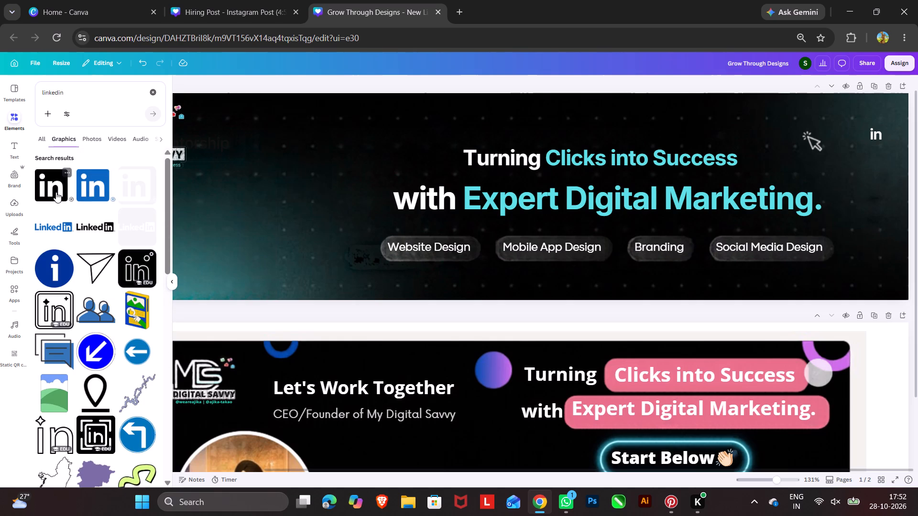
left_click_drag(68, 92, 48, 92)
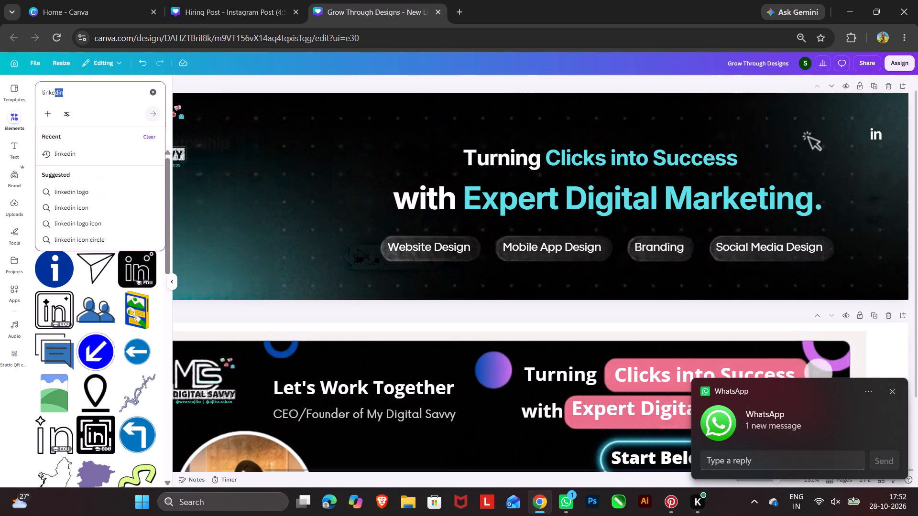
left_click_drag(48, 92, 30, 94)
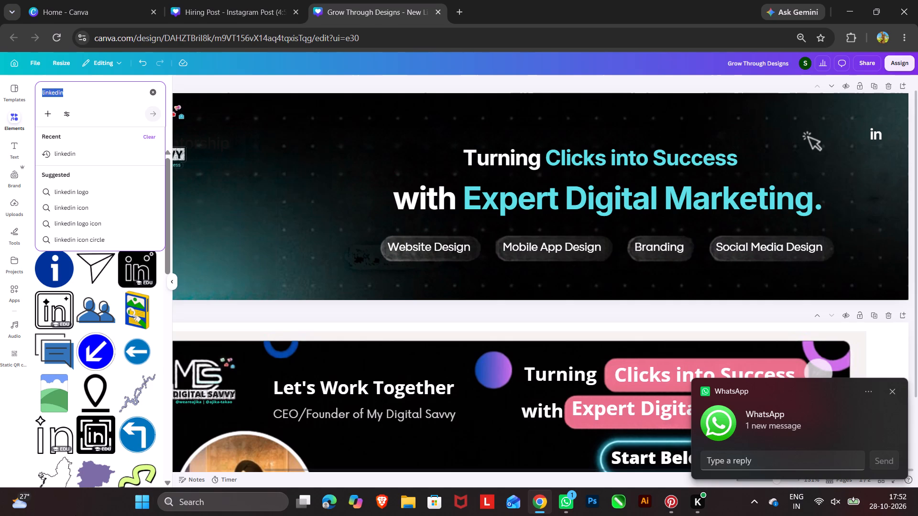
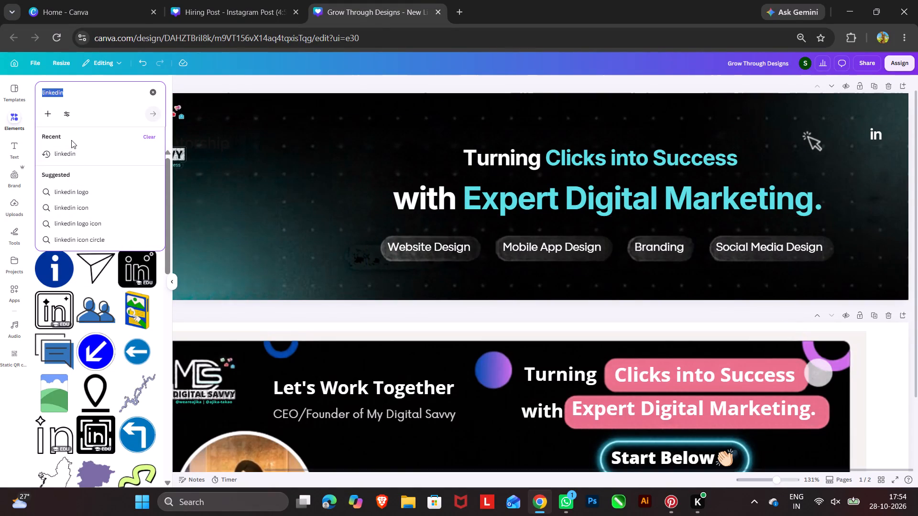
Search the elements for "insta icon" and add the black outlined Instagram icon to page 1, recoloured white.
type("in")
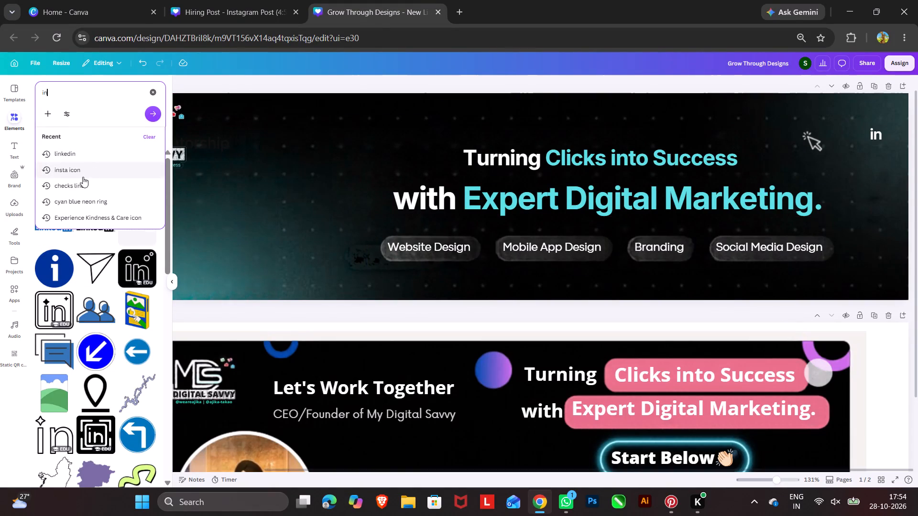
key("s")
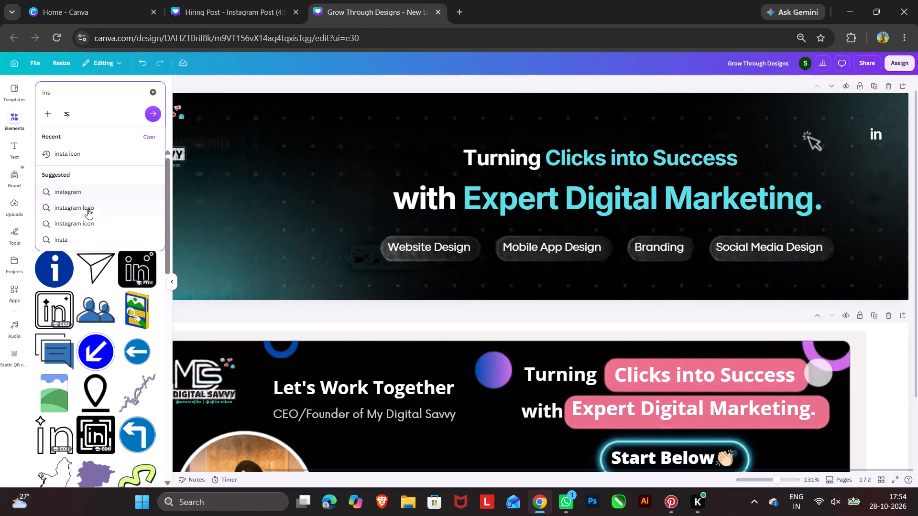
left_click(74, 159)
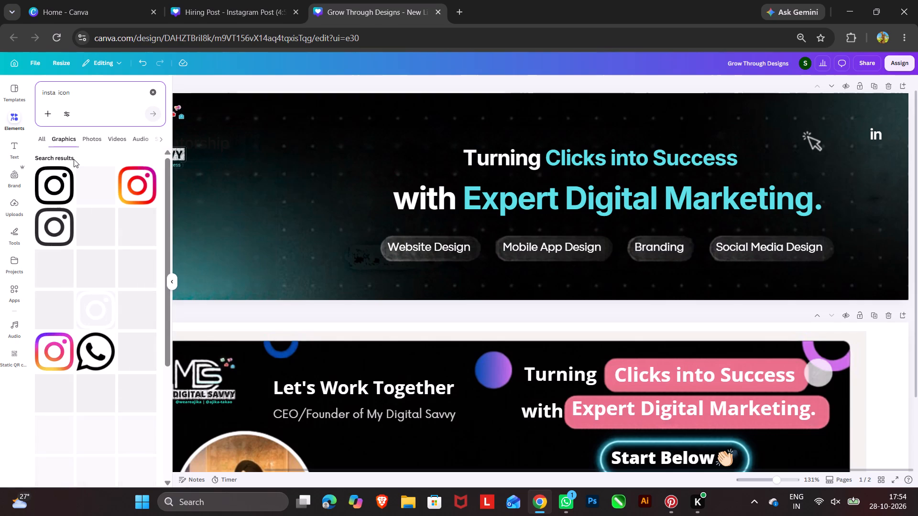
left_click(59, 194)
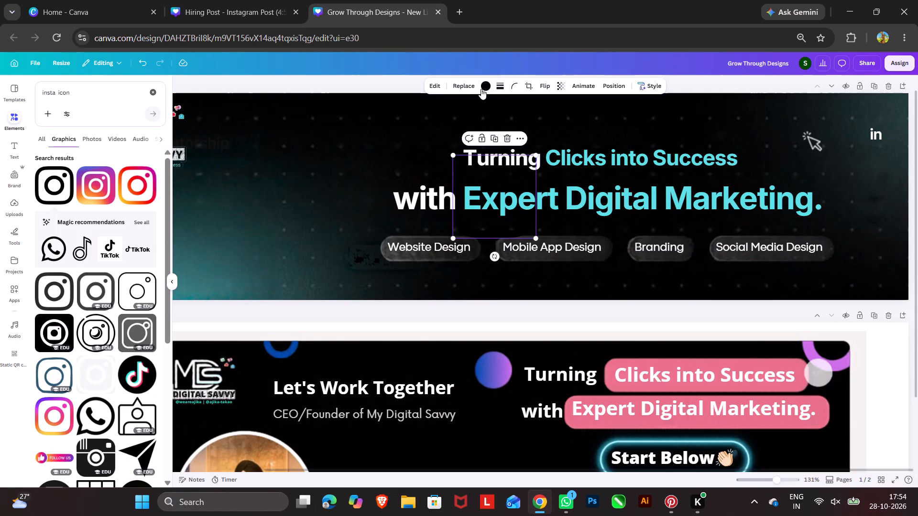
left_click(483, 83)
left_click(98, 174)
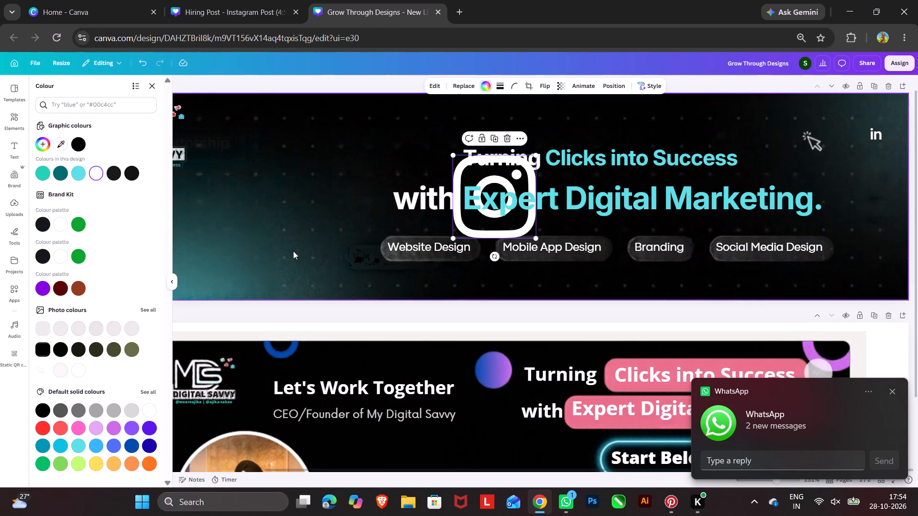
Move the white Instagram icon off the headline to page 1's right edge, below the "in" mark.
left_click_drag(468, 226, 514, 231)
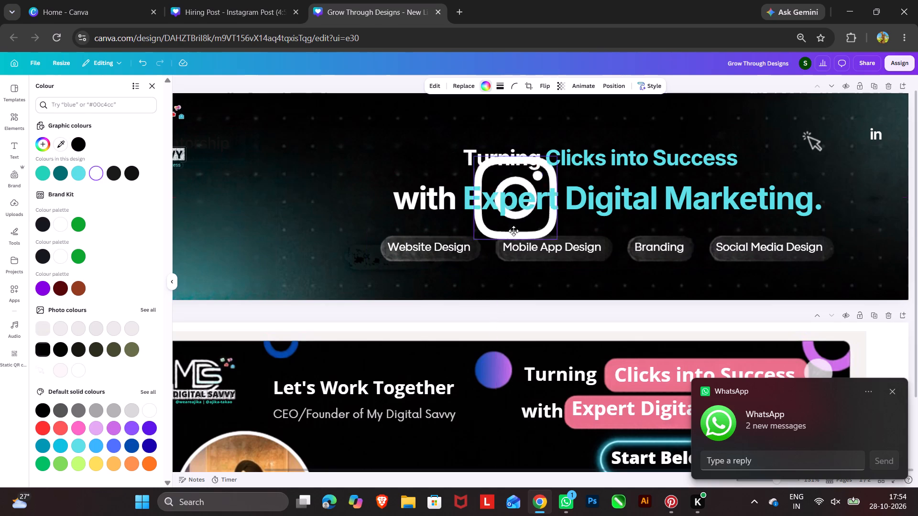
left_click_drag(514, 231, 883, 226)
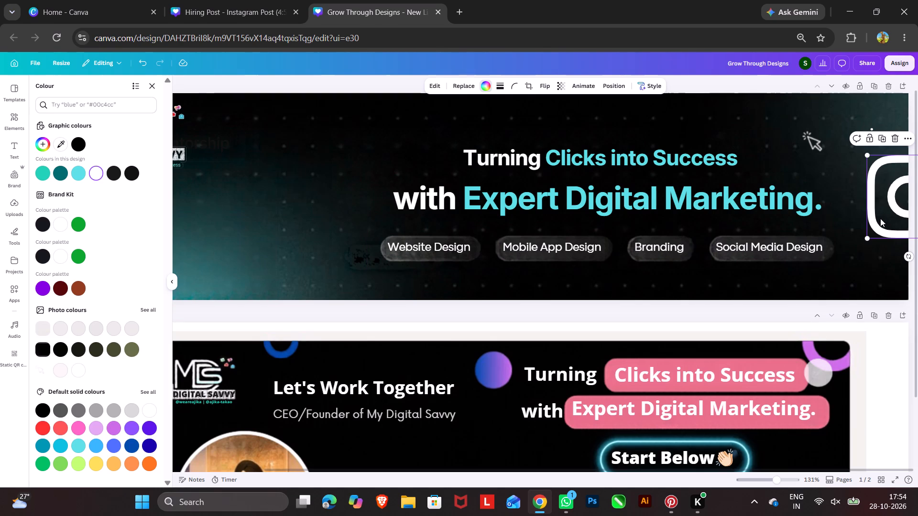
left_click_drag(882, 218, 874, 231)
left_click_drag(887, 217, 895, 210)
left_click_drag(889, 210, 889, 209)
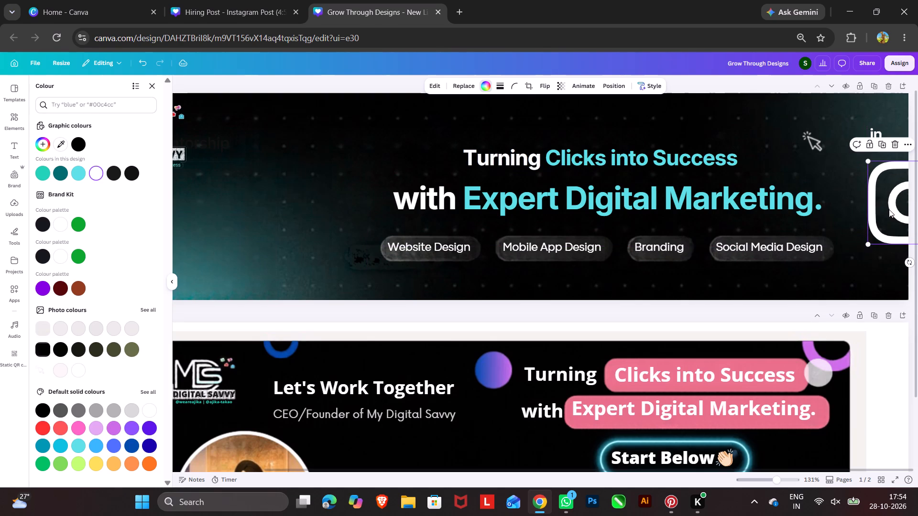
left_click_drag(889, 209, 893, 209)
left_click(893, 209)
left_click_drag(892, 209, 891, 203)
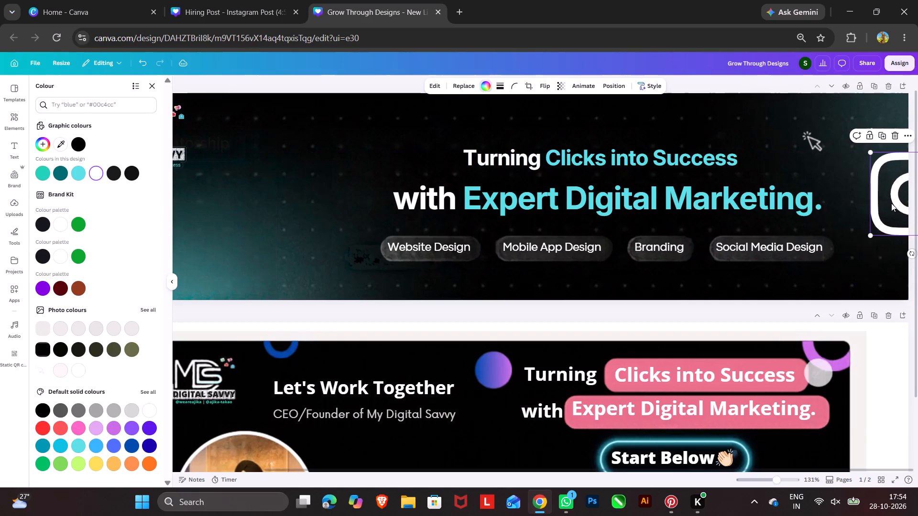
left_click(891, 203)
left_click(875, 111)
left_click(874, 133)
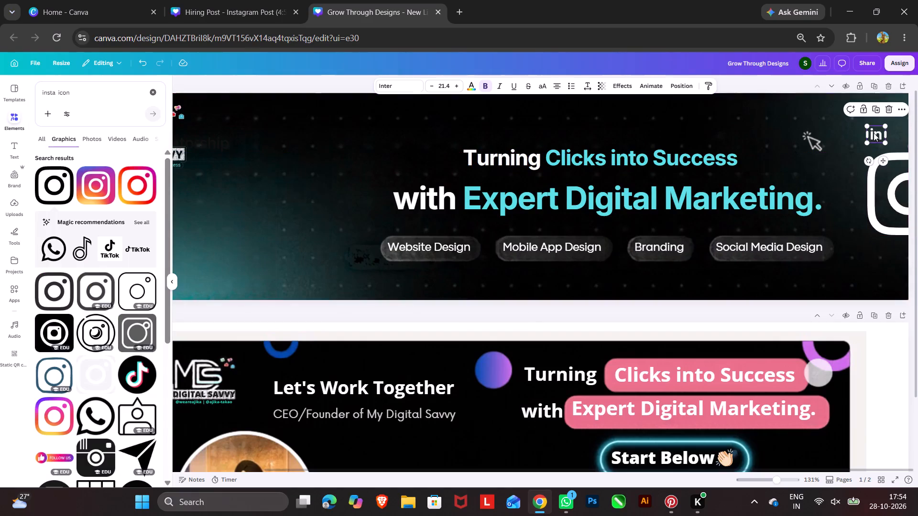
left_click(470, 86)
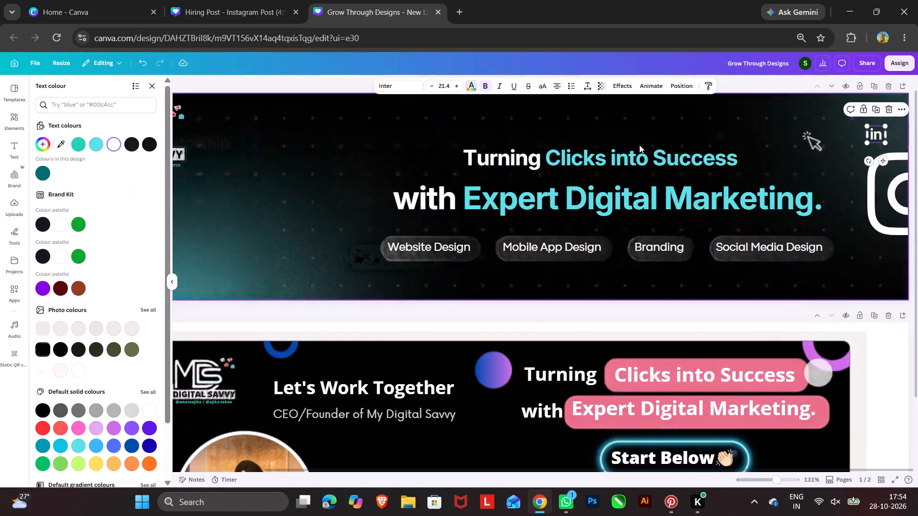
Shrink the Instagram icon to about 31 × 31 and place it directly beneath the "in" mark with a small gap.
scroll(856, 187, "left", 5)
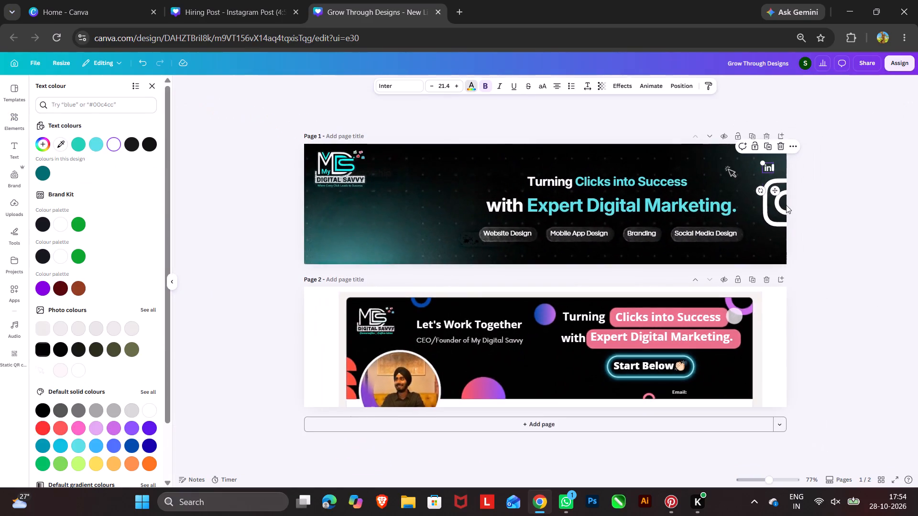
left_click(786, 204)
left_click_drag(810, 227, 769, 203)
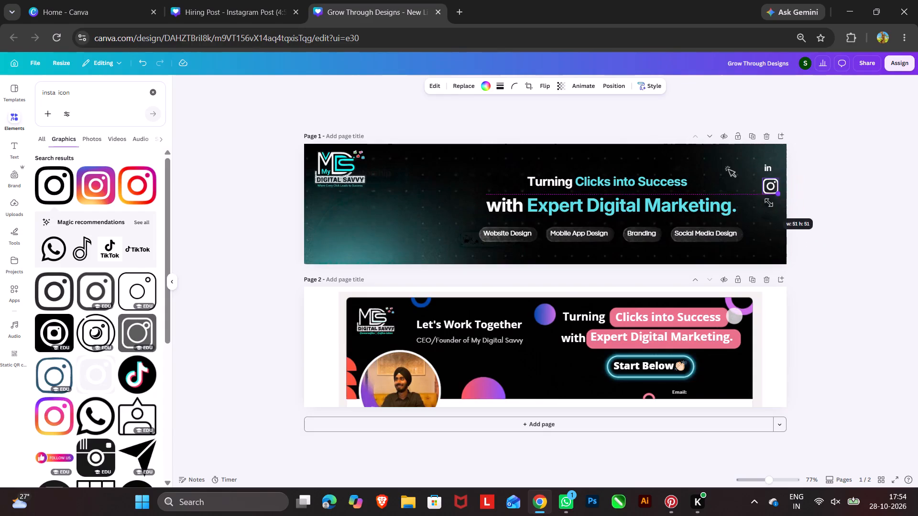
left_click_drag(769, 203, 763, 195)
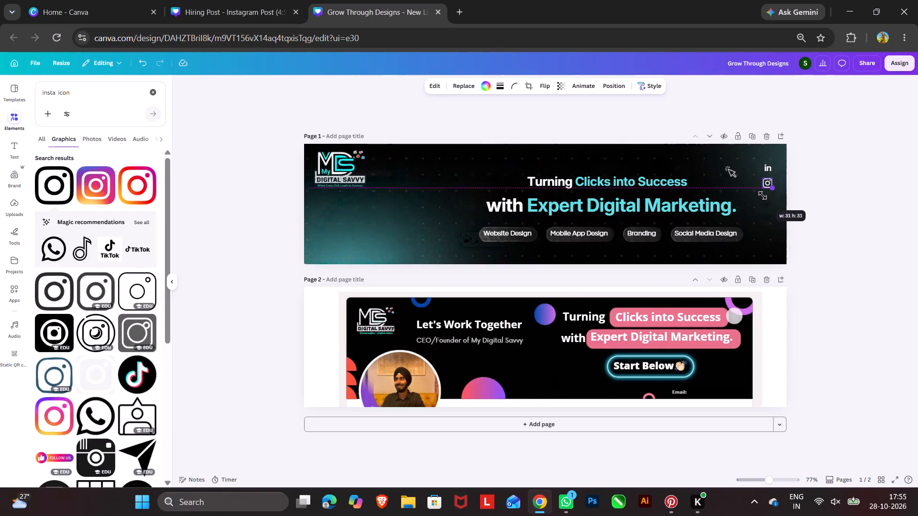
left_click_drag(763, 195, 763, 194)
double_click(830, 216)
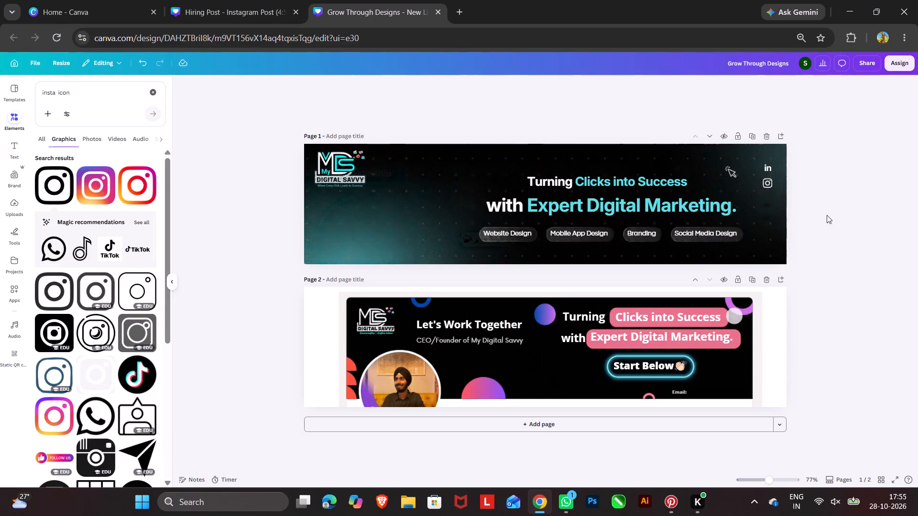
left_click(769, 183)
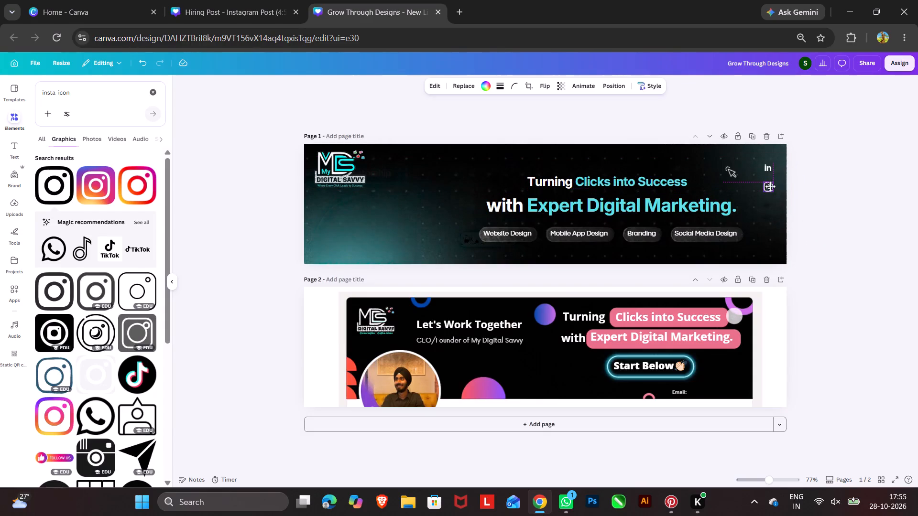
left_click(770, 186)
left_click(815, 197)
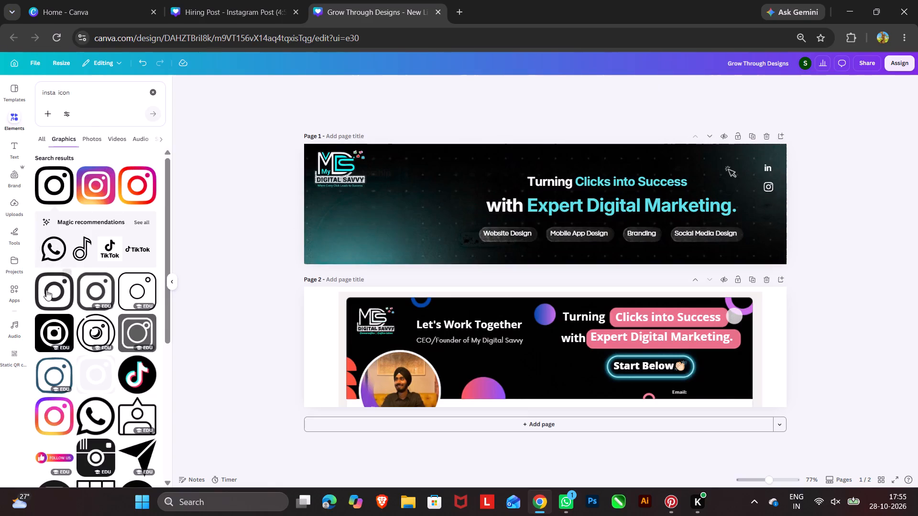
Search the elements for "face icon" and "face book icon" and browse the graphics for a Facebook icon.
scroll(79, 410, "down", 8)
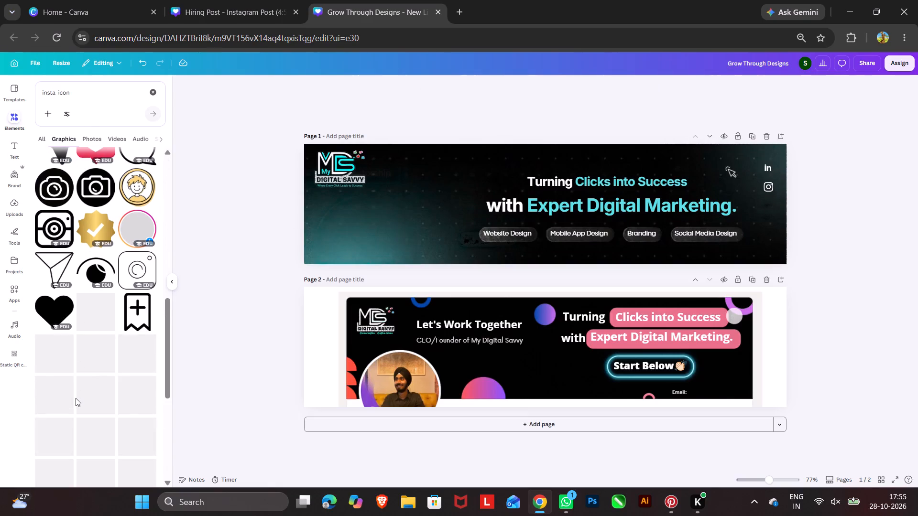
scroll(76, 382, "down", 7)
scroll(82, 381, "up", 5)
left_click_drag(55, 92, 23, 98)
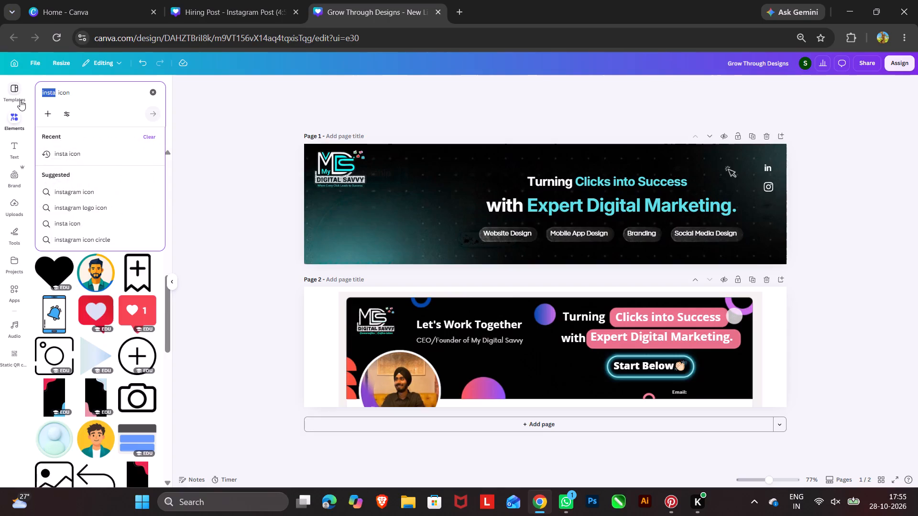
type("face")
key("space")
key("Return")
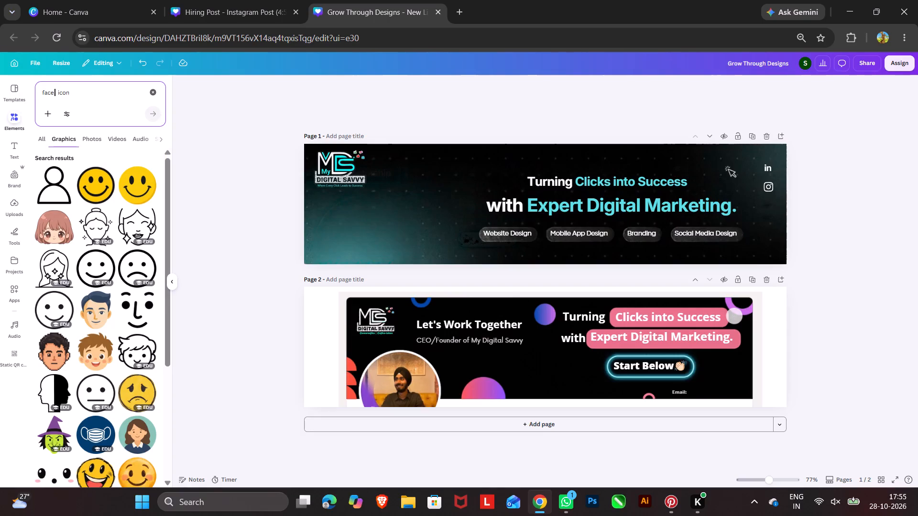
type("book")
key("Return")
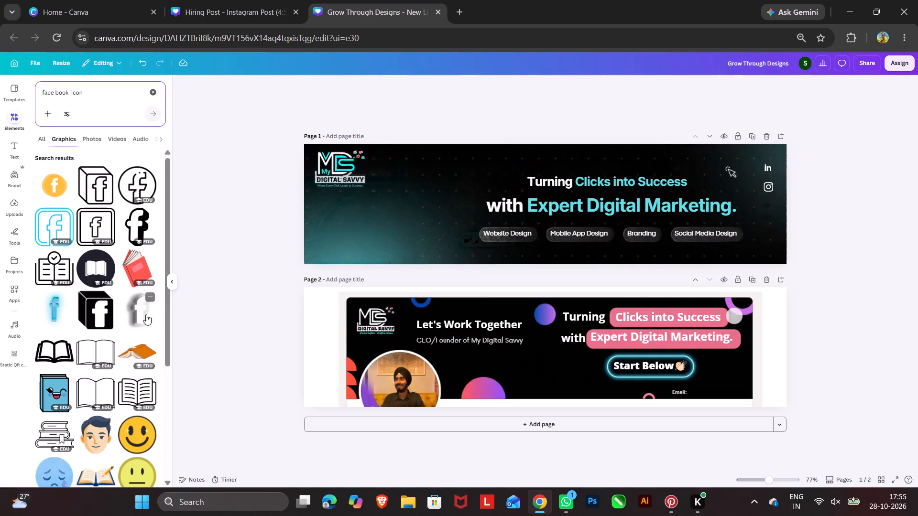
scroll(102, 334, "down", 5)
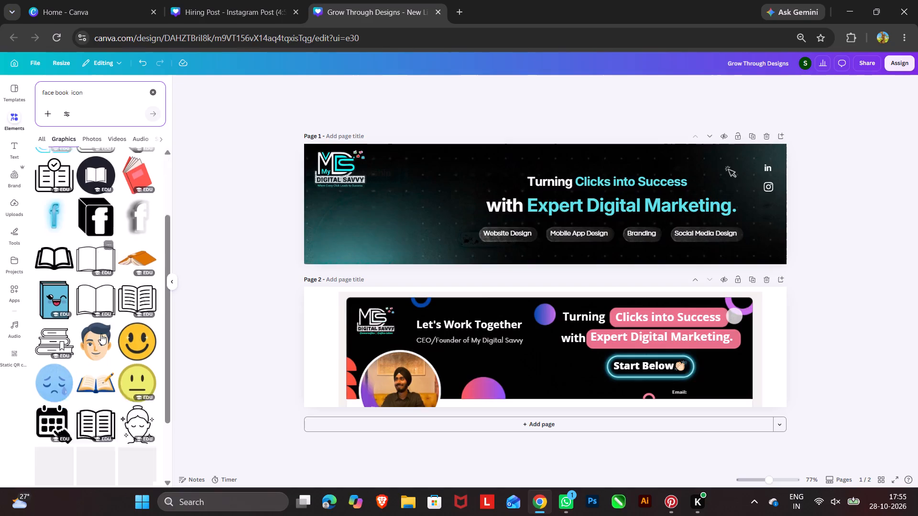
scroll(105, 334, "up", 4)
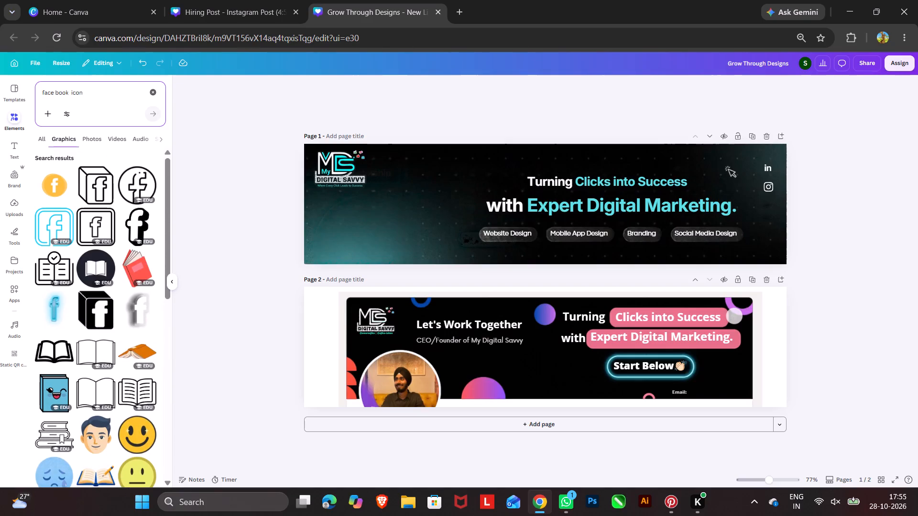
Search the elements for "facebook icon" and add the plain black Facebook "f" to page 1, recoloured white.
left_click(72, 92)
key("Left")
key("Return")
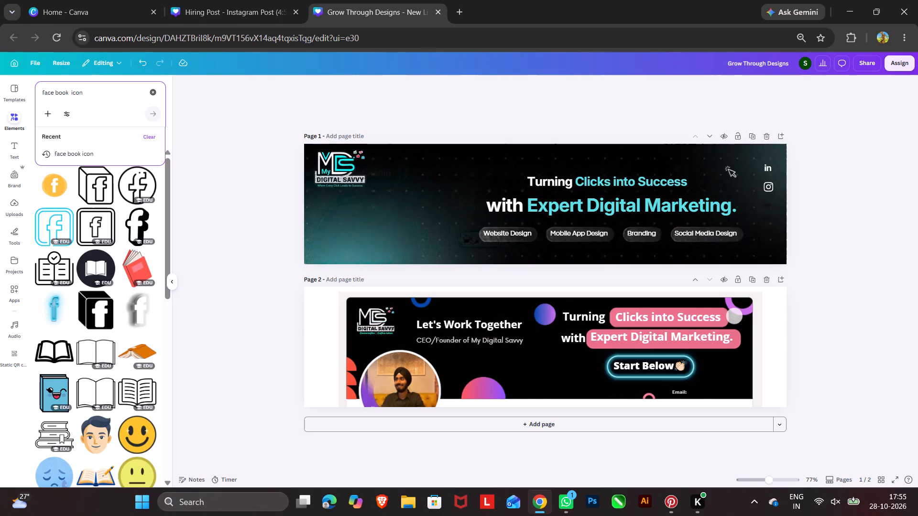
key("Left")
key("Left")
key("Left")
key("Left")
key("Left")
key("Left")
key("BackSpace")
key("Return")
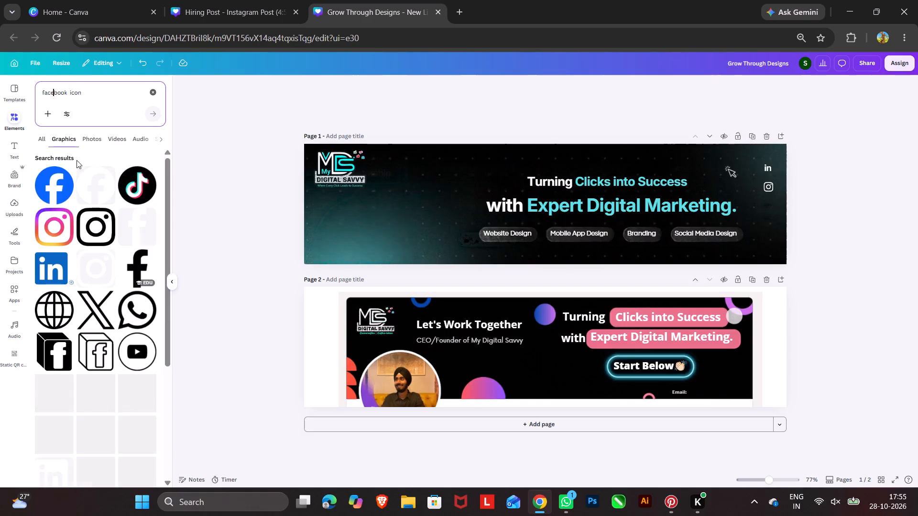
left_click(136, 265)
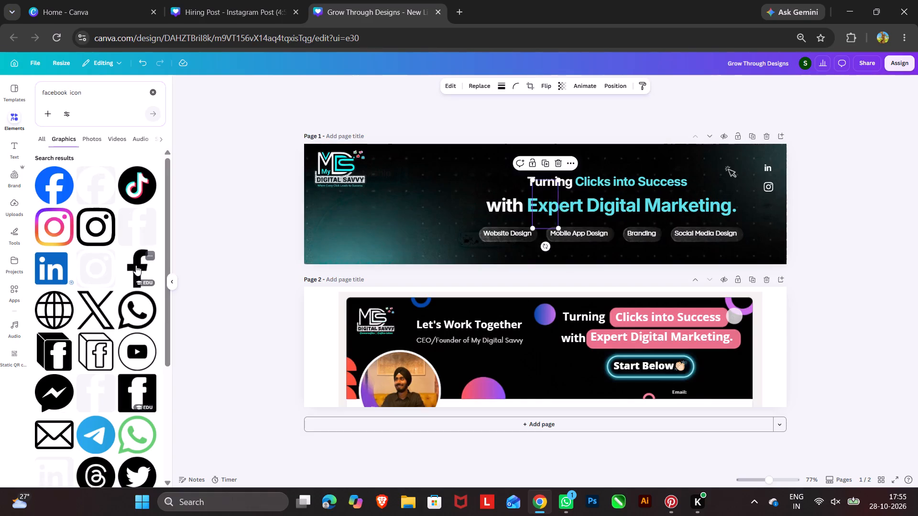
left_click(498, 87)
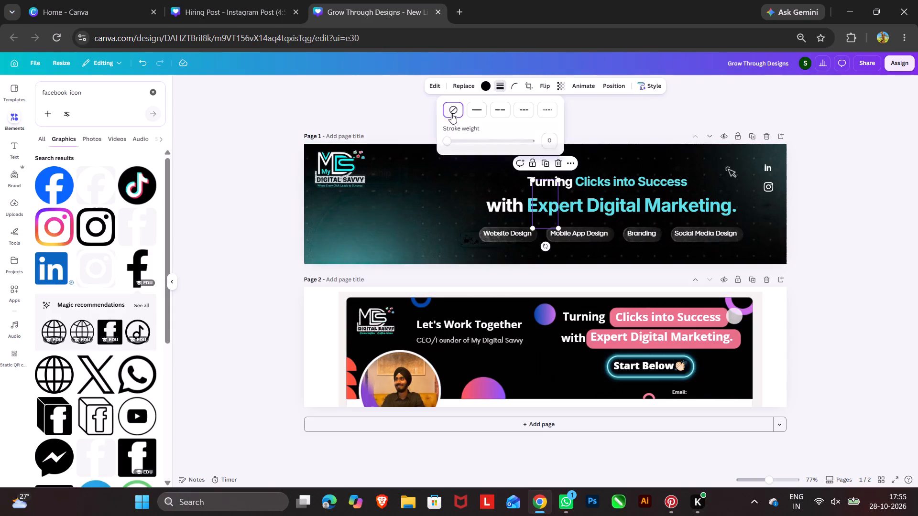
left_click(487, 84)
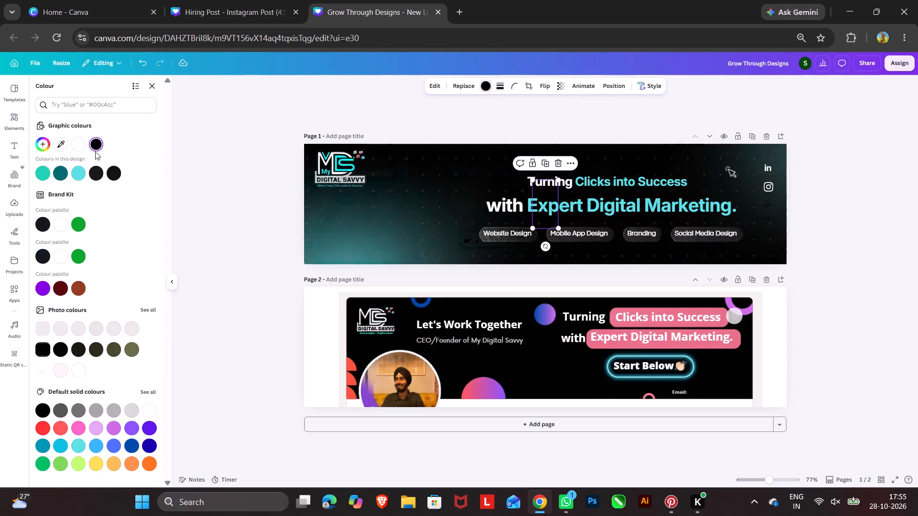
left_click(78, 149)
Shrink the white Facebook "f" to about 14 × 26 and place it beneath the Instagram icon at page 1's right edge.
left_click_drag(546, 222, 755, 242)
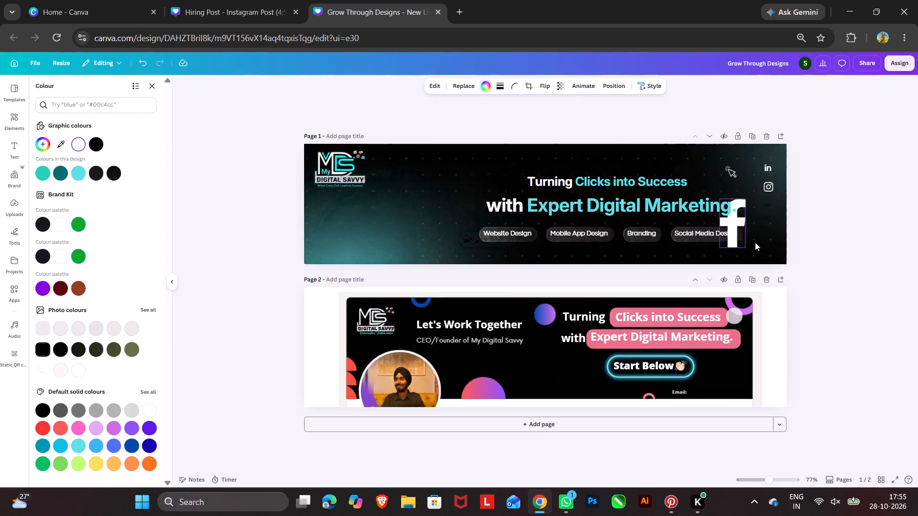
left_click_drag(755, 242, 778, 242)
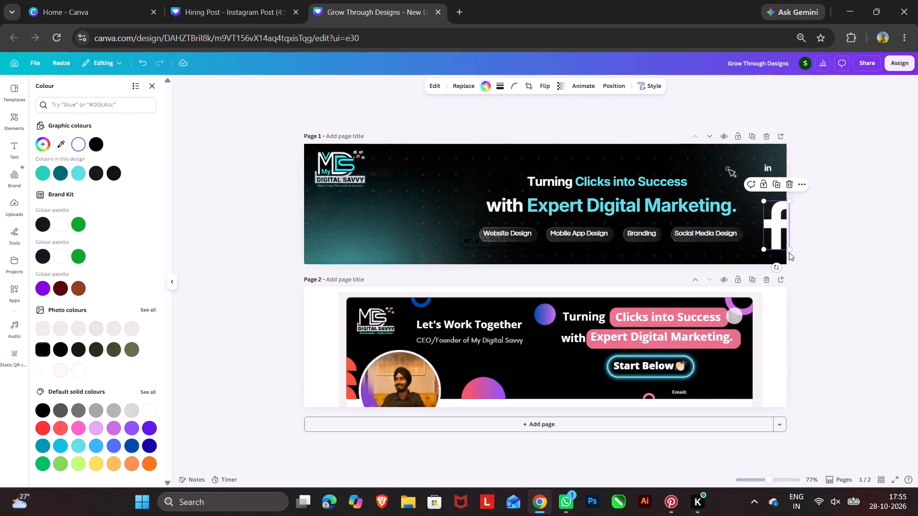
left_click_drag(789, 250, 789, 249)
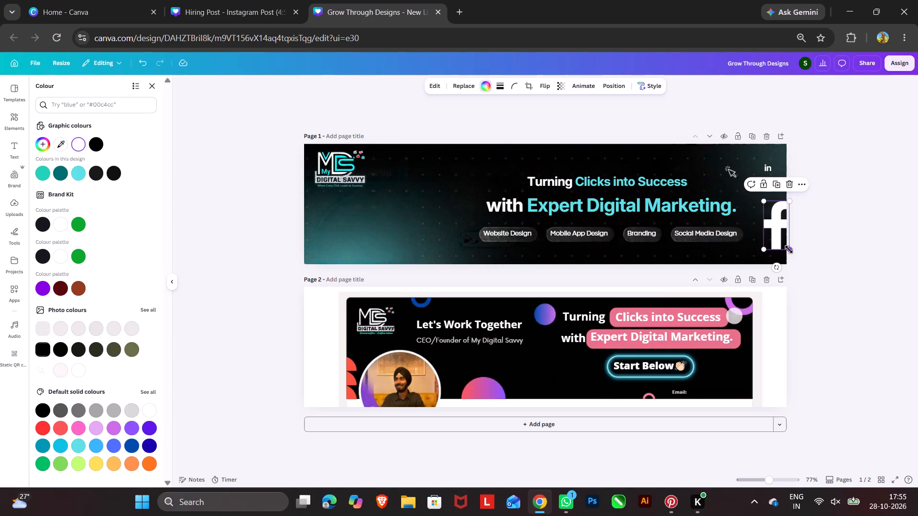
left_click_drag(789, 249, 766, 218)
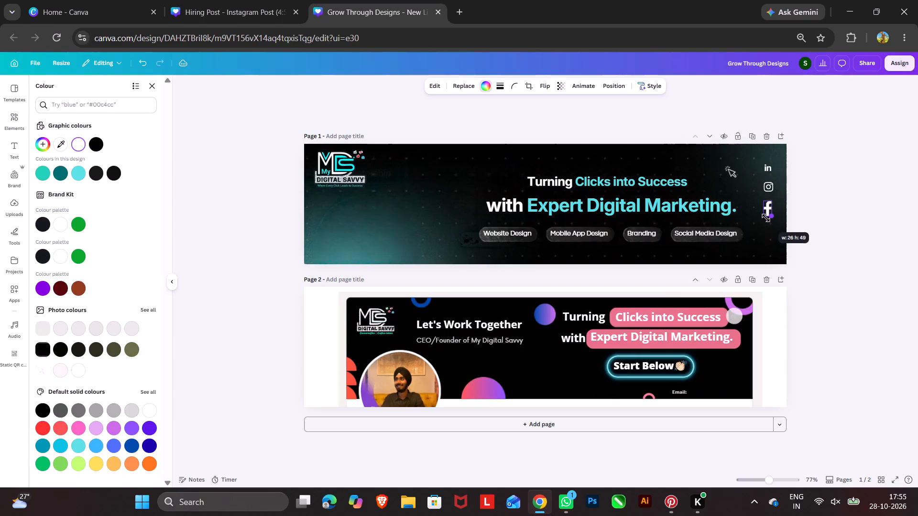
left_click_drag(766, 218, 766, 211)
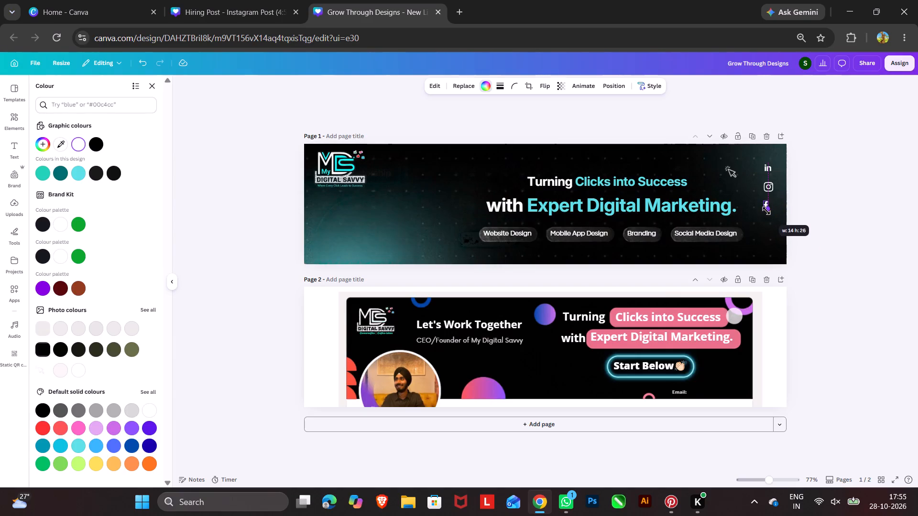
left_click_drag(766, 211, 767, 212)
left_click(806, 214)
left_click(773, 231)
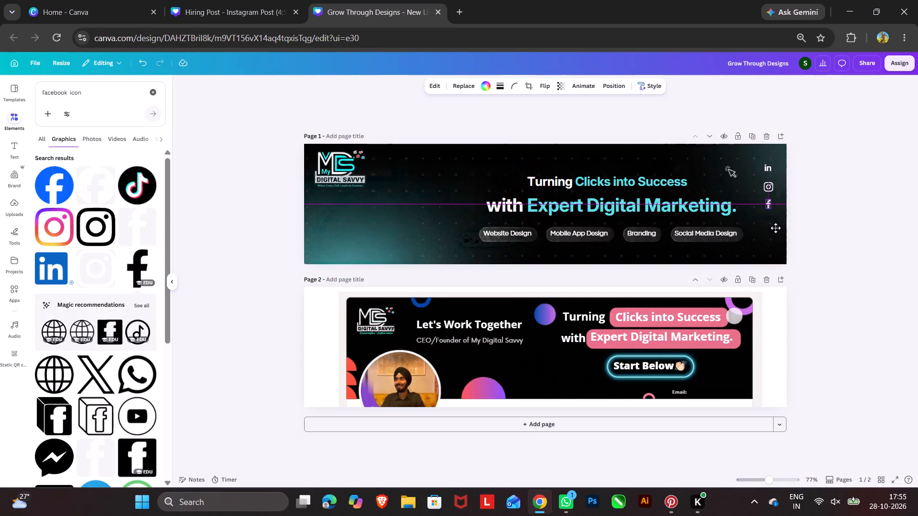
left_click(827, 222)
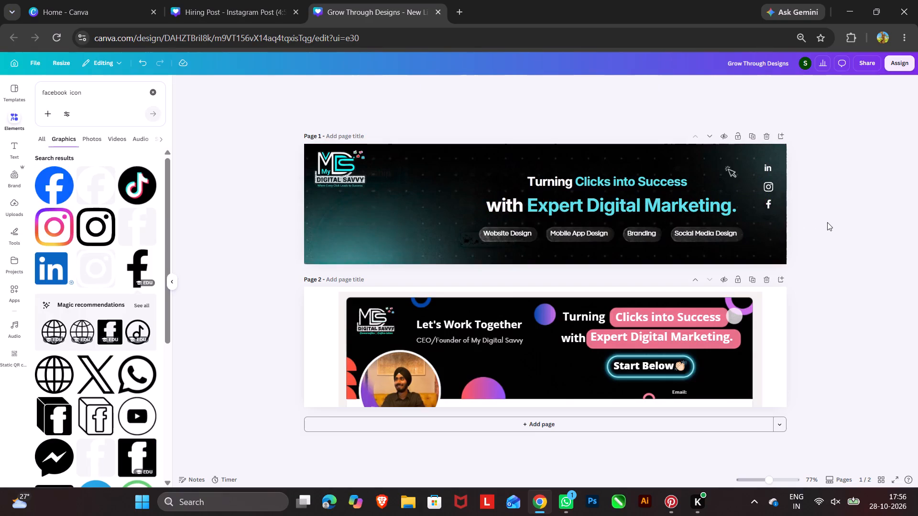
Nudge the Facebook icon slightly down to even out the vertical spacing of the three social icons.
left_click(768, 202)
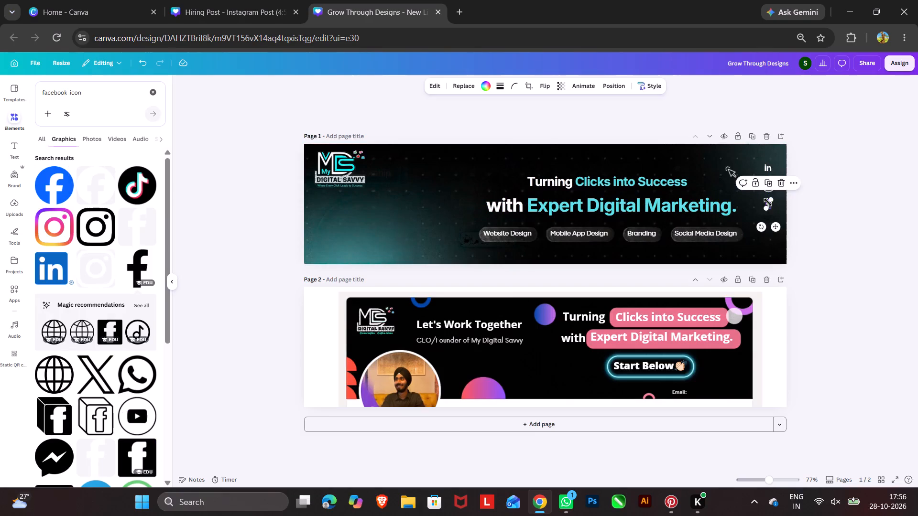
key("Down")
key("Down")
key("Down")
key("Down")
key("Down")
key("Down")
key("Down")
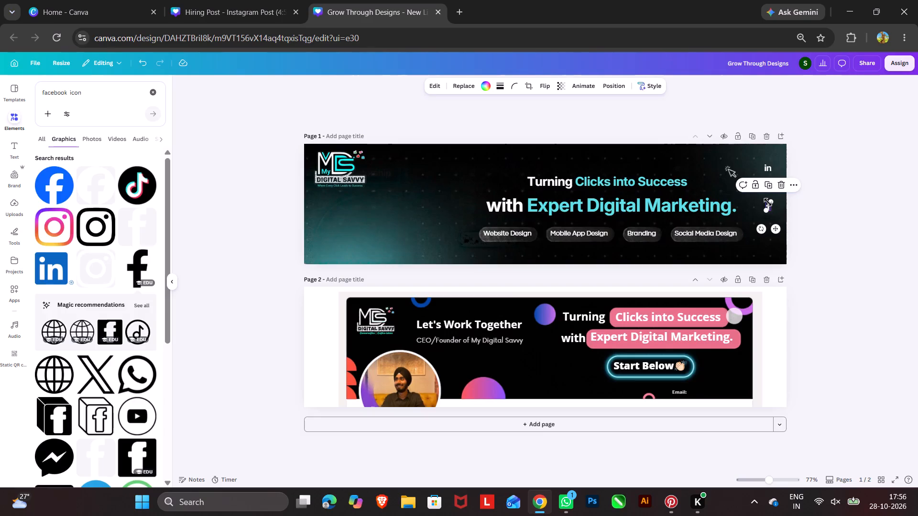
left_click(820, 230)
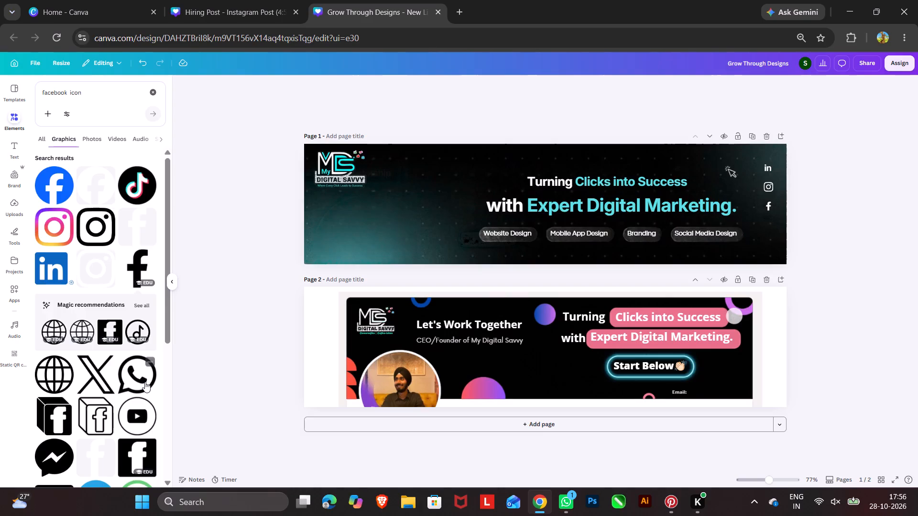
Insert the outline globe graphic from the recommendations as a website icon for page 1's social icon column.
left_click(63, 372)
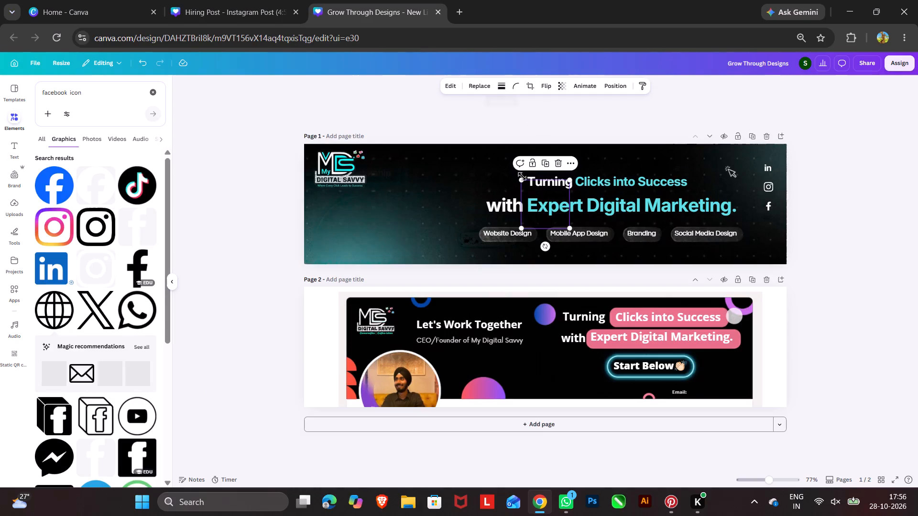
Recolour the newly inserted globe graphic on page 1 from black to white.
left_click(488, 86)
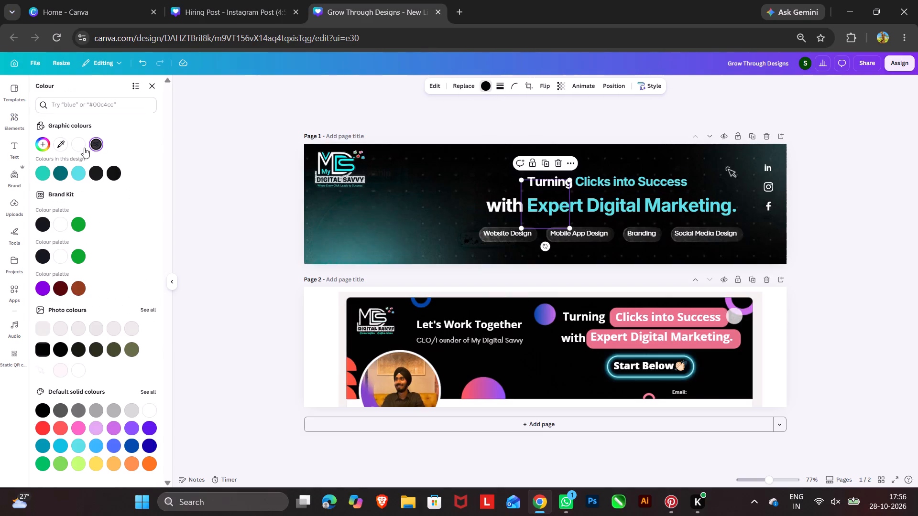
left_click(76, 148)
Place the globe directly beneath the Facebook icon on page 1 and shrink it to match the other social icons.
left_click_drag(548, 221, 776, 254)
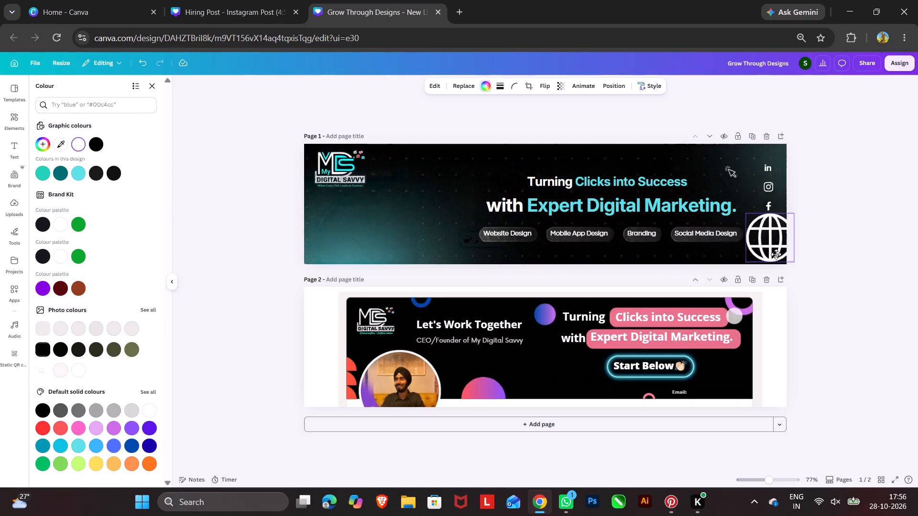
left_click_drag(776, 254, 792, 267)
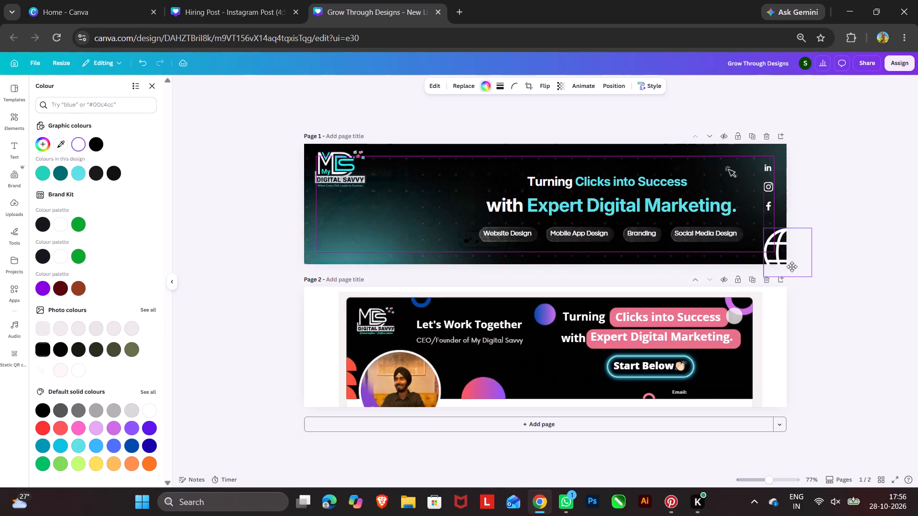
left_click_drag(792, 267, 791, 261)
left_click_drag(814, 270, 755, 257)
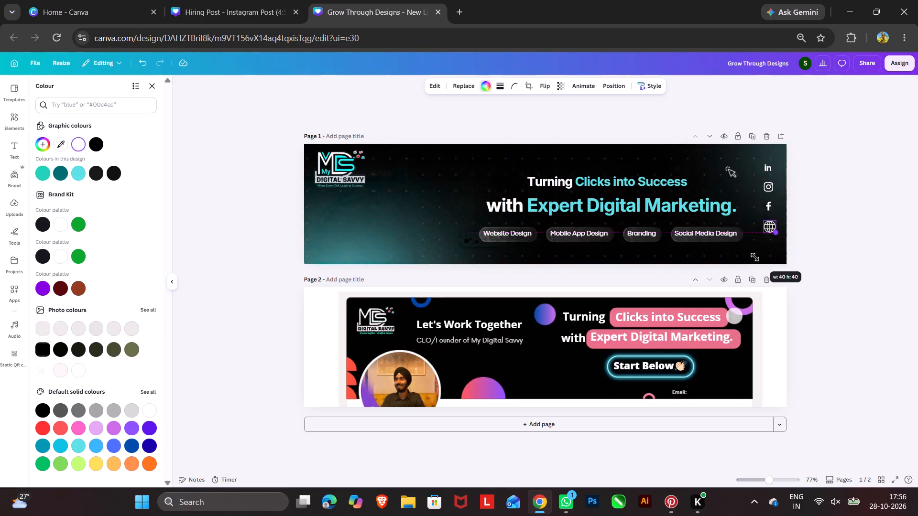
left_click_drag(755, 257, 753, 255)
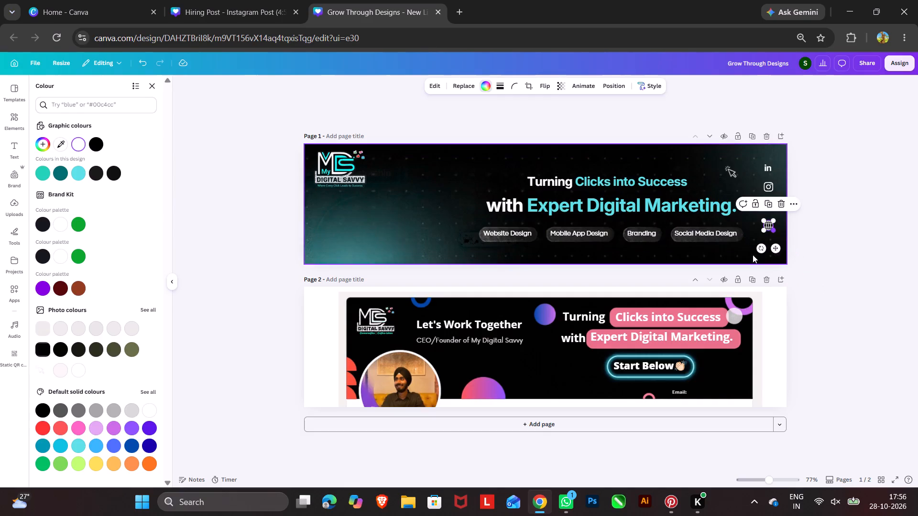
double_click(830, 251)
Group page 1's LinkedIn, Instagram, Facebook and globe icons and align the group to the vertical middle of the page.
left_click_drag(834, 165, 756, 240)
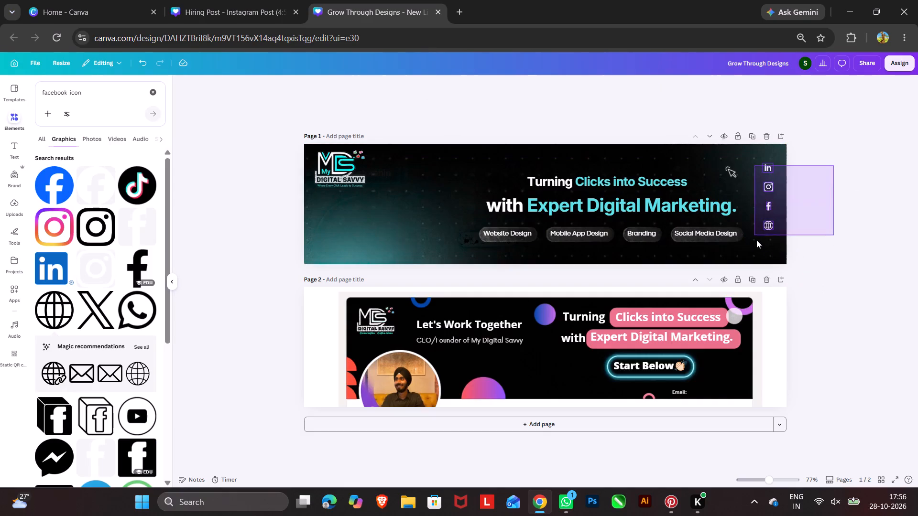
left_click_drag(756, 240, 767, 248)
left_click(742, 148)
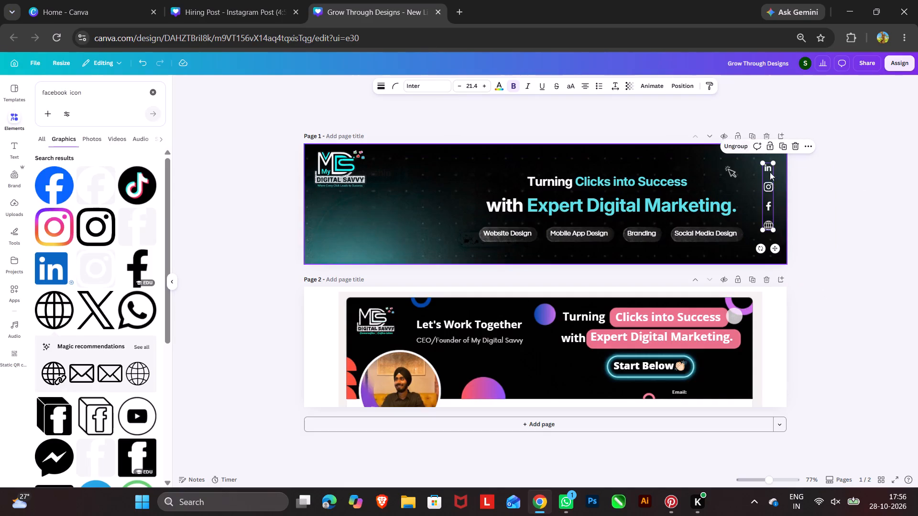
right_click(771, 189)
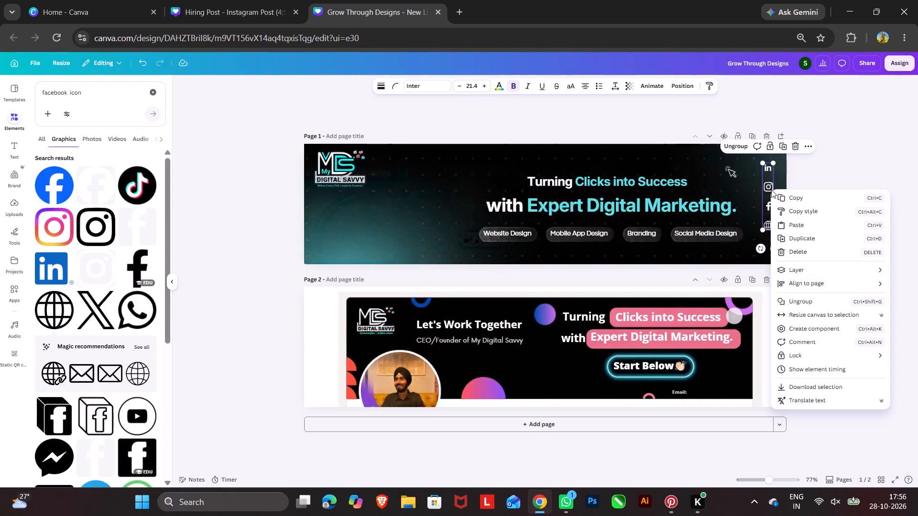
left_click(822, 279)
left_click(852, 281)
left_click(877, 288)
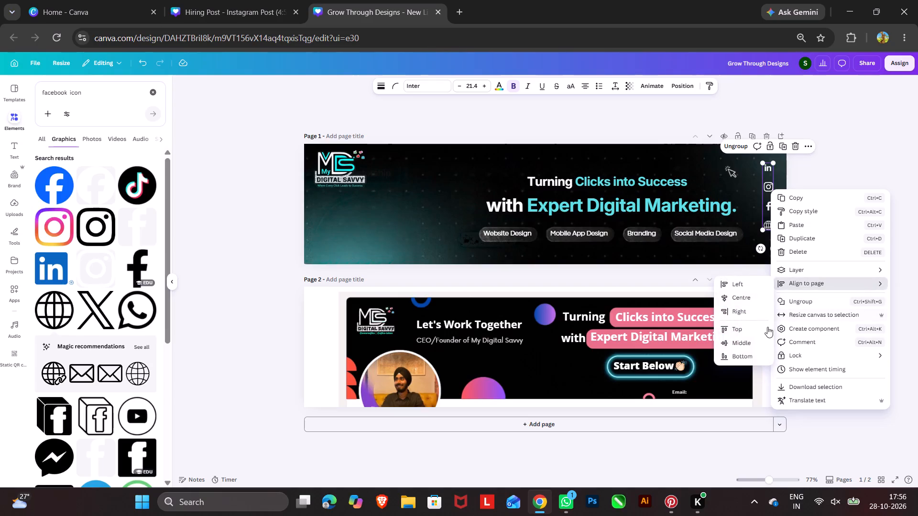
left_click(751, 347)
double_click(833, 253)
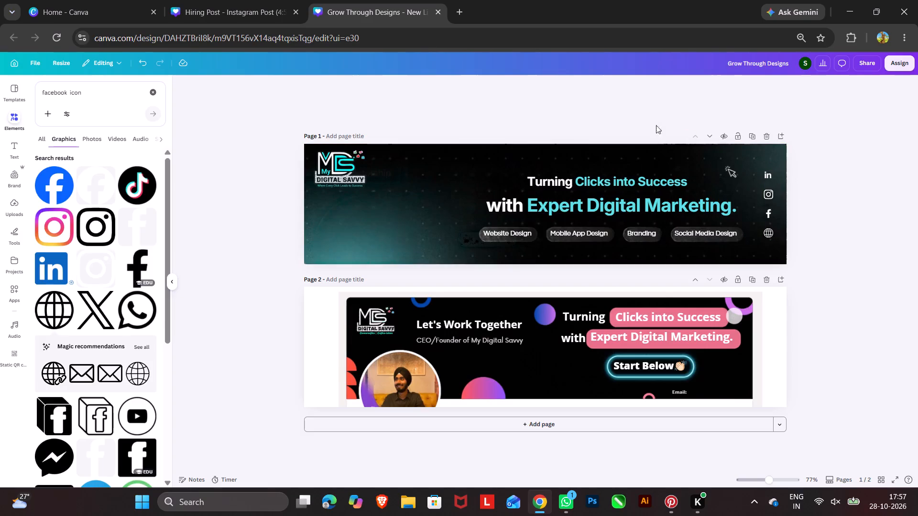
Reposition the My Digital Savvy logo slightly in the upper-left corner of the page 1 banner.
left_click_drag(328, 170, 328, 174)
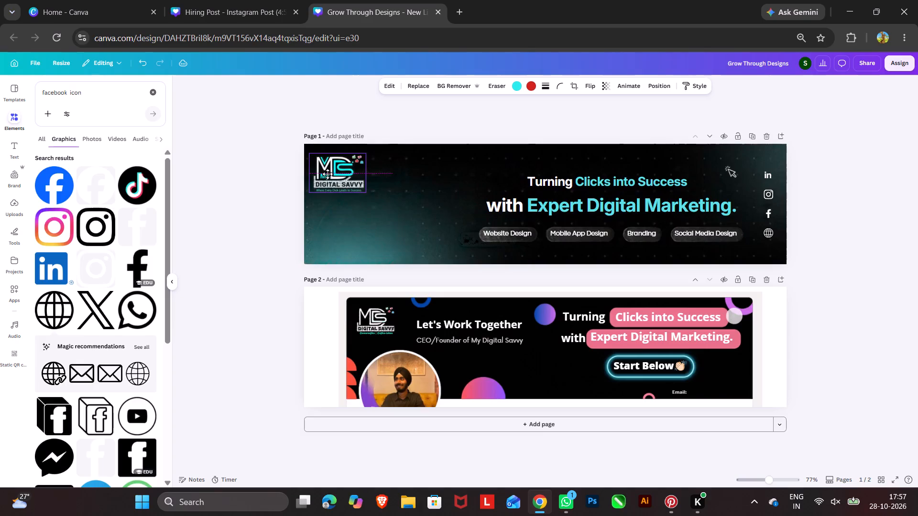
left_click_drag(328, 174, 336, 174)
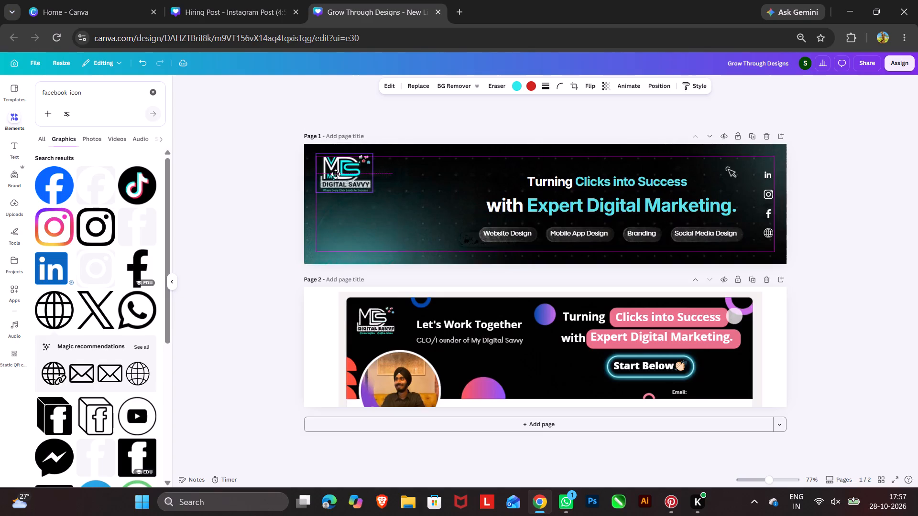
left_click_drag(336, 174, 334, 177)
left_click(259, 185)
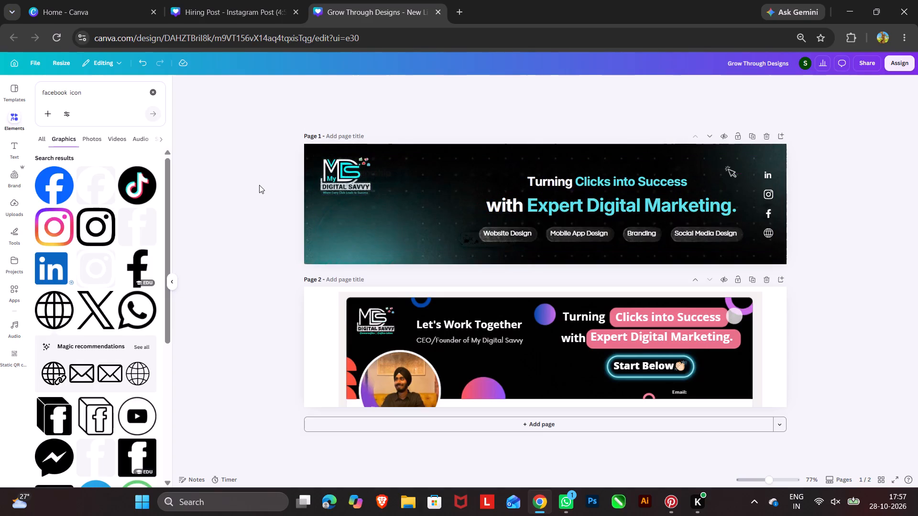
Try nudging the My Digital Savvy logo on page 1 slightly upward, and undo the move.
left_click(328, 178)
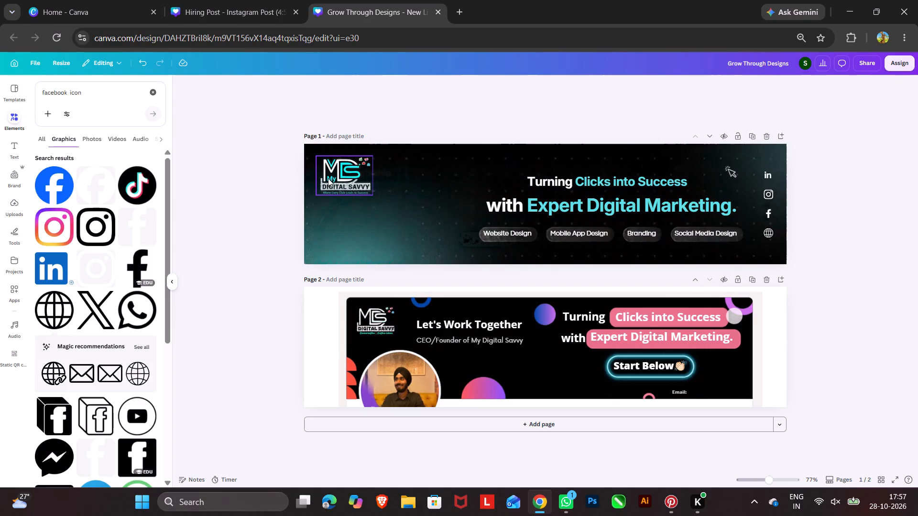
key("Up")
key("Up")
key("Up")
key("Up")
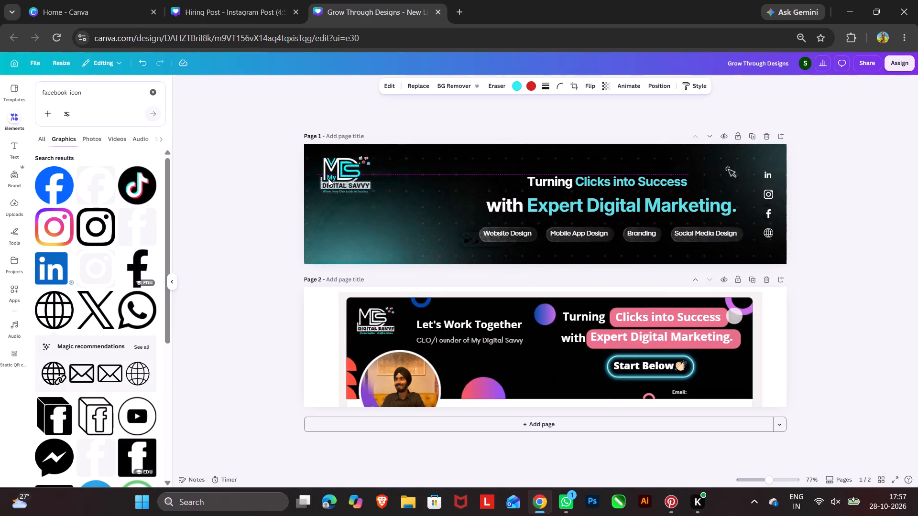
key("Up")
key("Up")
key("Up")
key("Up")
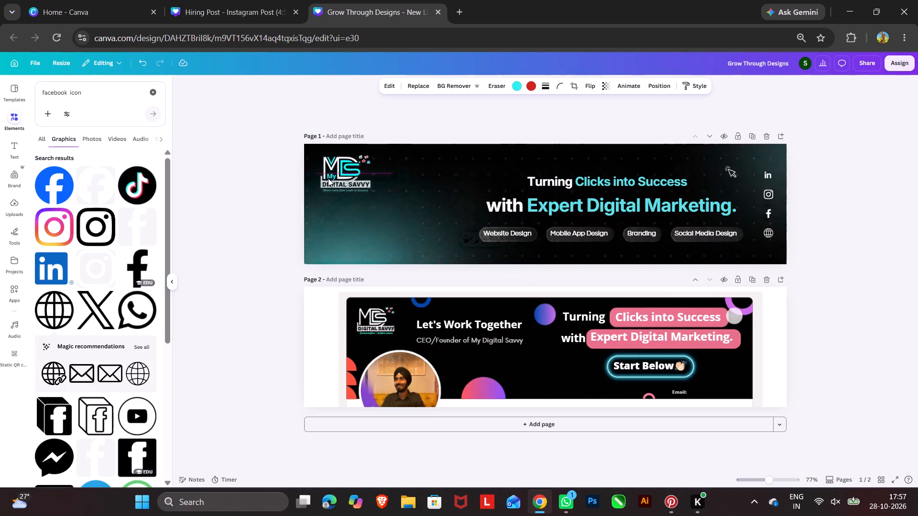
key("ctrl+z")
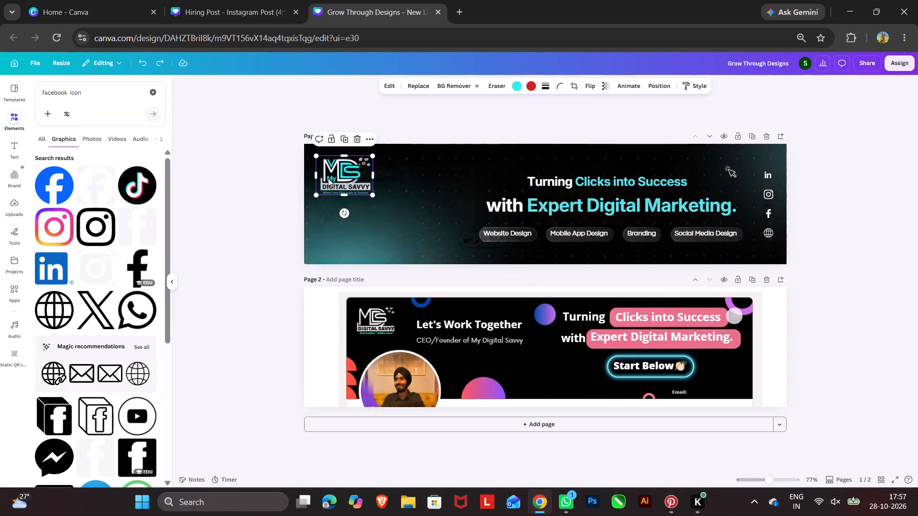
Nudge the My Digital Savvy logo on page 1 slightly up and left, closer to the banner's upper-left corner, and deselect it.
key("Up")
key("Up")
key("Up")
key("Up")
key("Up")
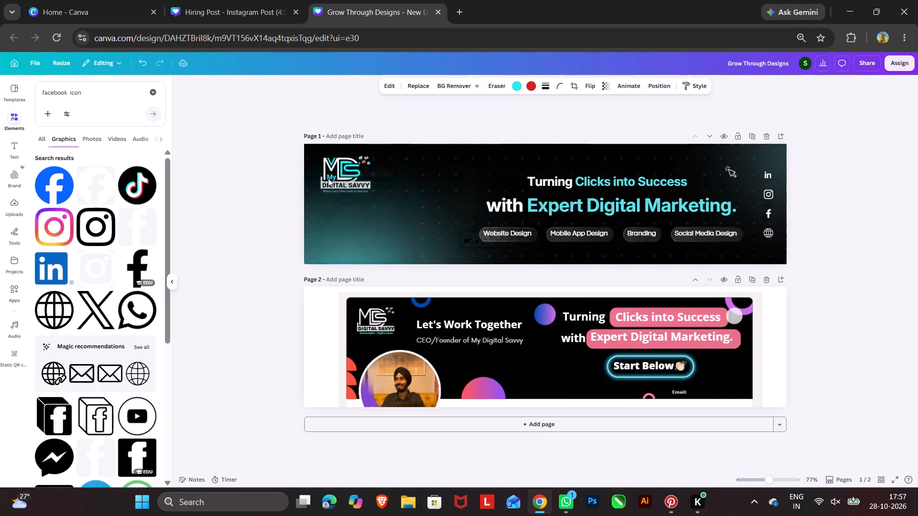
key("Up")
key("Up")
key("Up")
key("Up")
key("Up")
key("Up")
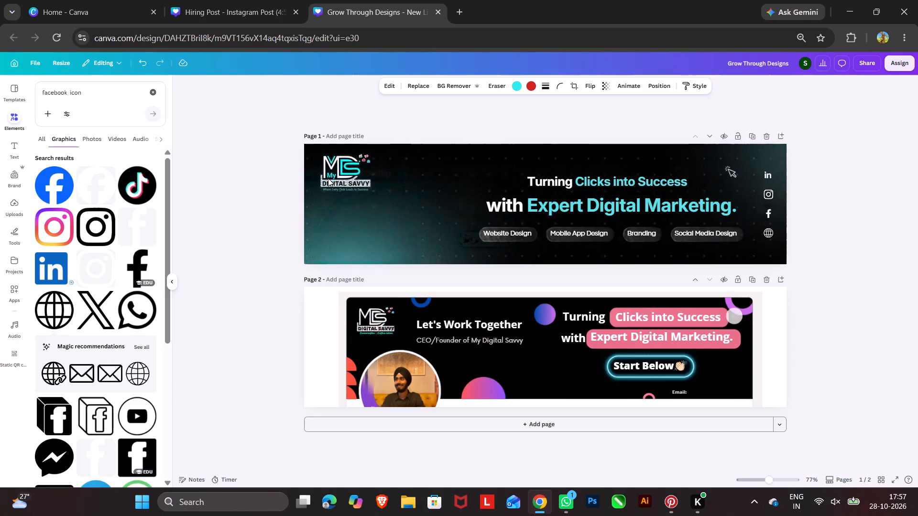
key("Up")
key("Up")
key("Left")
key("Left")
key("Left")
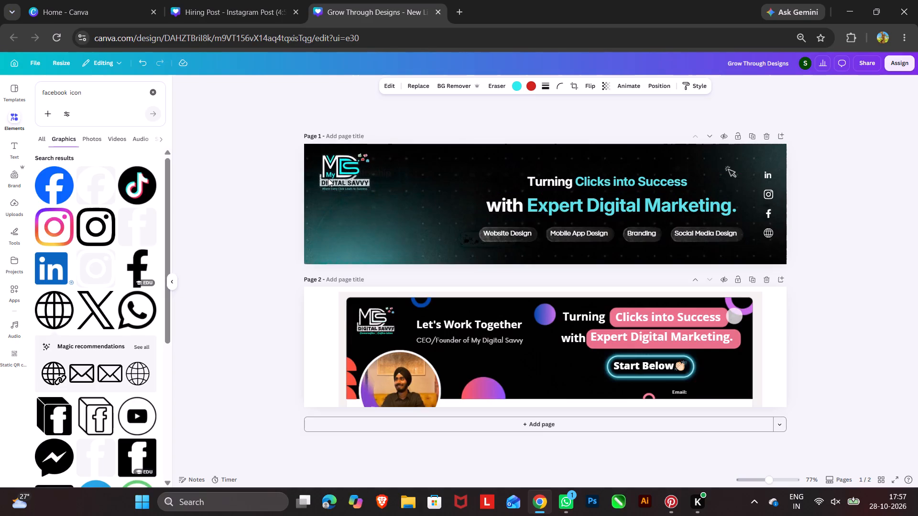
key("Left")
key("Left")
key("Left")
key("Left")
key("Left")
key("Left")
key("Left")
key("Left")
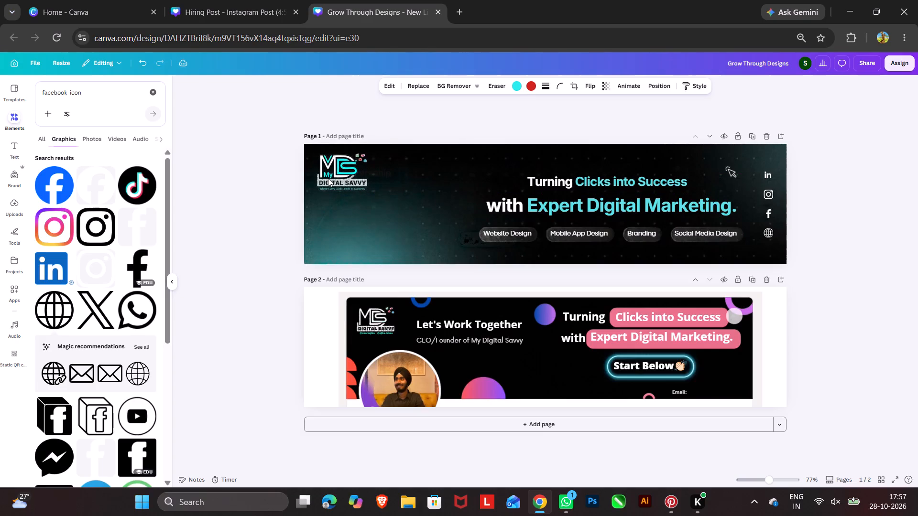
key("Left")
key("Left")
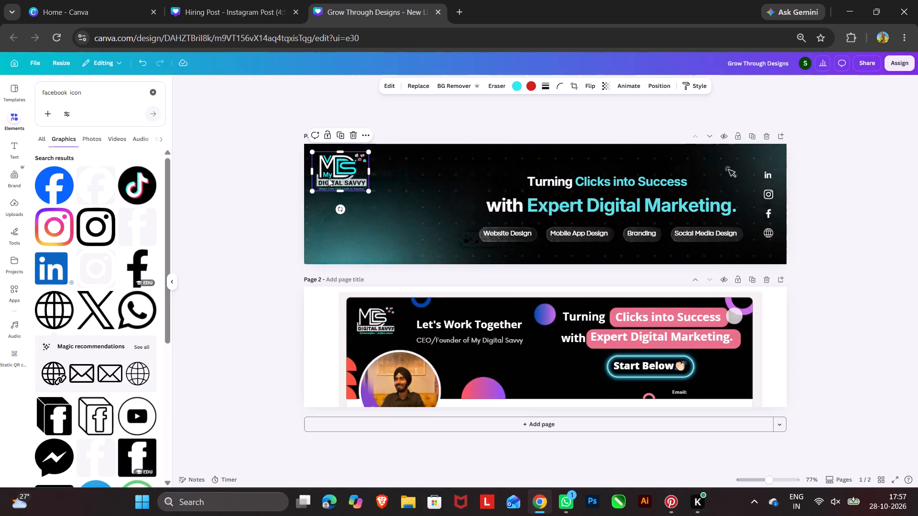
key("Left")
key("Left")
key("Left")
key("Left")
key("Left")
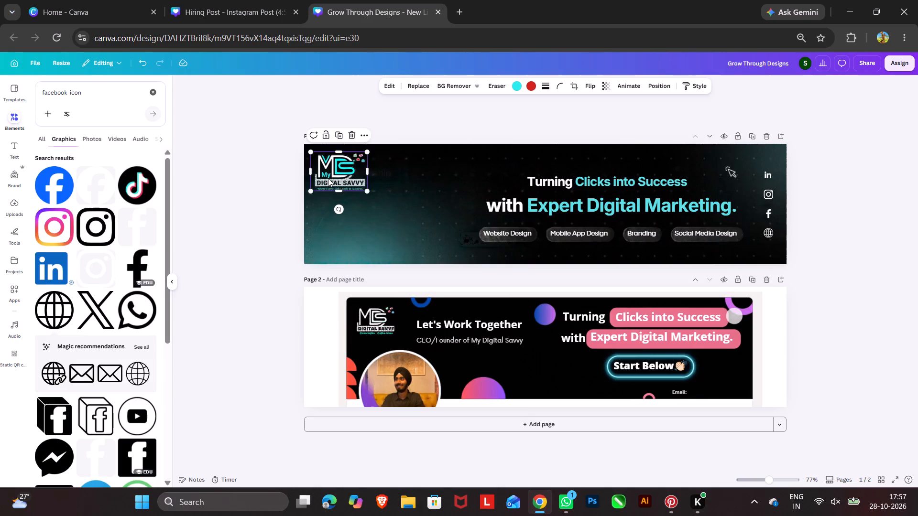
key("Left")
key("Left")
left_click(249, 212)
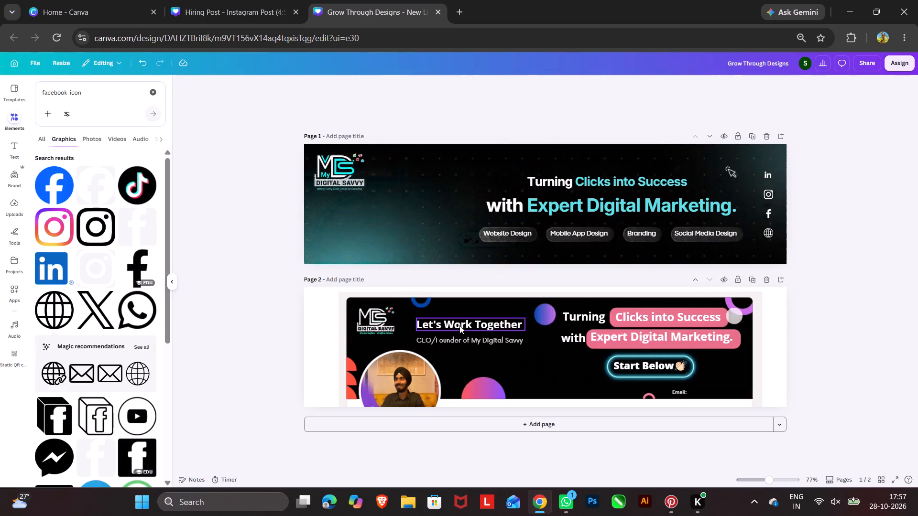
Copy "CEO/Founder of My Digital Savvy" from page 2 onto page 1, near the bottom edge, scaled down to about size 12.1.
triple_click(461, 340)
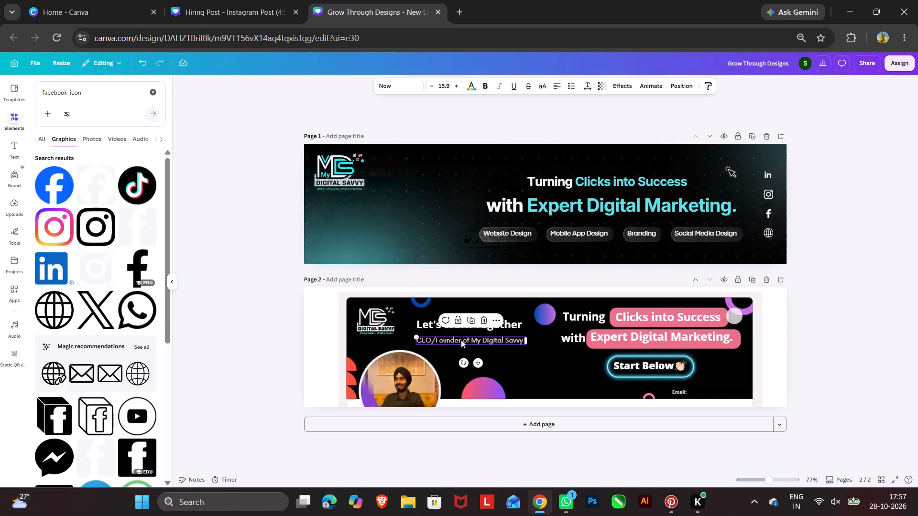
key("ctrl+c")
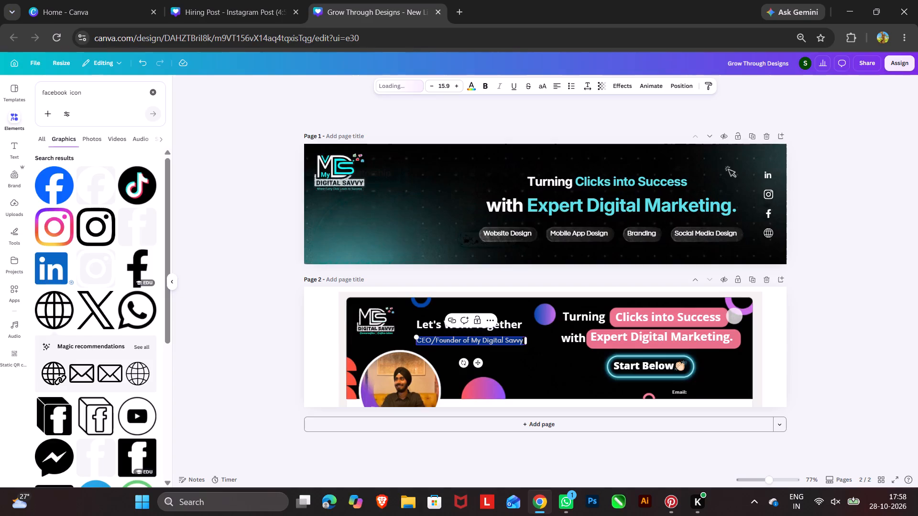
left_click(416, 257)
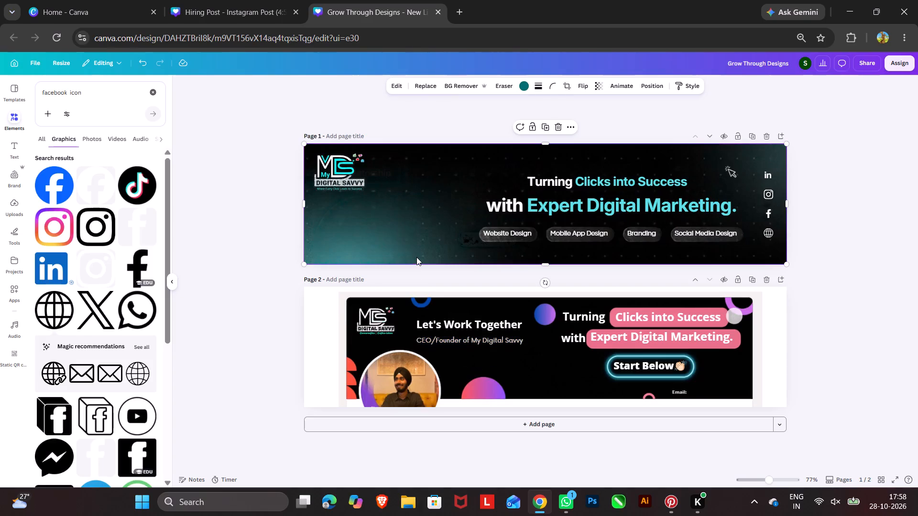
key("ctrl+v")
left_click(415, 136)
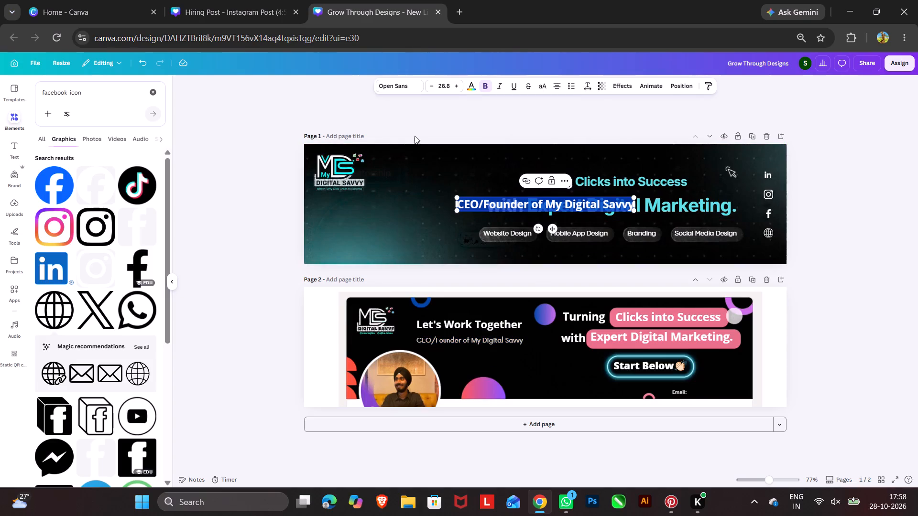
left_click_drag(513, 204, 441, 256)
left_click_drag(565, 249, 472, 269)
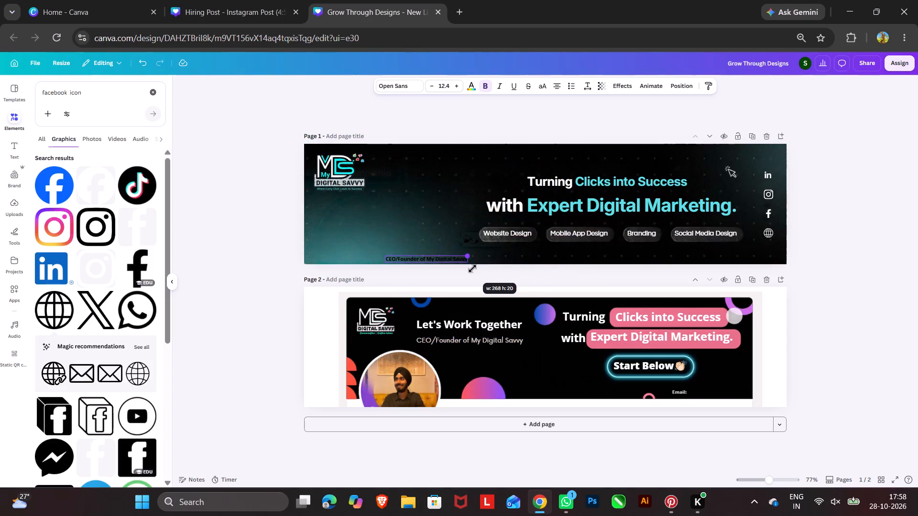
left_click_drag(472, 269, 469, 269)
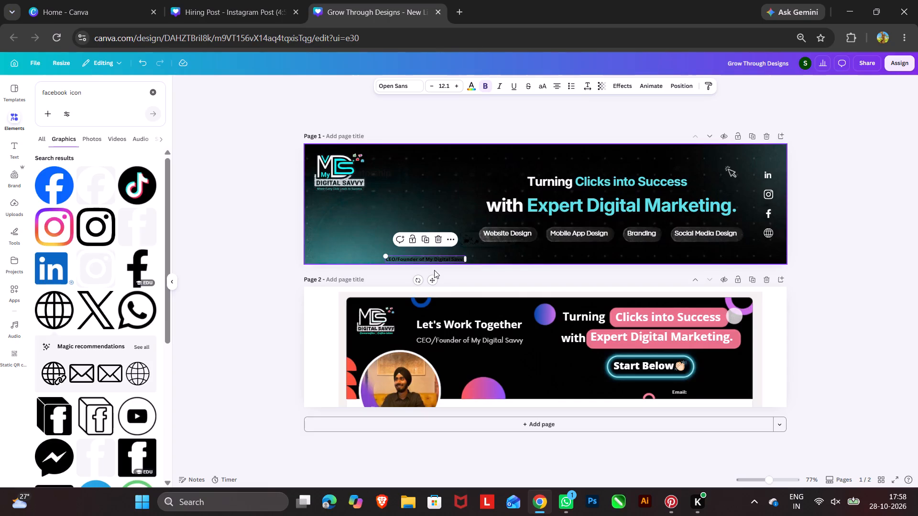
Bring the "Let's Work Together" heading and CEO/Founder line from page 2 onto page 1, between the logo and the headline.
left_click(476, 342)
left_click(469, 317)
left_click_drag(483, 367, 436, 230)
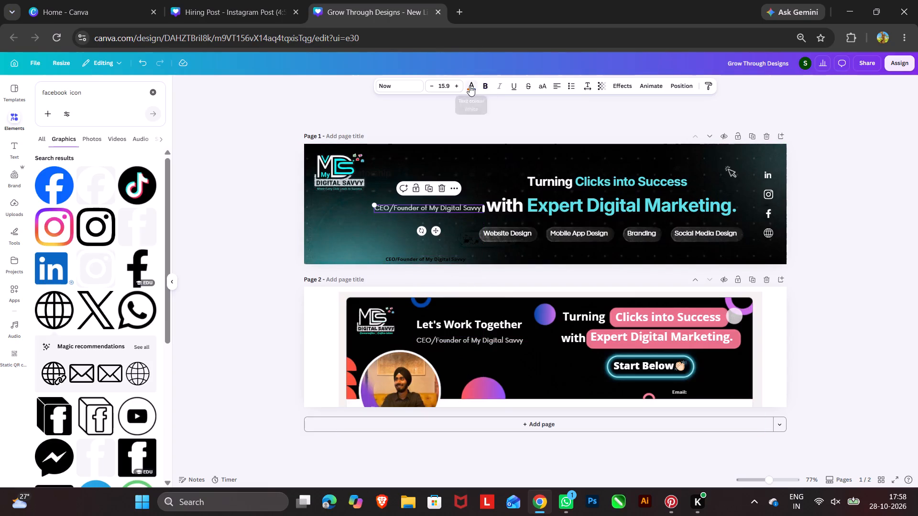
Colour the "CEO/Founder of My Digital Savvy" line beside the page 1 headline white.
left_click(470, 86)
left_click(111, 145)
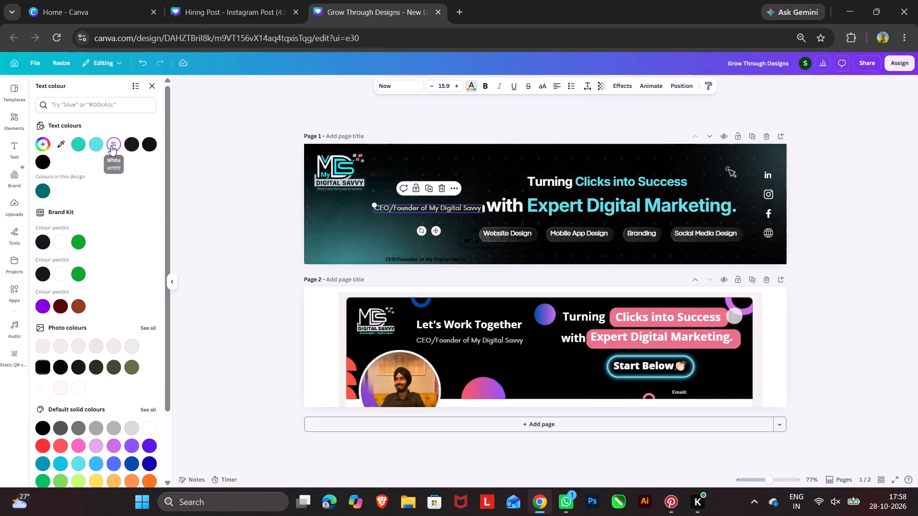
triple_click(241, 169)
Scale the "with Expert Digital Marketing." line down to about size 31 and move "Turning Clicks into Success" directly above it.
left_click(517, 208)
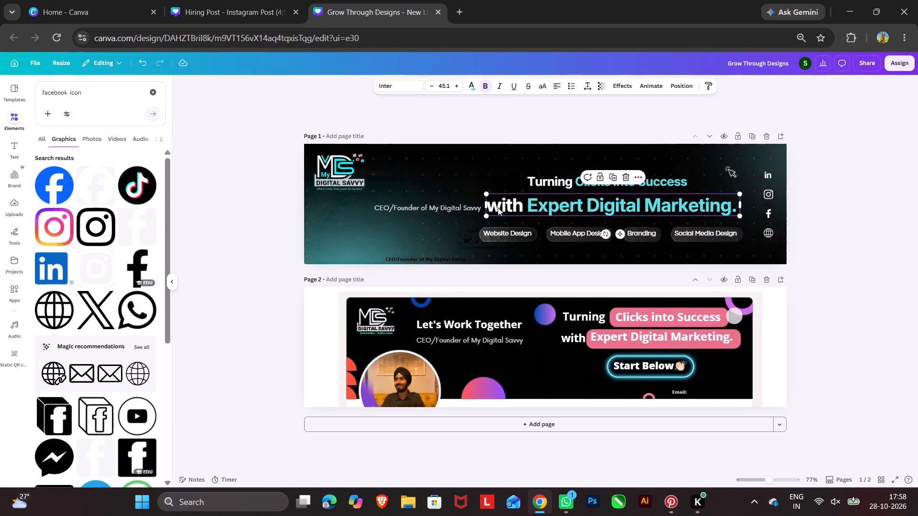
left_click_drag(487, 193, 563, 204)
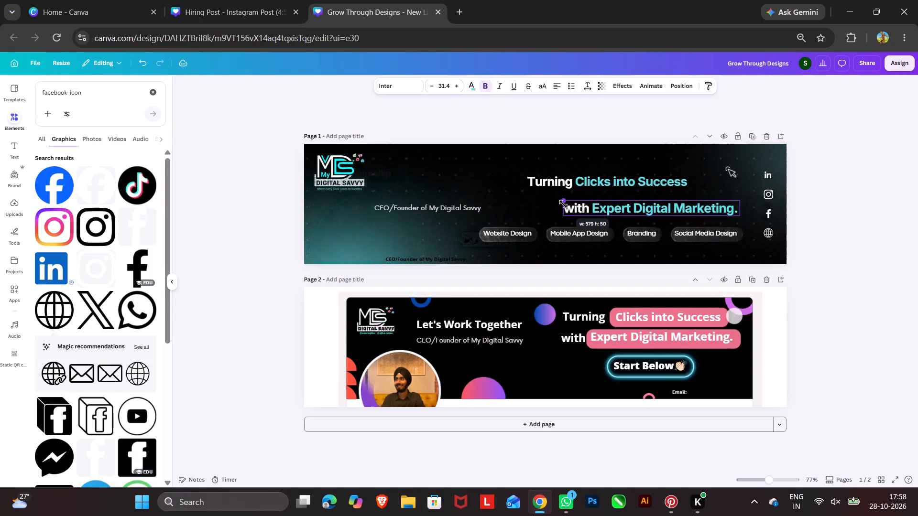
left_click_drag(563, 204, 564, 205)
left_click_drag(588, 182, 604, 184)
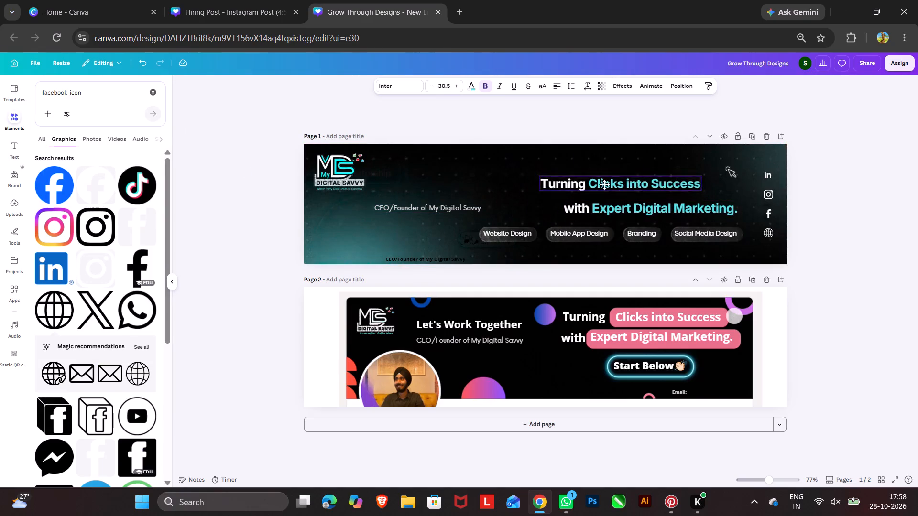
left_click_drag(604, 184, 636, 189)
Move the cursor graphic from beside the social icons to just before the "Website Design" label on page 1.
left_click_drag(732, 173, 541, 196)
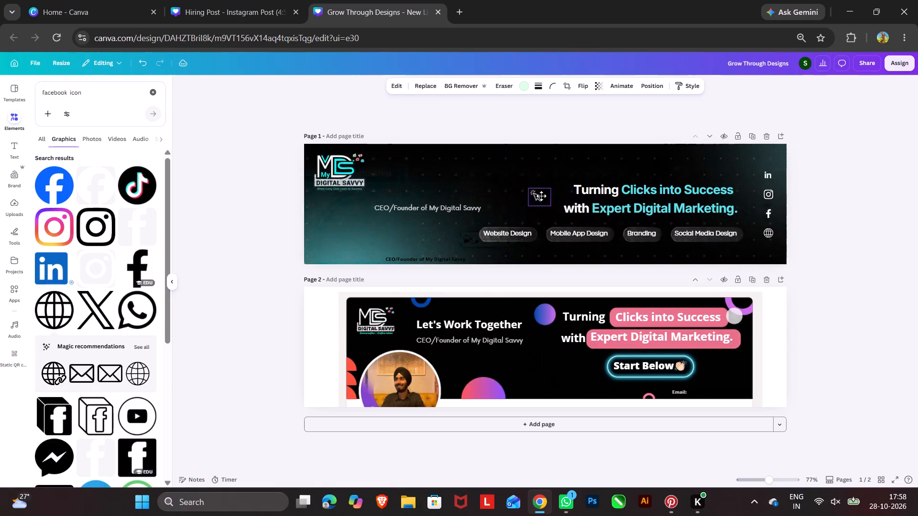
left_click_drag(541, 196, 459, 240)
left_click_drag(459, 240, 447, 237)
Move the white CEO/Founder line closer to the headline, level with "with Expert Digital Marketing.".
left_click_drag(397, 208, 444, 204)
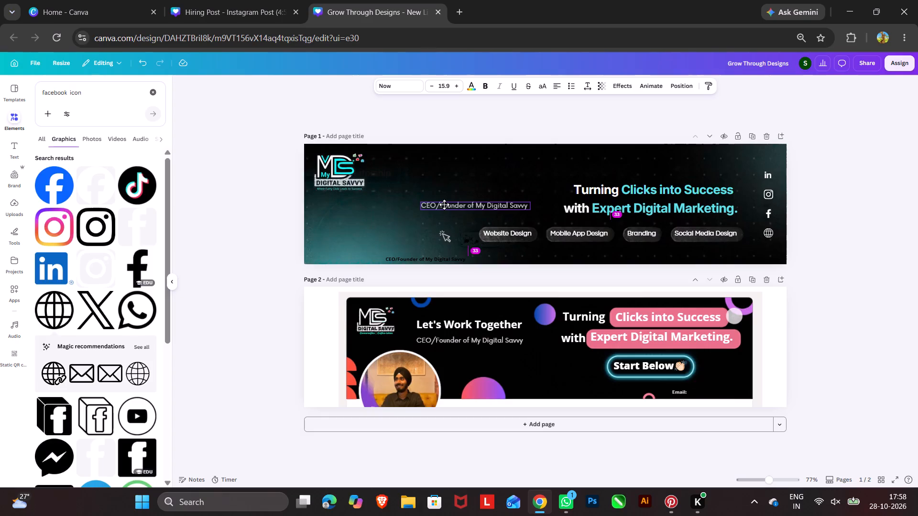
left_click_drag(444, 204, 445, 208)
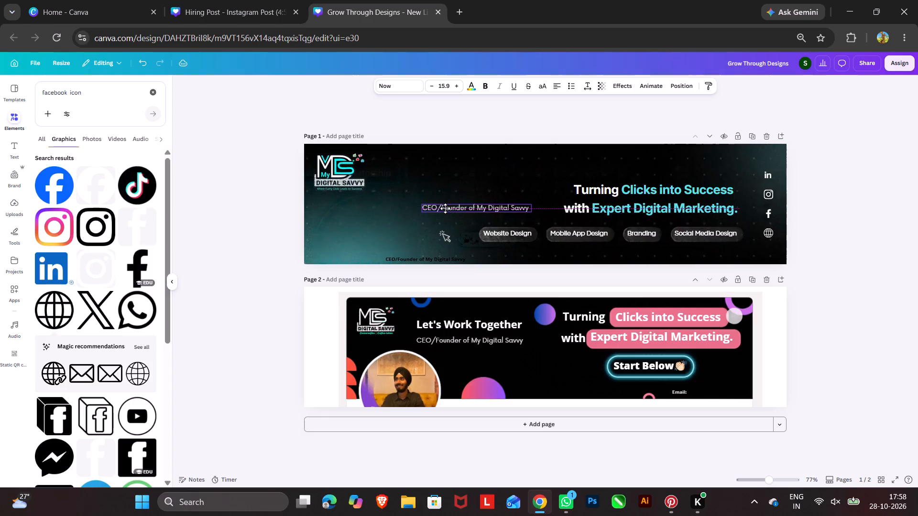
left_click_drag(445, 208, 445, 209)
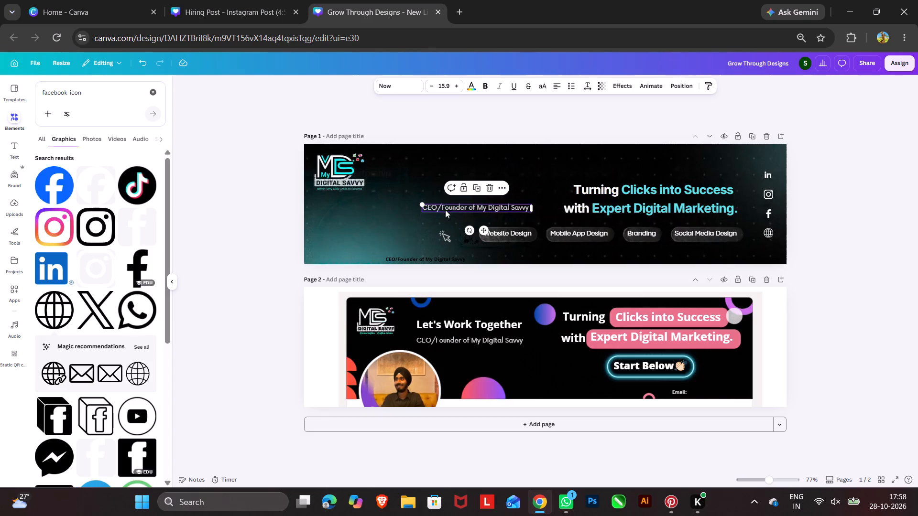
Move the "Let's Work Together" heading from page 2 to directly above the white CEO/Founder line on page 1.
left_click(454, 329)
left_click_drag(462, 323, 467, 187)
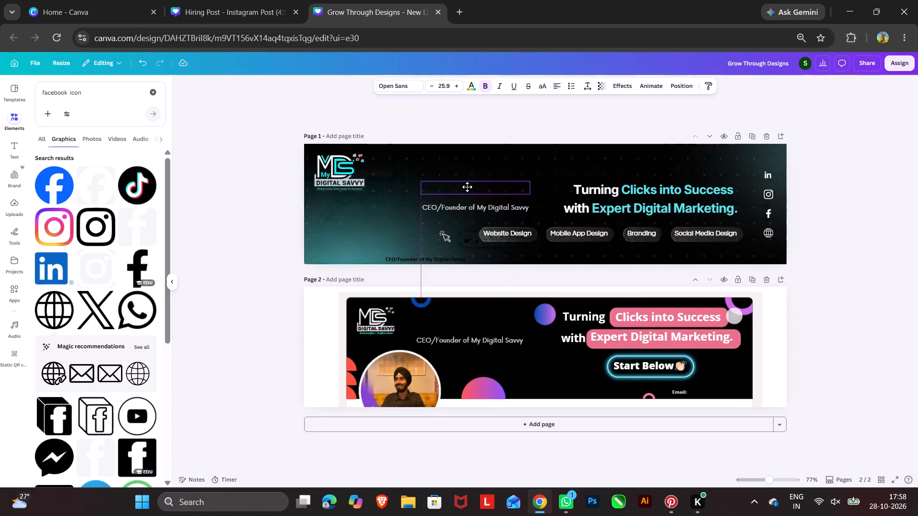
left_click_drag(467, 187, 469, 191)
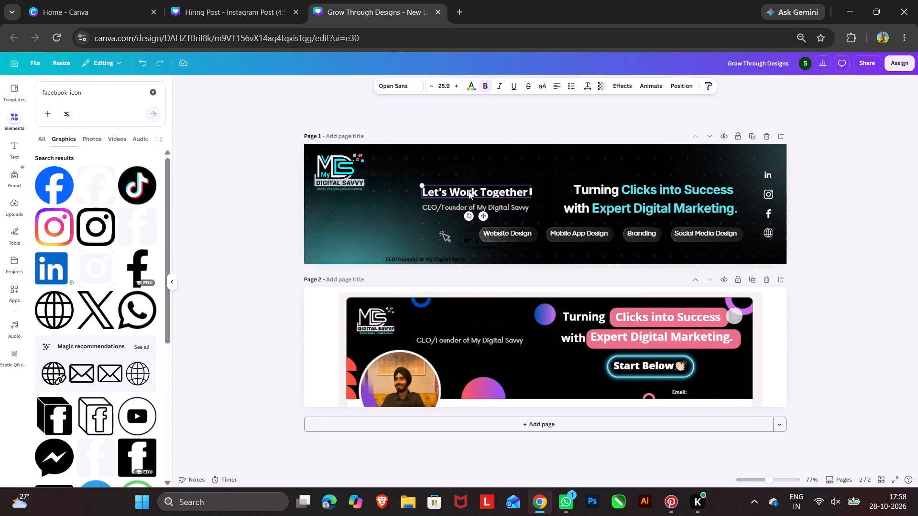
left_click(539, 121)
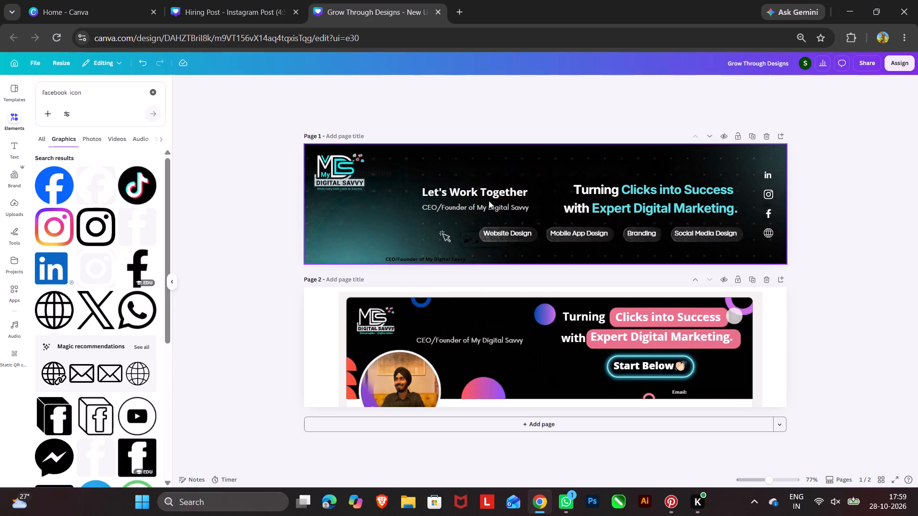
Colour the word "Work" in the page 1 "Let's Work Together" heading the headline's light cyan.
triple_click(462, 194)
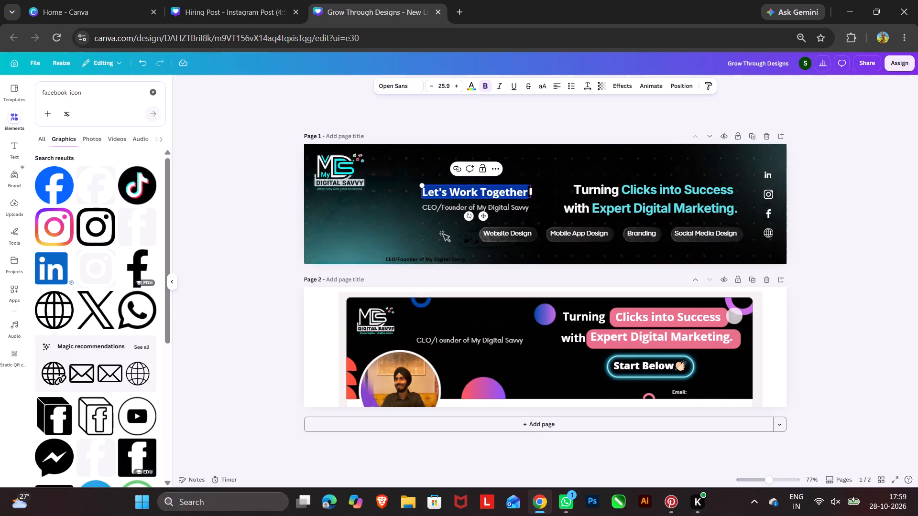
left_click(461, 192)
left_click(472, 84)
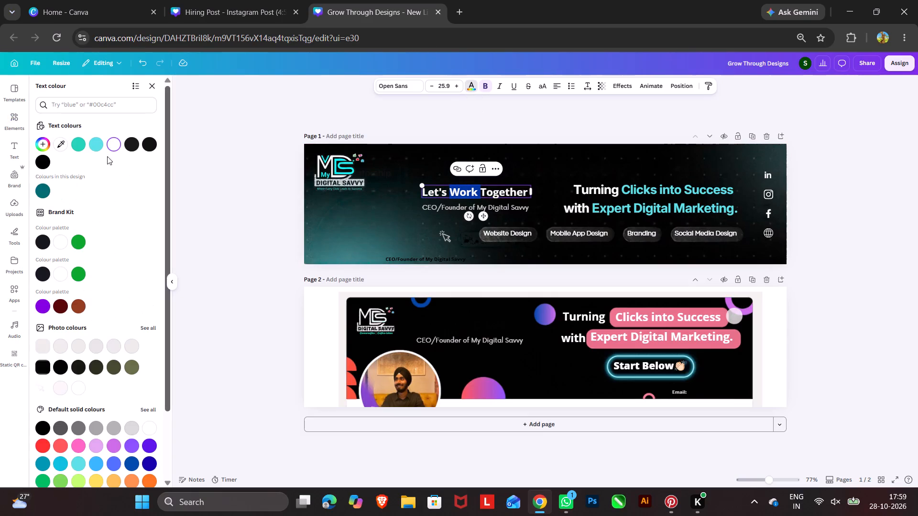
left_click(93, 146)
double_click(262, 177)
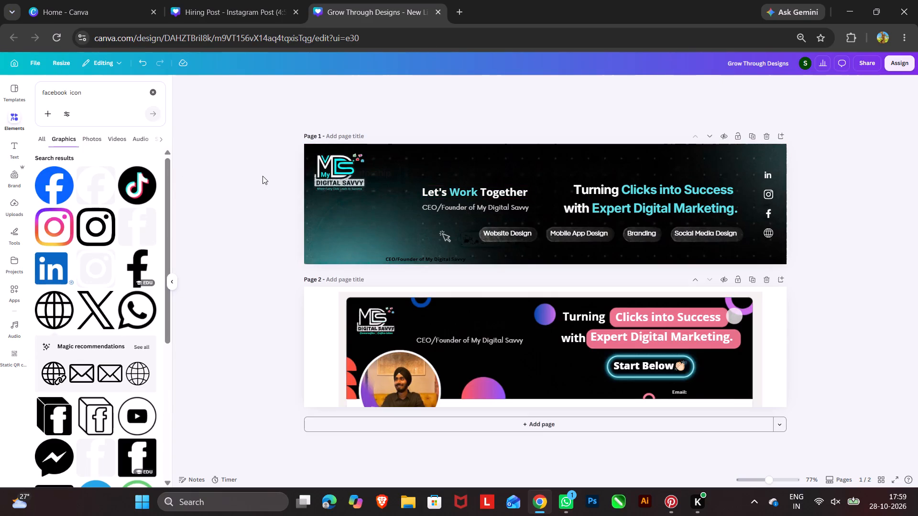
Select the "Let's Work Together" heading on page 1 for further editing.
triple_click(461, 193)
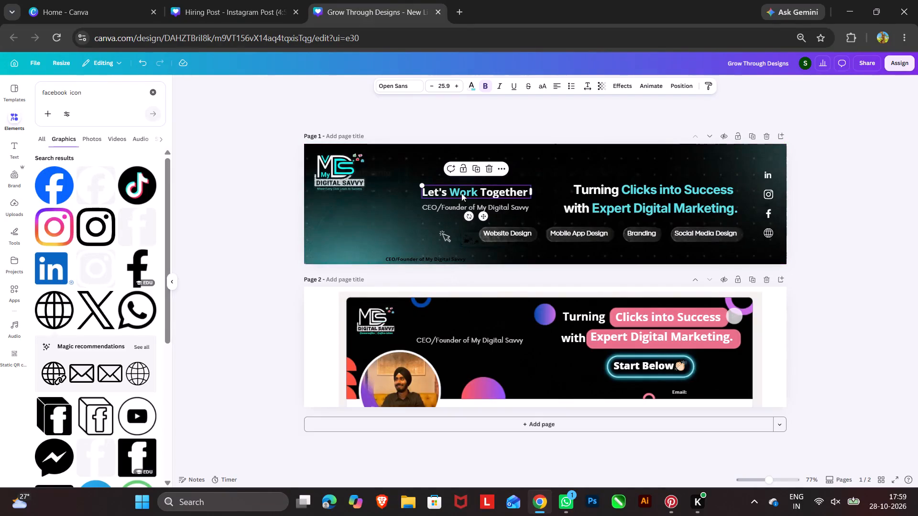
Colour the word "Work" in page 1's "Let's Work Together" with the turquoise sampled from the "Clicks into Success" headline.
left_click(461, 193)
double_click(464, 189)
left_click(463, 191)
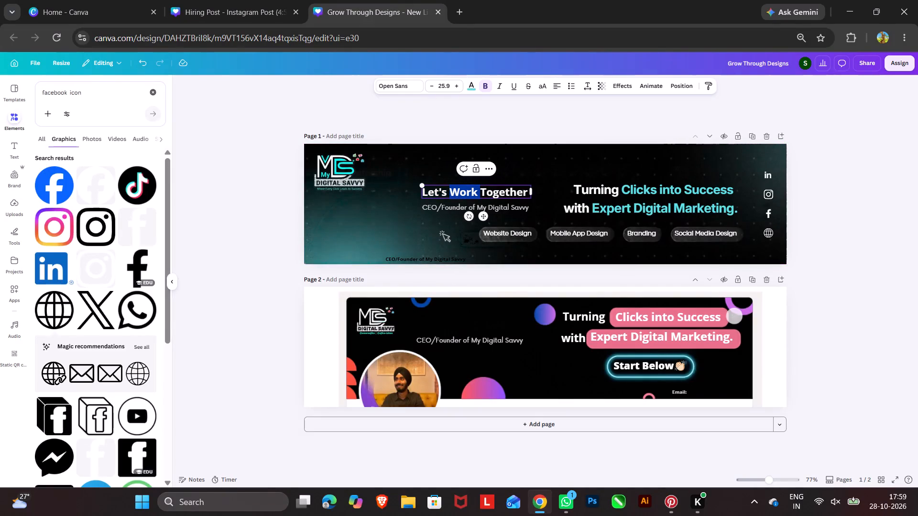
left_click(474, 90)
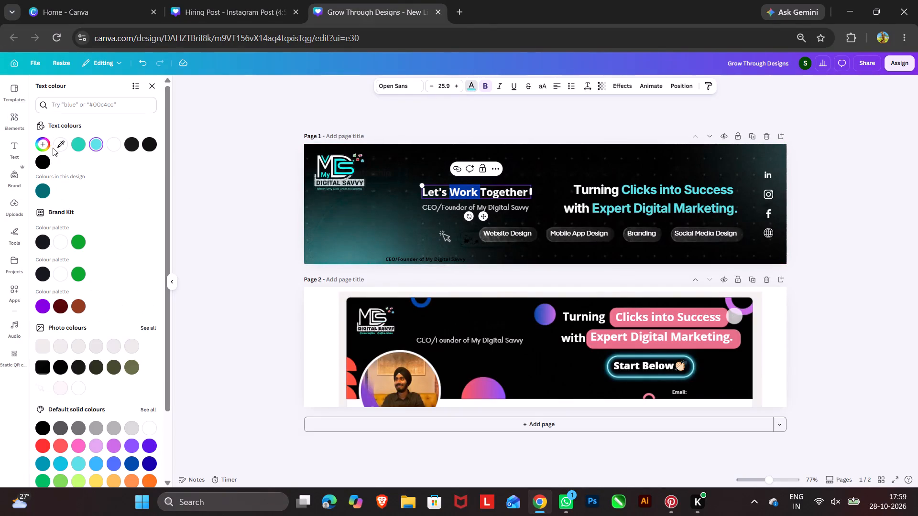
left_click(56, 145)
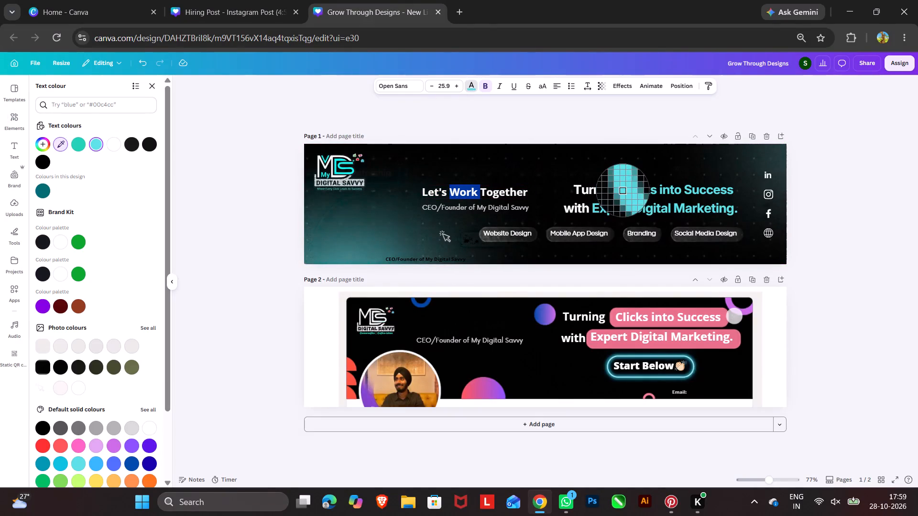
left_click(623, 191)
Move the cursor graphic on page 1 to the end of the "Let's Work Together" heading.
left_click(447, 242)
left_click_drag(447, 239, 464, 229)
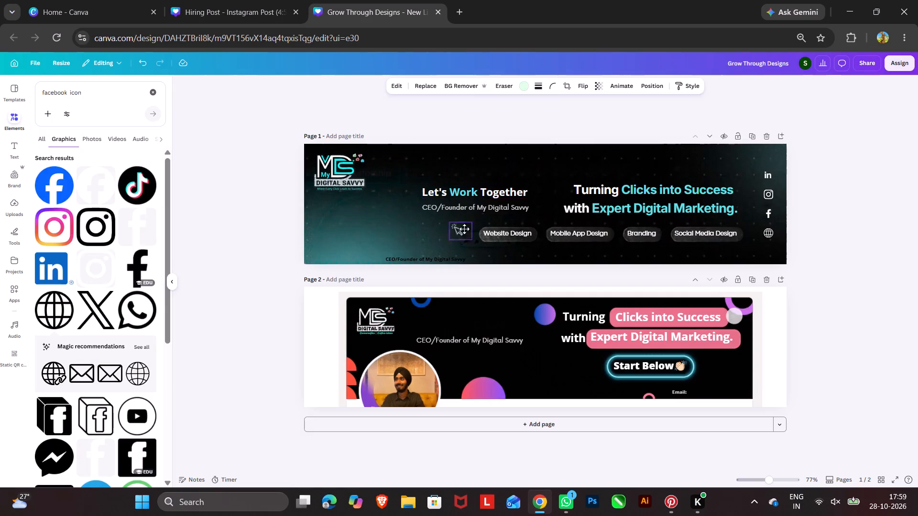
left_click_drag(464, 229, 535, 202)
double_click(228, 238)
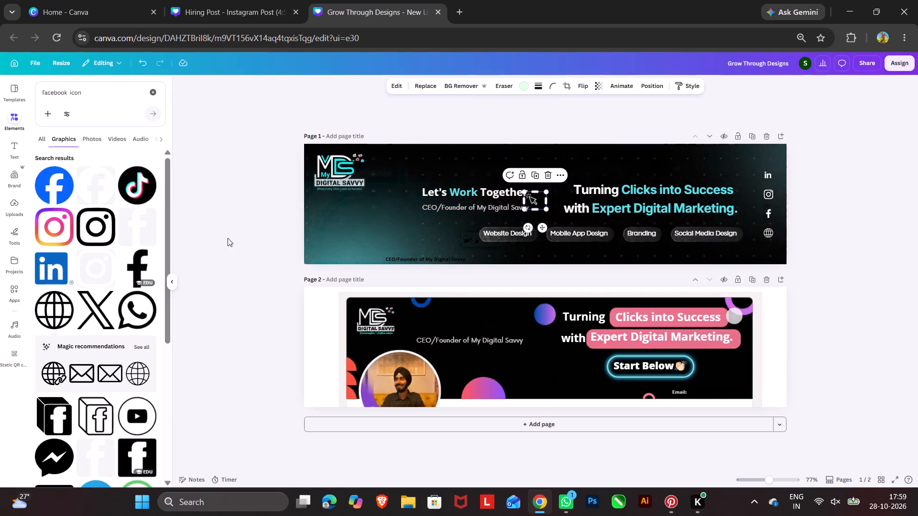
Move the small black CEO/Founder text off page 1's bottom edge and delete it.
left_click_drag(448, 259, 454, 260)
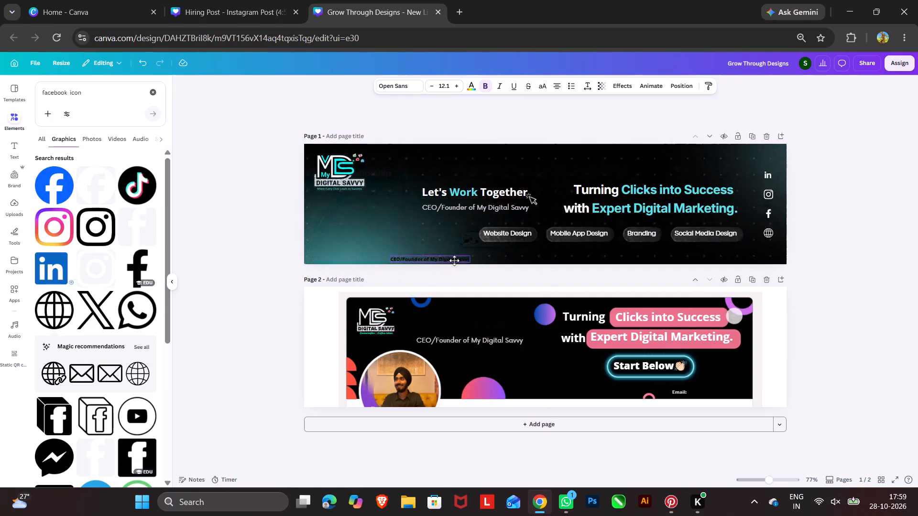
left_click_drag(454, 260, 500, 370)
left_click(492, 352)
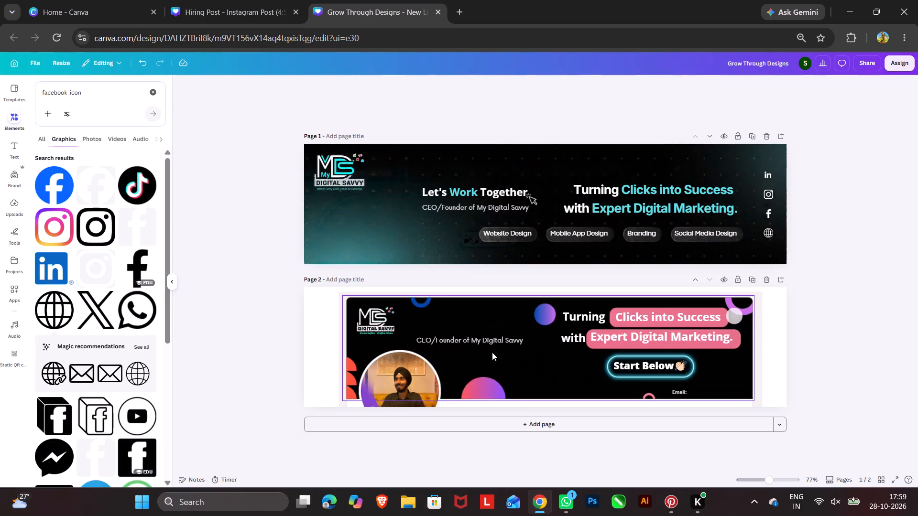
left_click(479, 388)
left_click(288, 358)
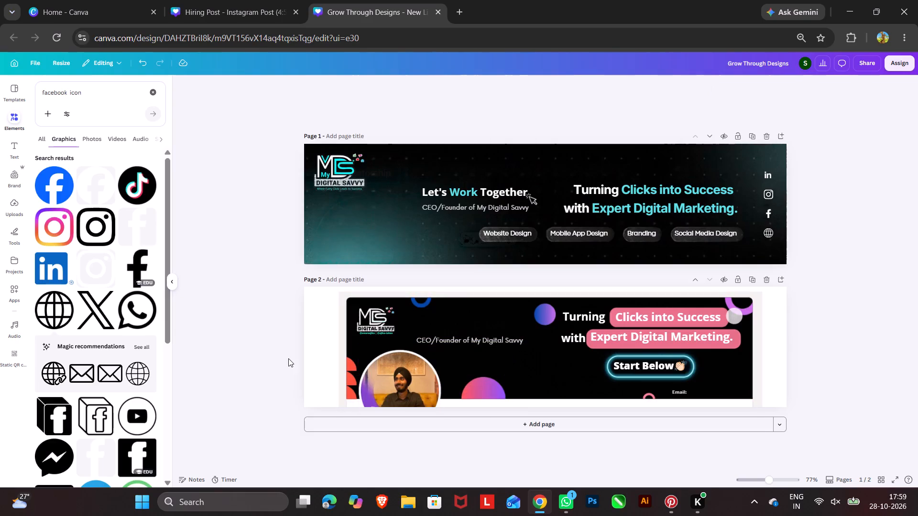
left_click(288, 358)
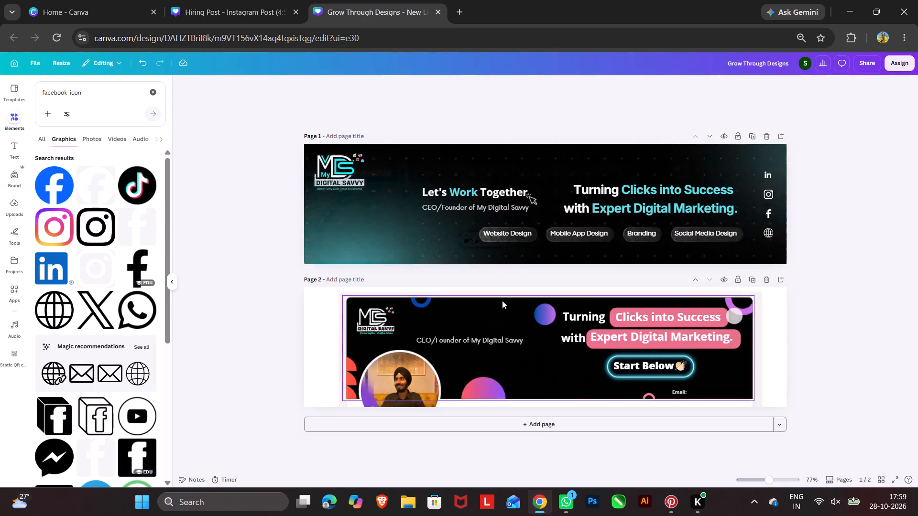
Scale the grouped service labels down to about text size 11.4 so they fit beneath the page 1 headline.
left_click(514, 239)
left_click_drag(471, 221, 541, 221)
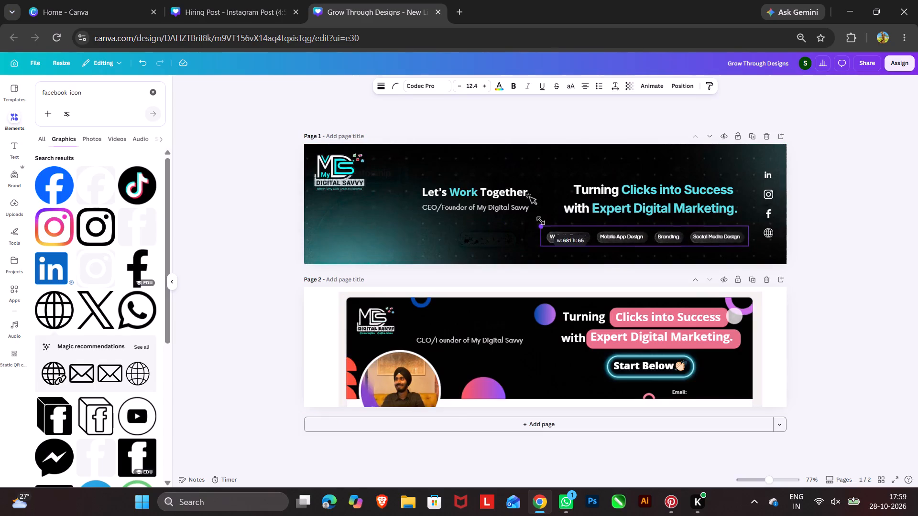
left_click_drag(541, 221, 558, 221)
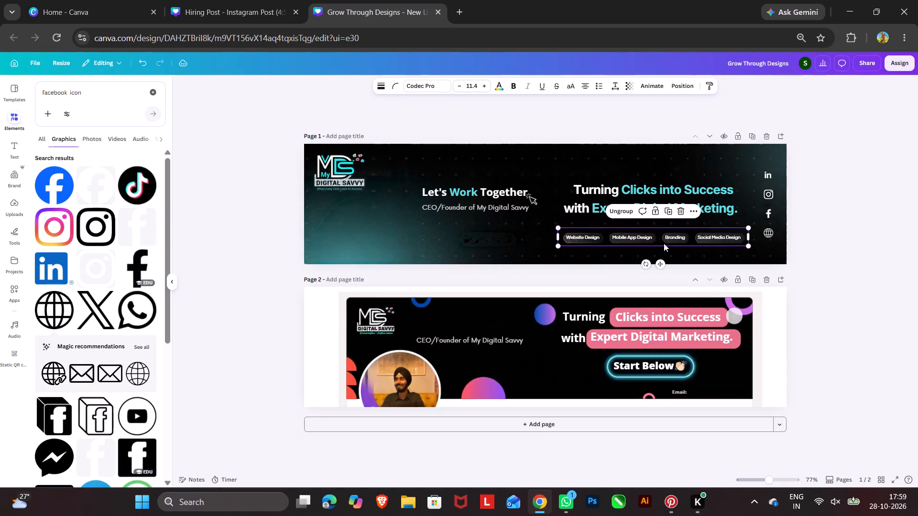
Move the grouped service labels on page 1 up and slightly left, closer beneath the "Expert Digital Marketing." headline line.
left_click_drag(664, 243, 655, 236)
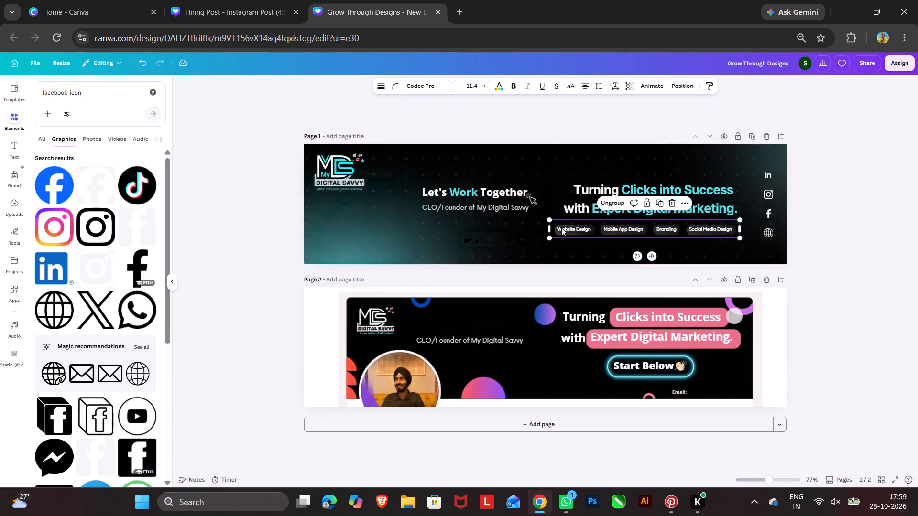
left_click(580, 211)
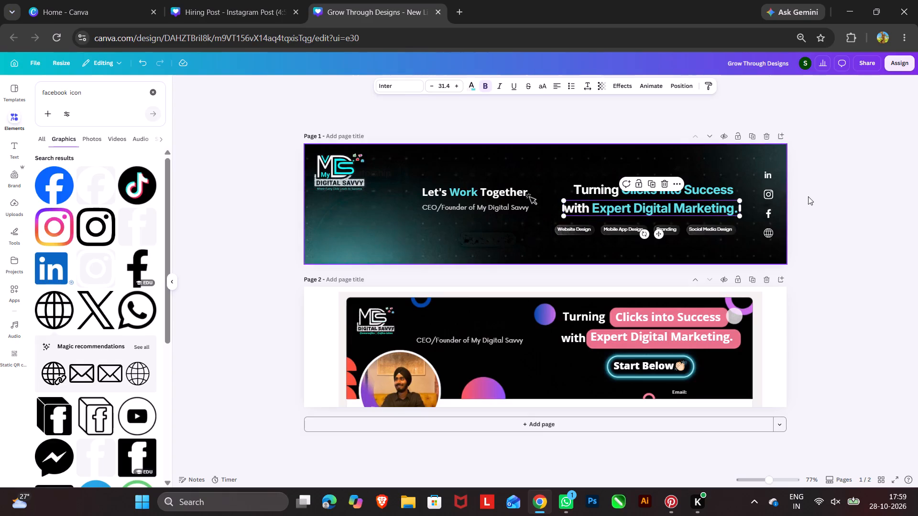
double_click(832, 193)
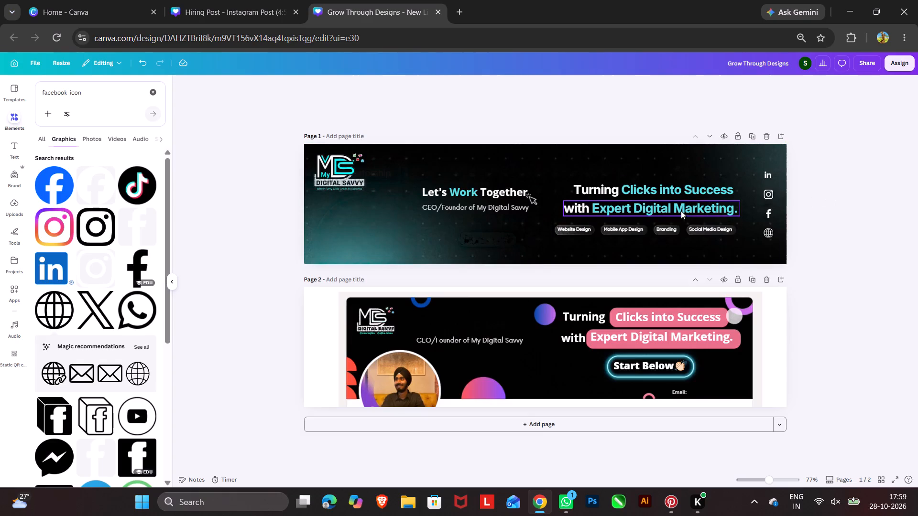
Enlarge both page 1 headline lines slightly leftward to span the service labels' width, scaling "Turning Clicks into Success" to about text size 32.5.
left_click(680, 210)
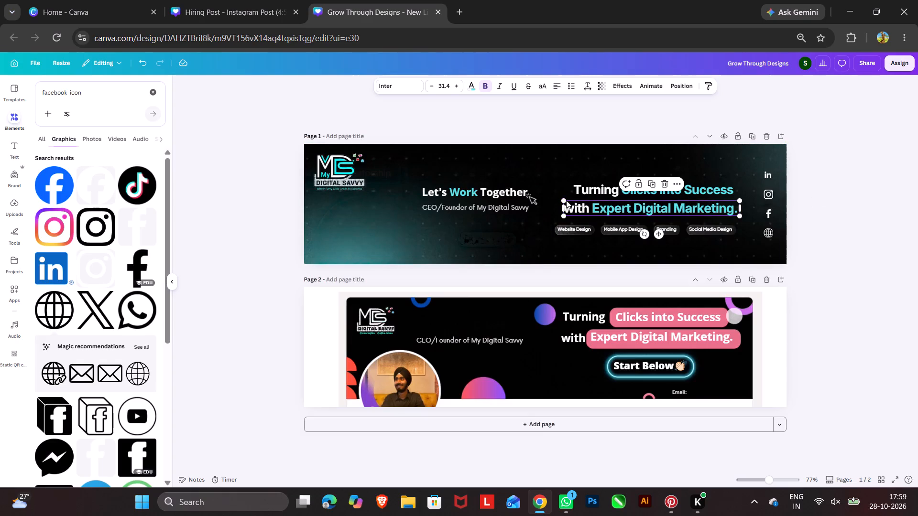
left_click_drag(565, 200, 556, 200)
left_click(629, 192)
left_click_drag(572, 182, 568, 182)
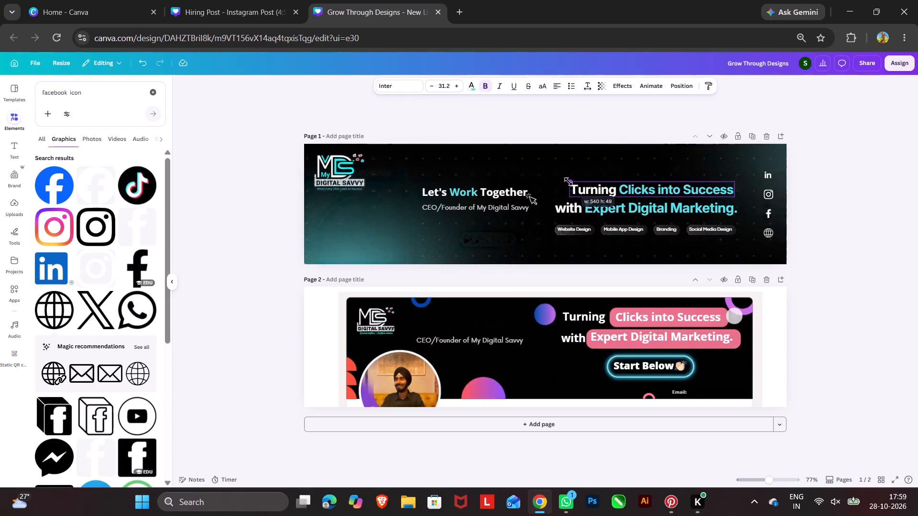
left_click_drag(568, 182, 562, 182)
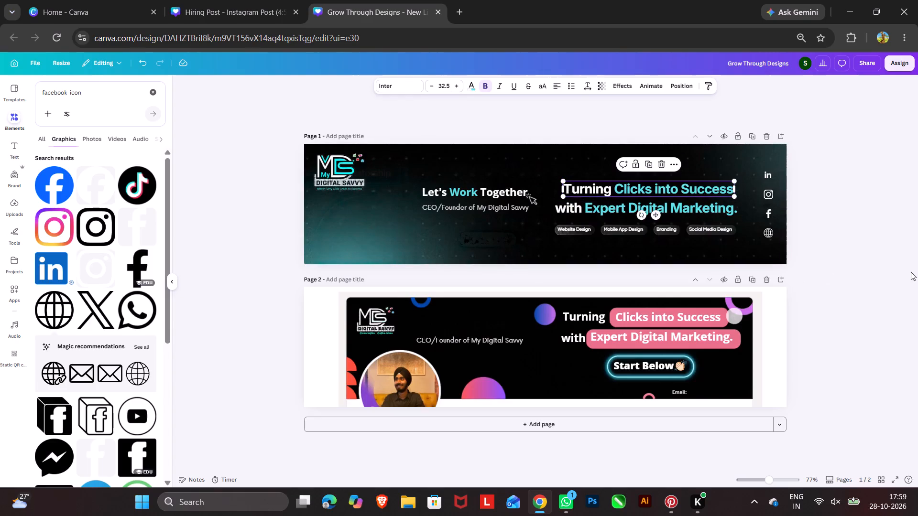
left_click(911, 271)
double_click(872, 273)
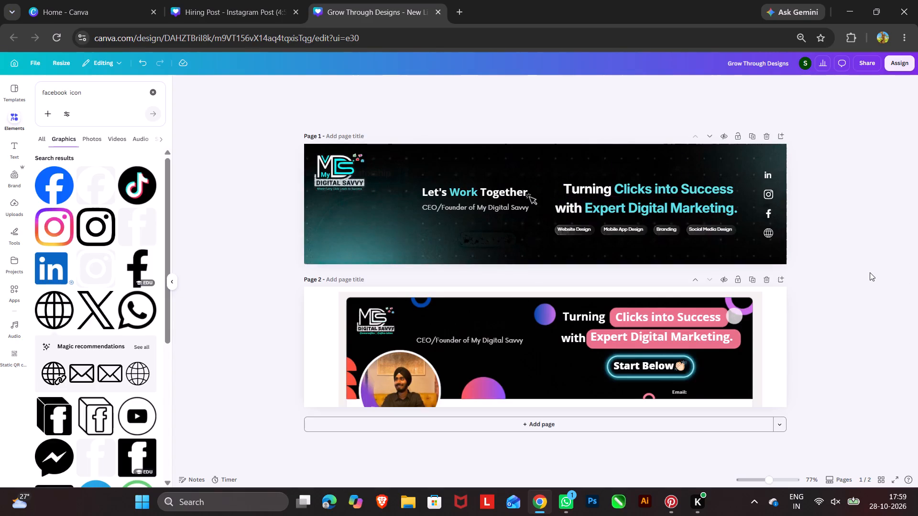
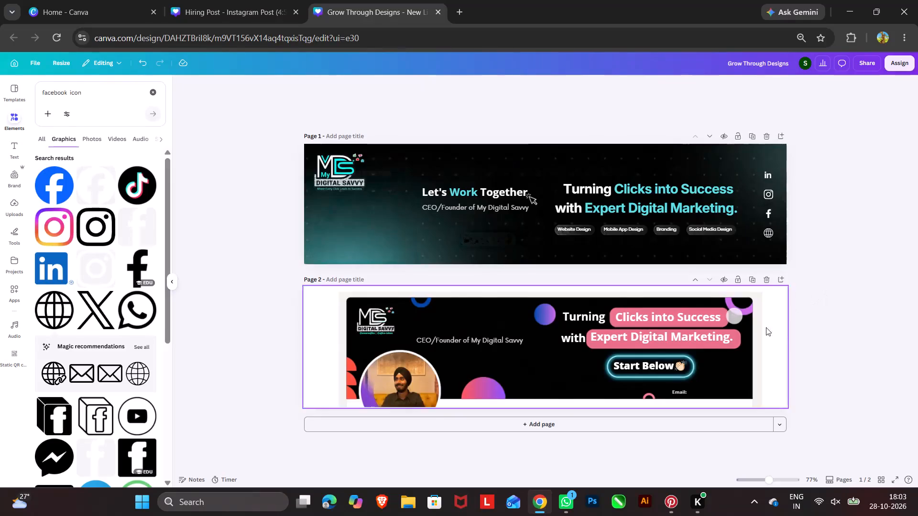
Switch to Pinterest and change the recent LinkedIn banner search to "digital maketing elements".
left_click(669, 503)
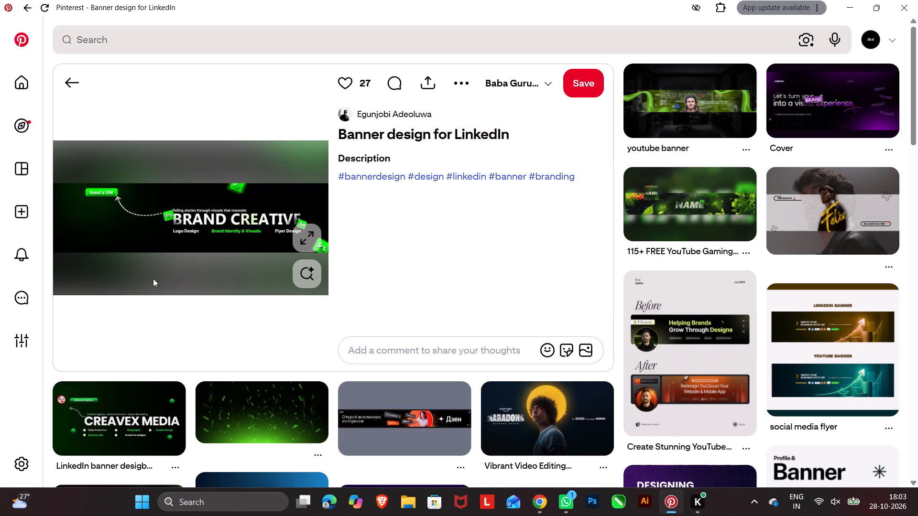
left_click(283, 425)
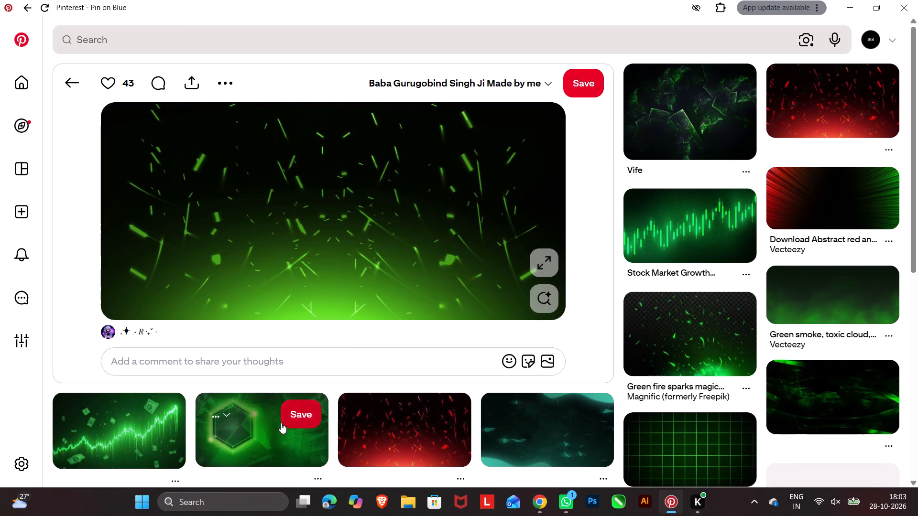
left_click(295, 35)
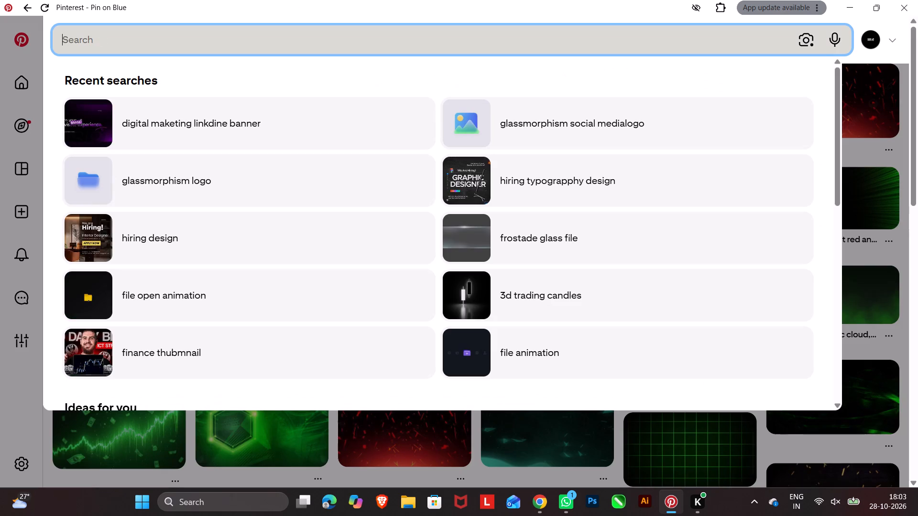
left_click(309, 125)
left_click_drag(200, 41, 135, 48)
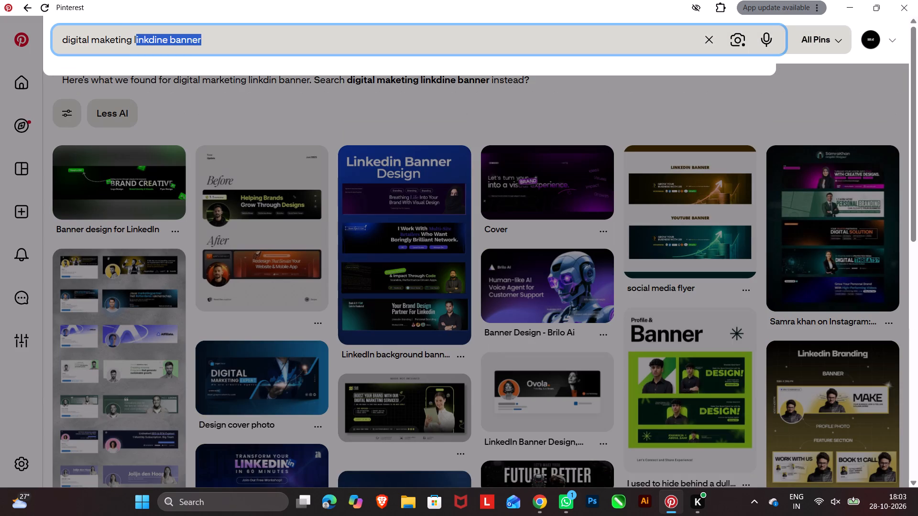
key("BackSpace")
key("BackSpace")
type("elements")
key("Return")
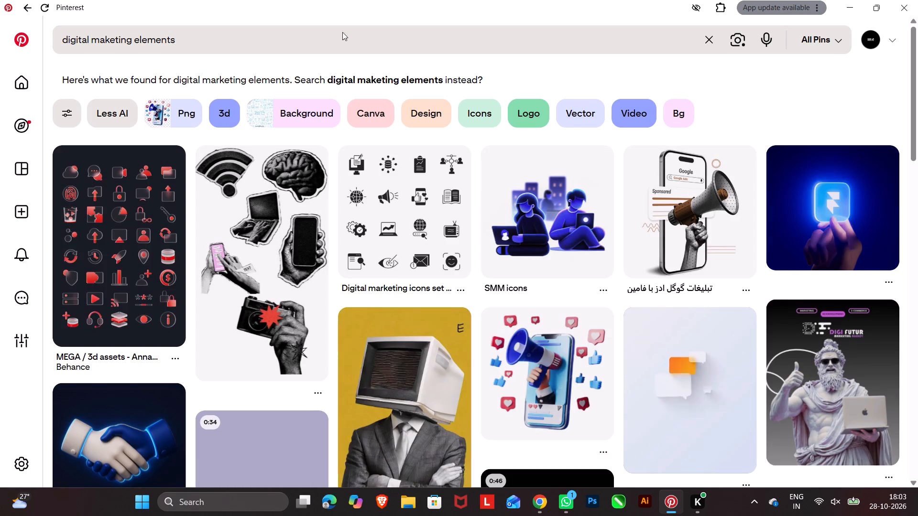
Open the pin of a hand holding a megaphone in front of a Google Ads phone and browse its related images.
left_click(689, 192)
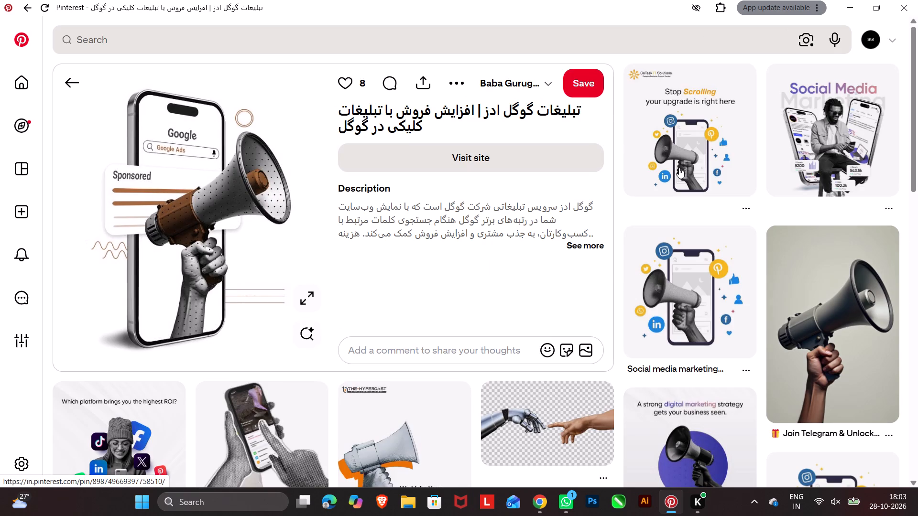
scroll(295, 202, "down", 3)
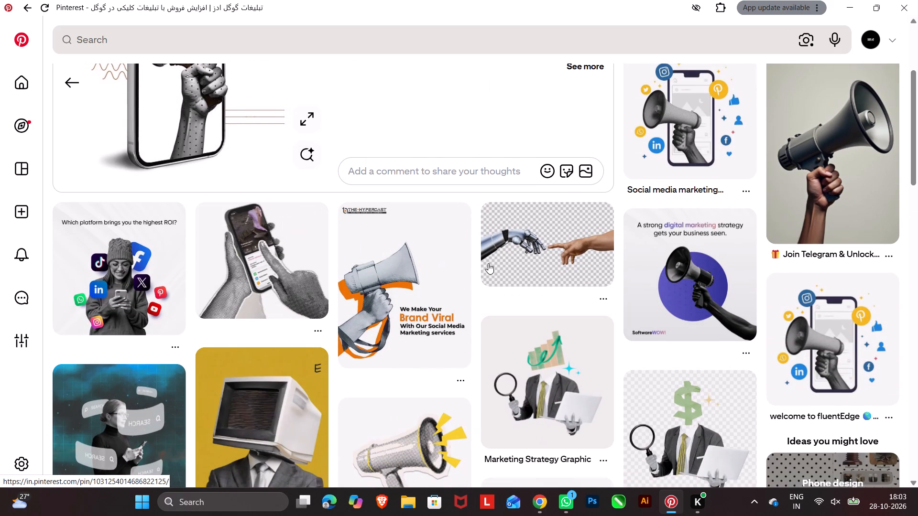
scroll(507, 263, "down", 1)
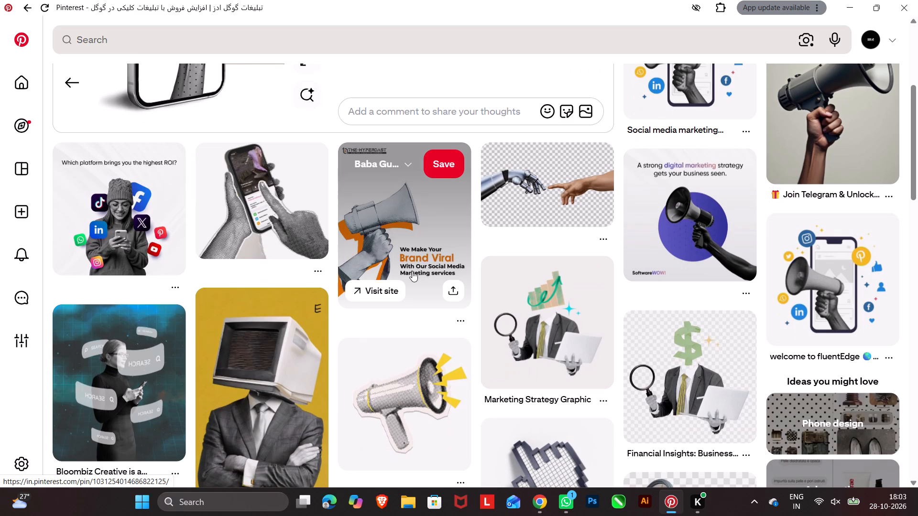
scroll(293, 294, "down", 7)
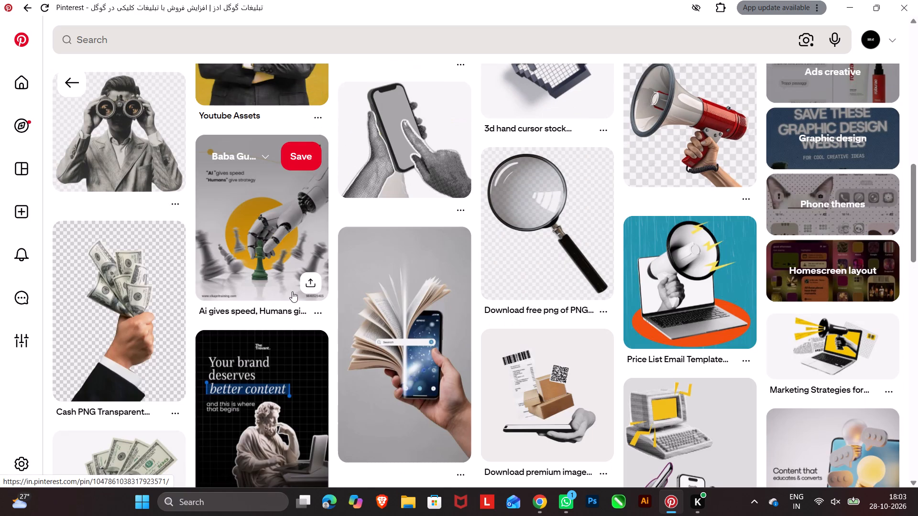
scroll(340, 292, "down", 5)
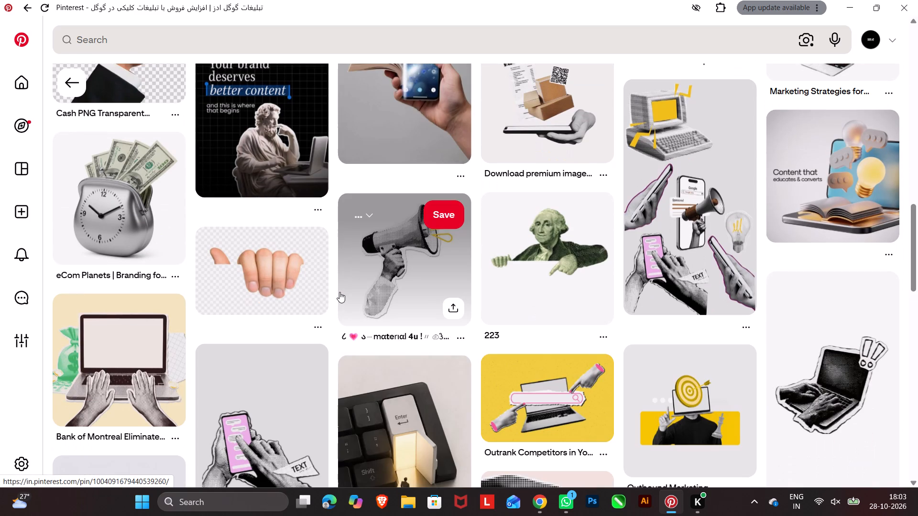
Browse the related images of the Google Ads megaphone pin for a suitable digital marketing visual.
scroll(280, 301, "down", 5)
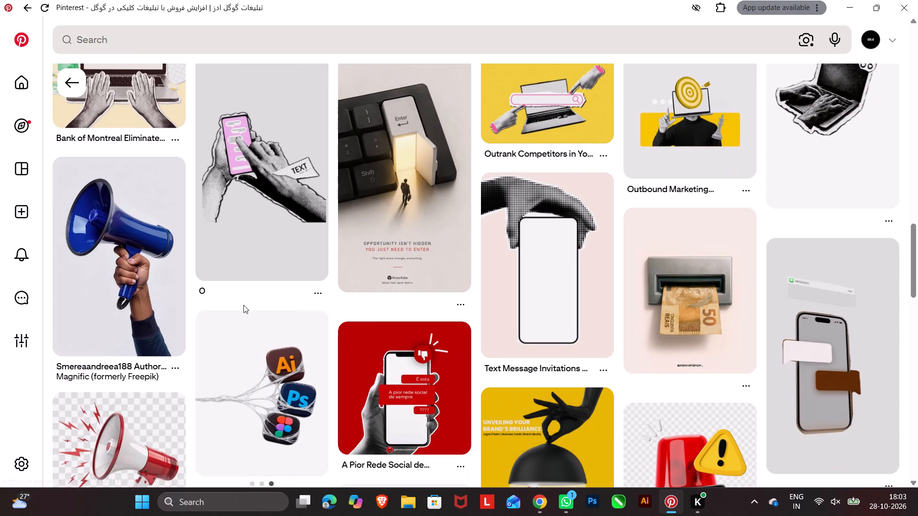
scroll(198, 304, "down", 8)
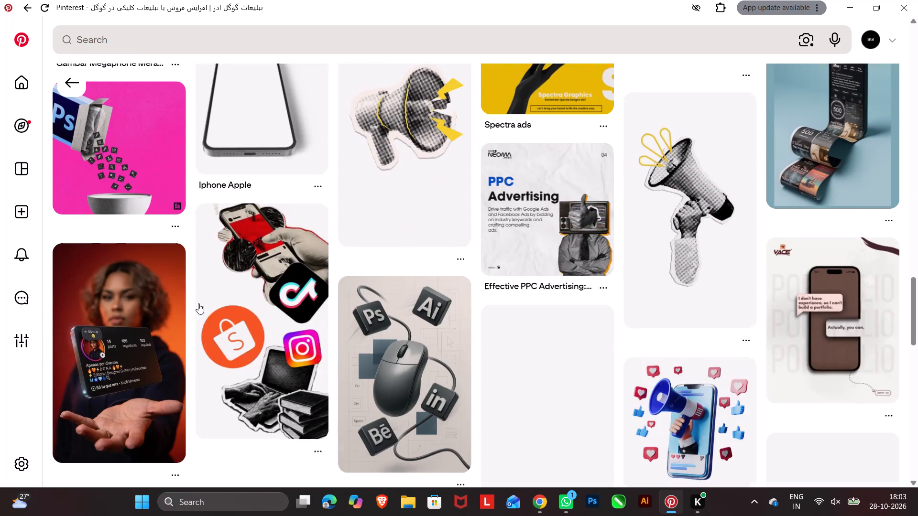
scroll(200, 301, "down", 5)
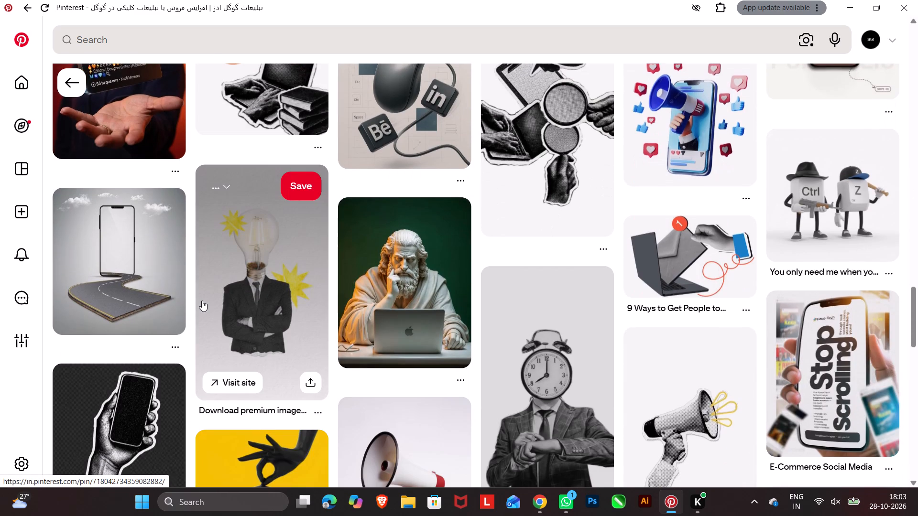
scroll(202, 301, "up", 11)
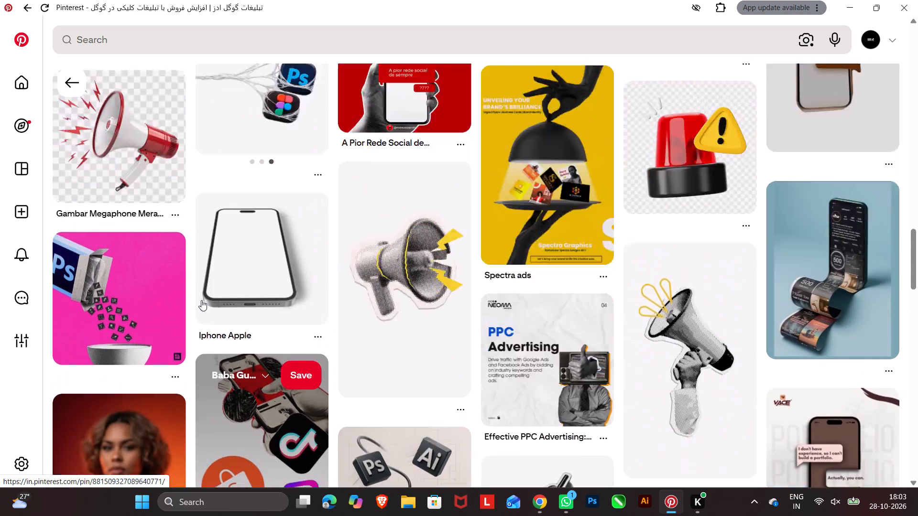
scroll(201, 300, "up", 9)
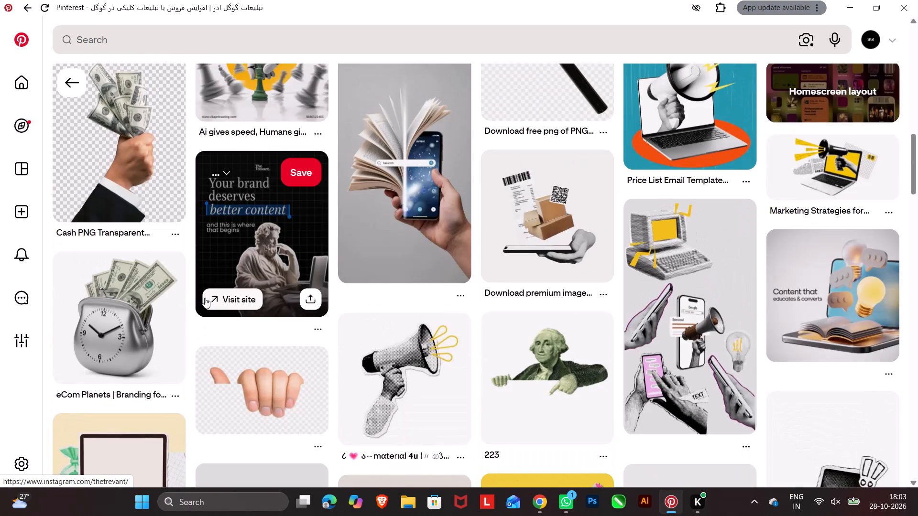
scroll(205, 298, "up", 10)
scroll(302, 285, "up", 13)
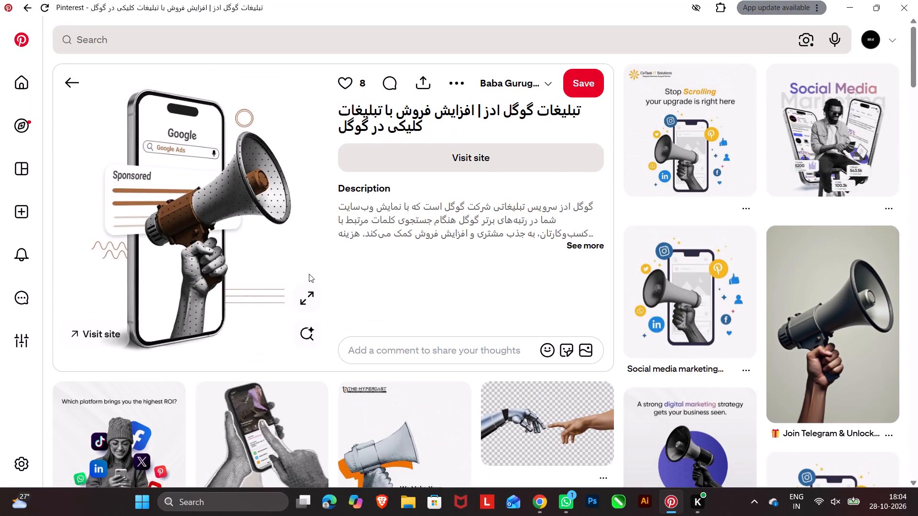
Copy the opened pin's image of a hand holding a megaphone in front of a Google Ads phone.
right_click(173, 202)
left_click(223, 254)
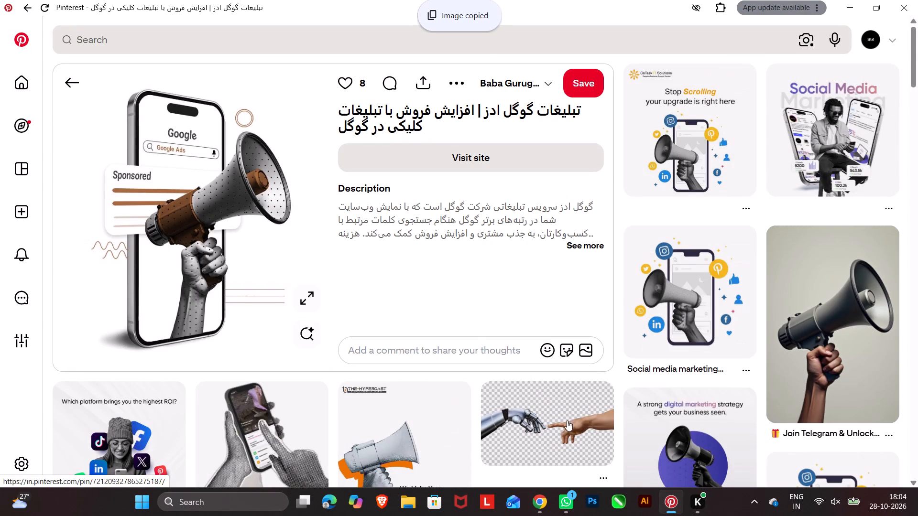
Switch to the Canva banner design and squeeze page 2's reference banner elements rightward, clearing the left part of the page.
left_click(545, 498)
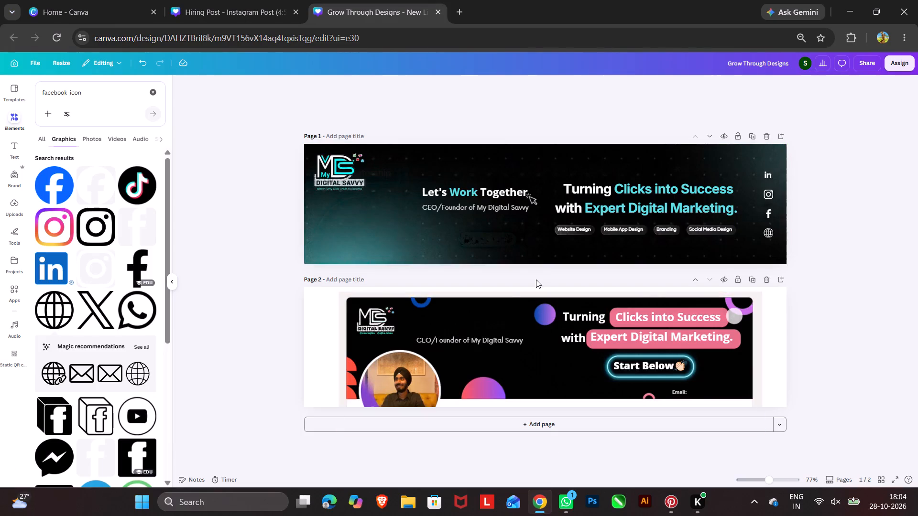
left_click(543, 234)
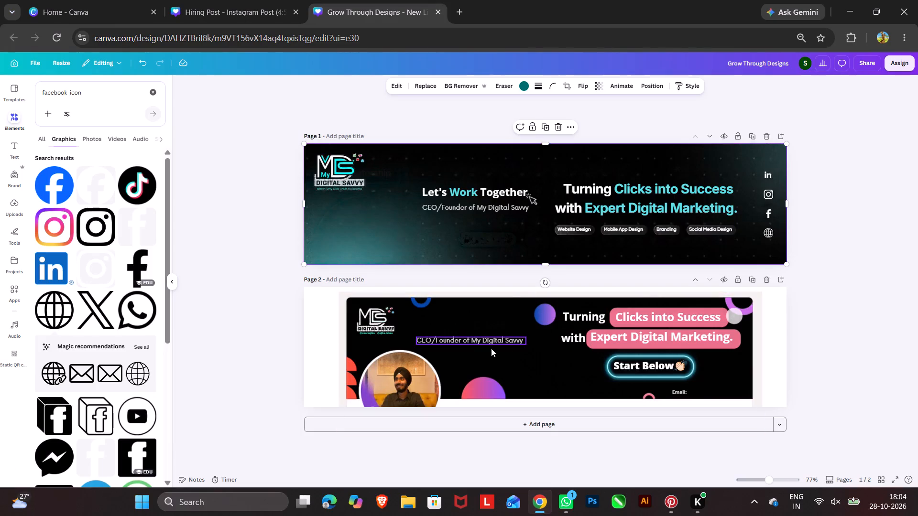
left_click(343, 326)
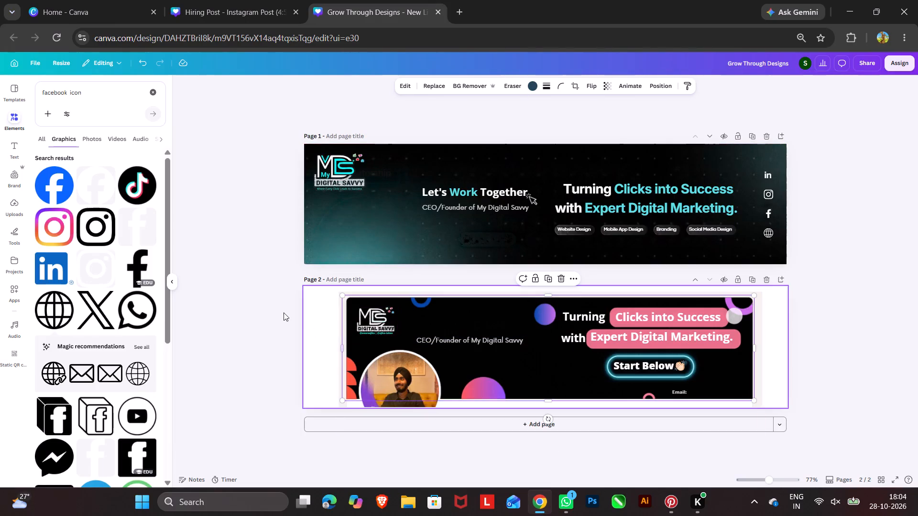
left_click_drag(284, 312, 544, 395)
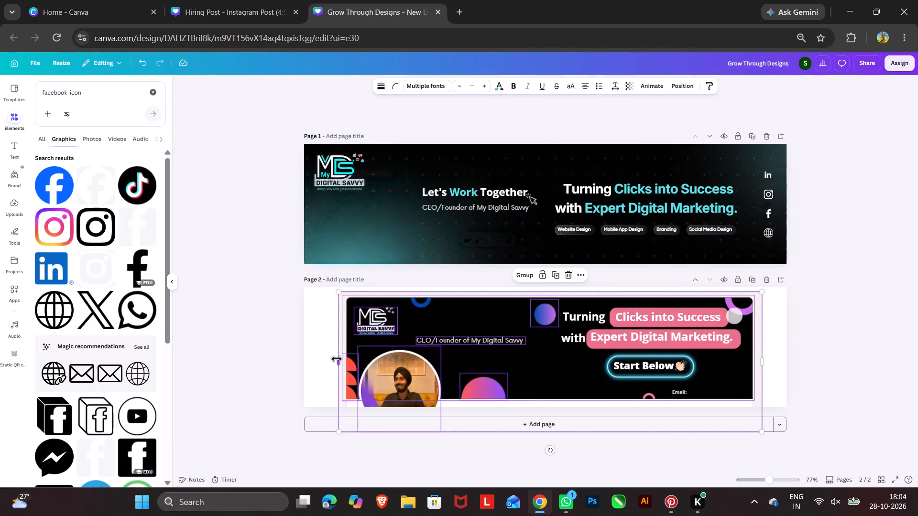
left_click_drag(337, 359, 498, 366)
left_click_drag(417, 303, 549, 313)
left_click(409, 344)
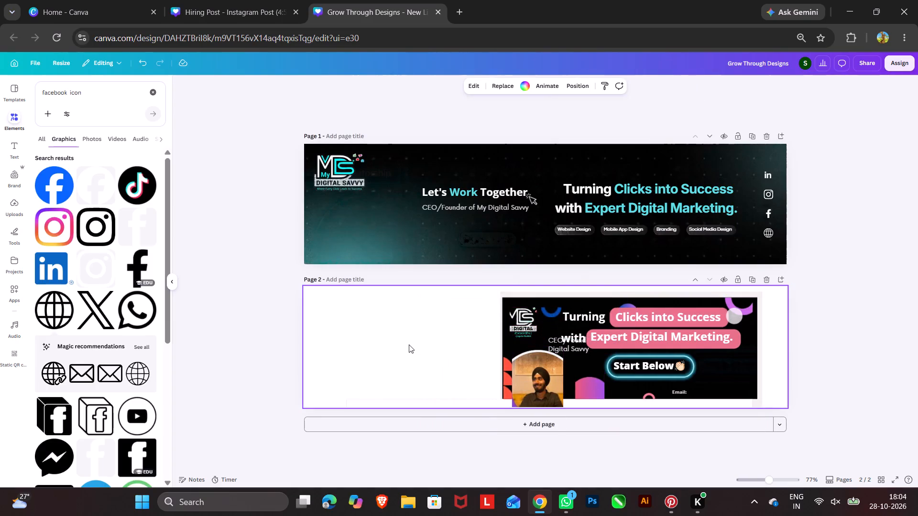
Paste the copied megaphone-and-phone image onto page 2 and place it in the blank area left of the reference banner.
key("ctrl+v")
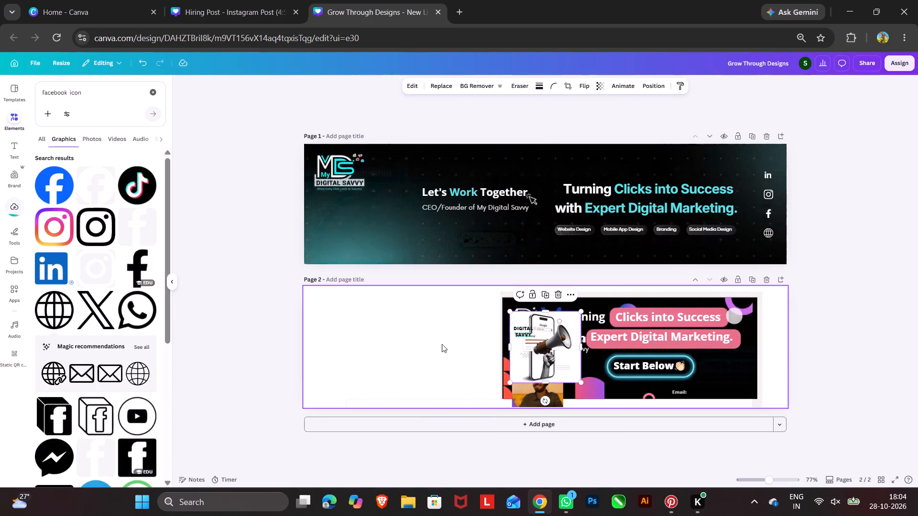
left_click_drag(544, 347, 404, 360)
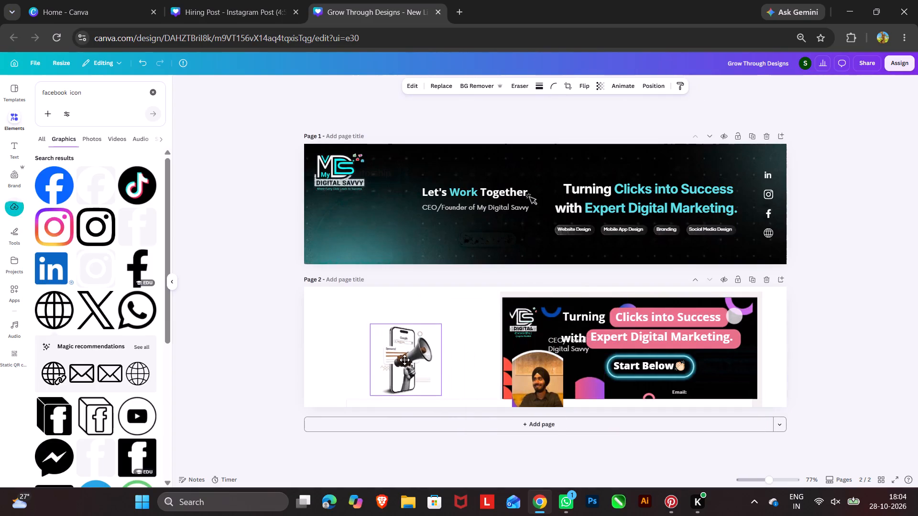
left_click_drag(404, 360, 411, 357)
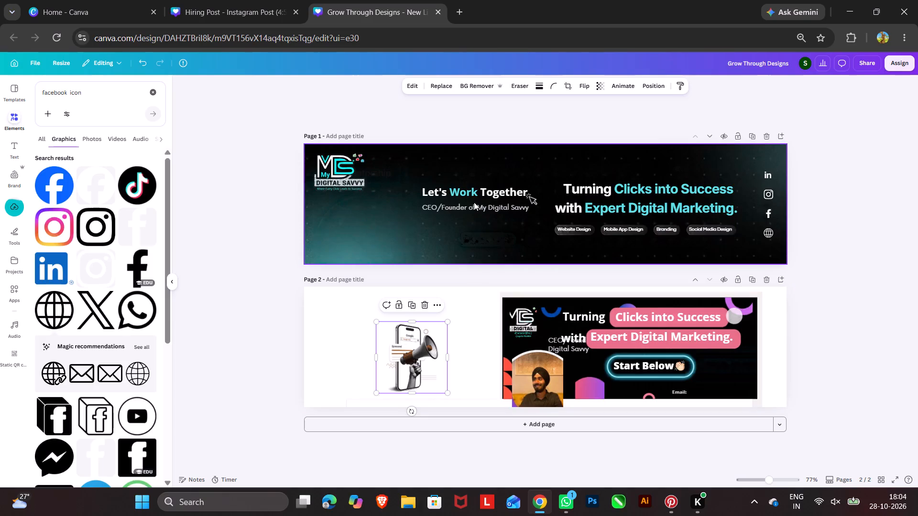
Select the circular founder portrait on page 2.
left_click(532, 369)
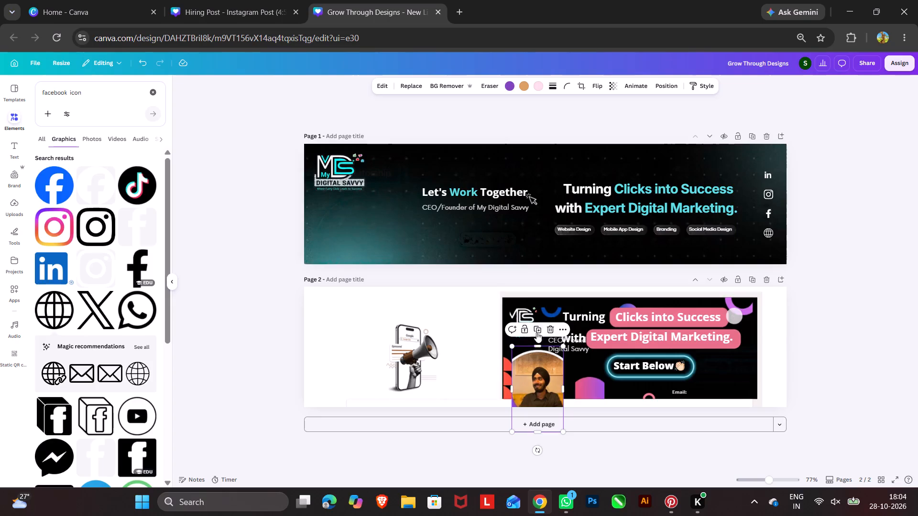
In Canva, bring the portrait photo from page 2 onto page 1 and widen its crop to about 310 to show the full circle.
left_click_drag(539, 376, 395, 279)
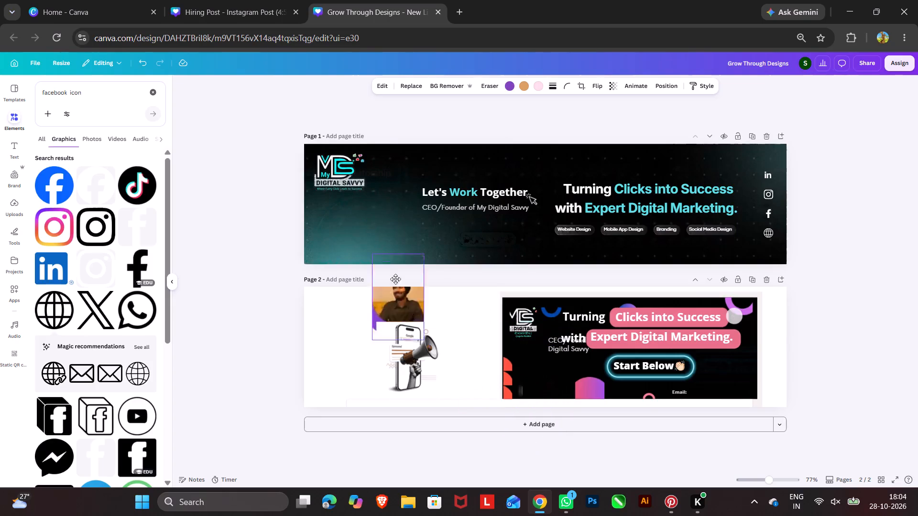
left_click_drag(395, 279, 363, 228)
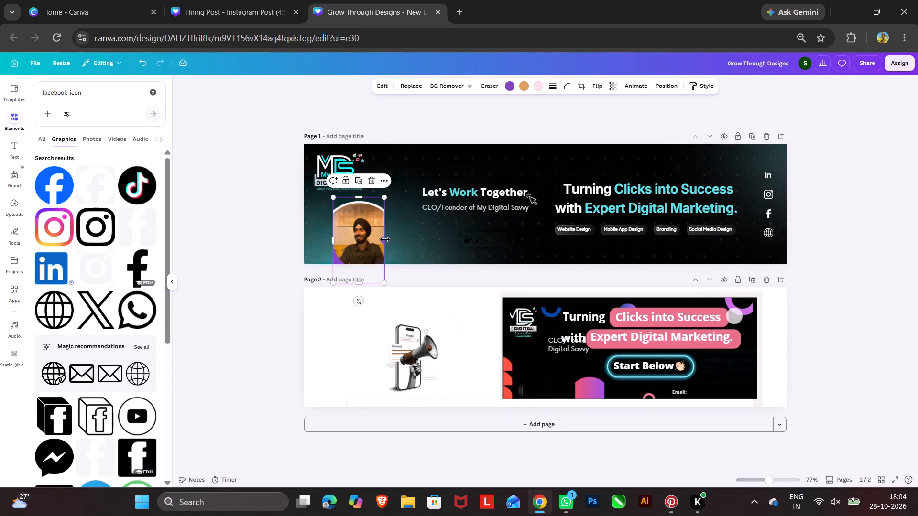
left_click_drag(385, 239, 411, 244)
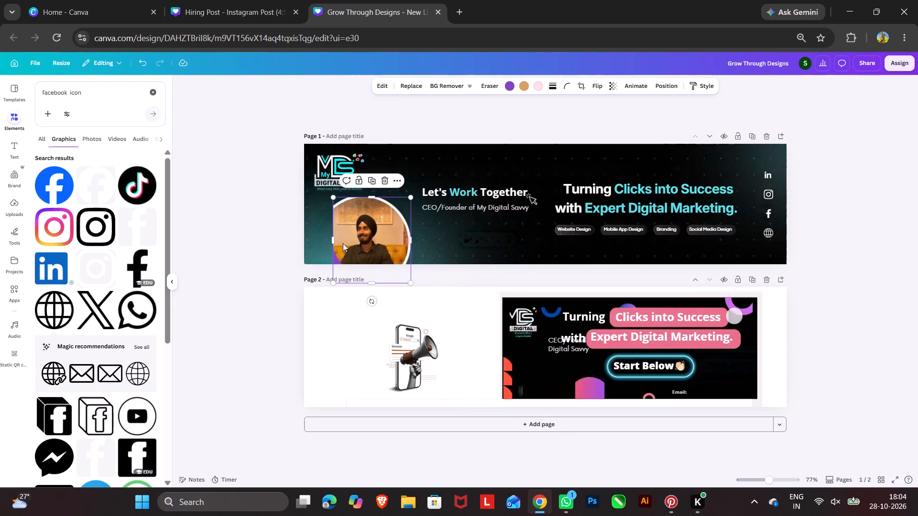
left_click_drag(334, 242, 316, 242)
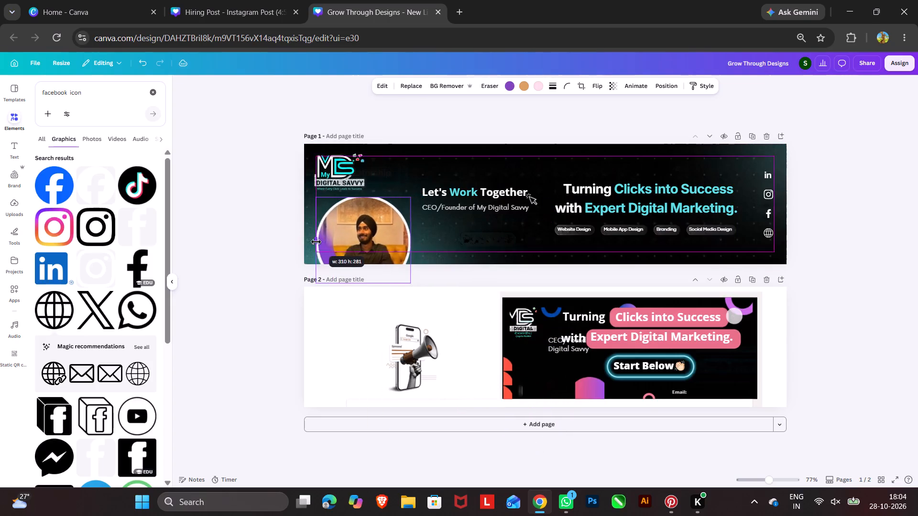
left_click_drag(316, 242, 318, 244)
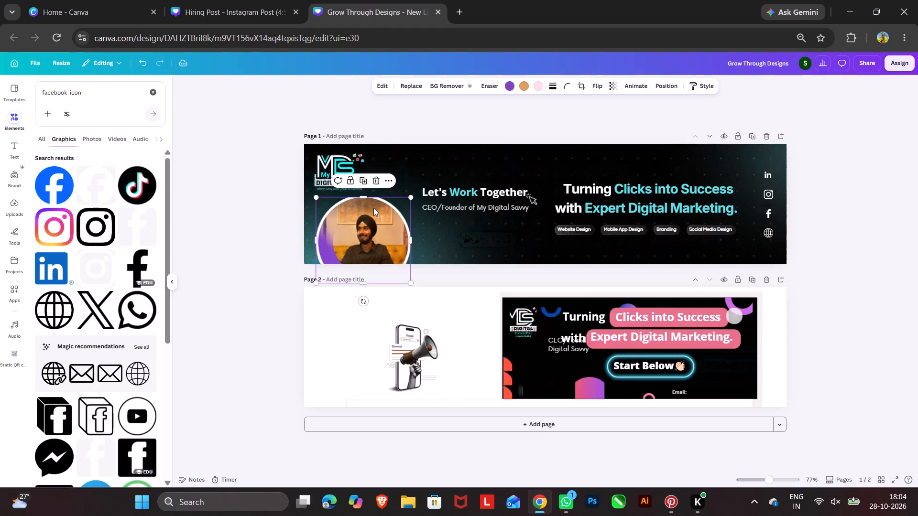
left_click(363, 198)
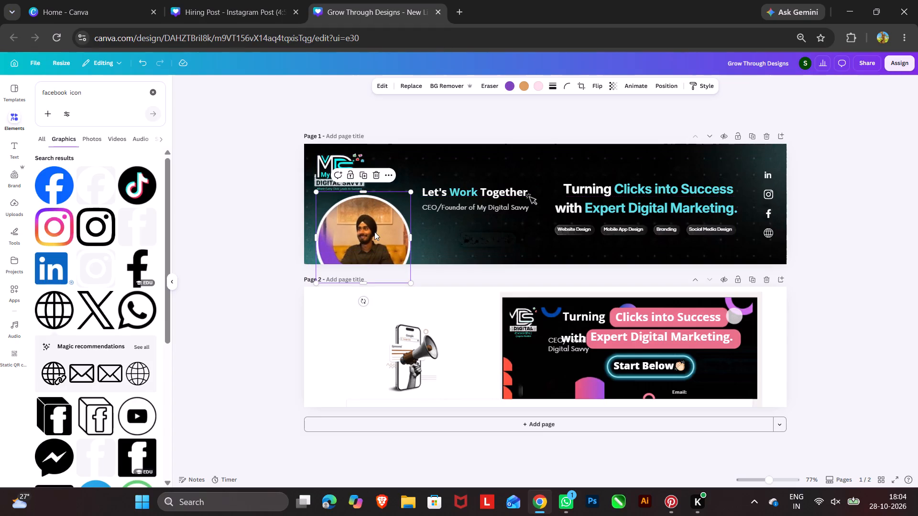
Position the circular portrait beneath the My Digital Savvy logo so its lower part runs off page 1's bottom edge.
left_click_drag(374, 232, 372, 207)
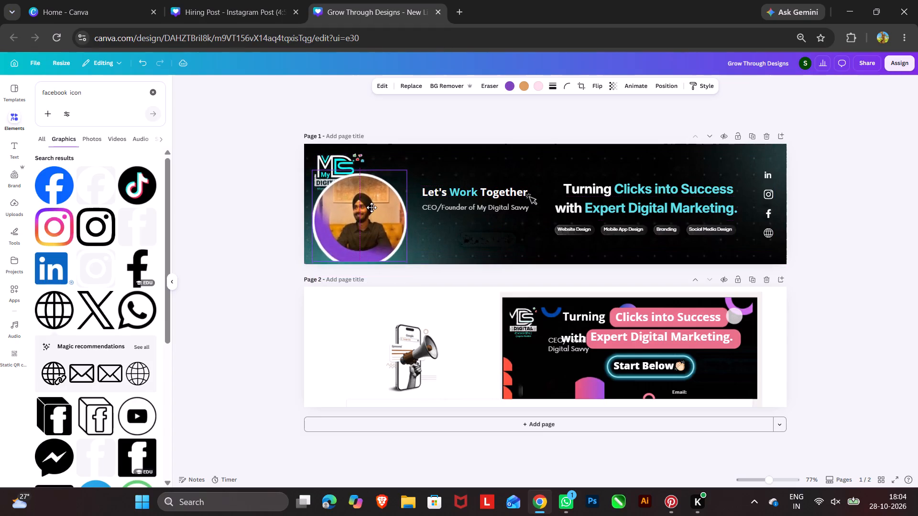
left_click_drag(372, 207, 378, 237)
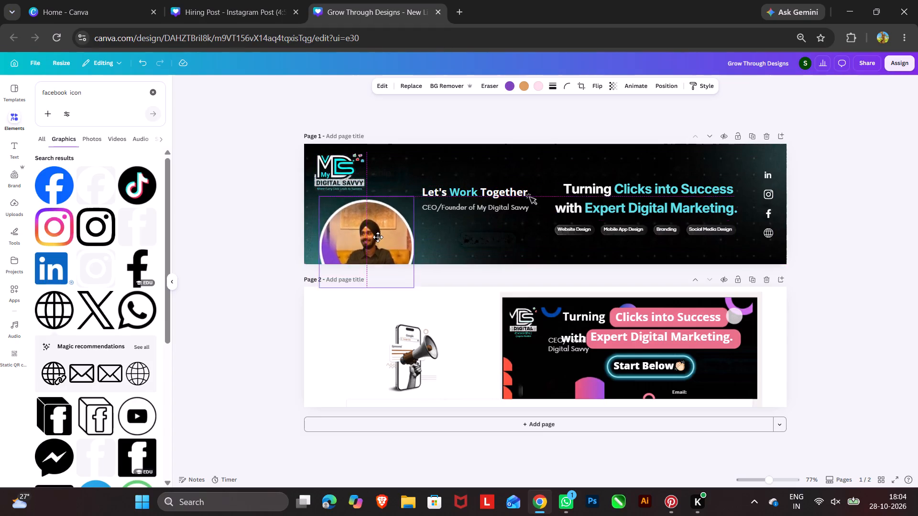
left_click_drag(378, 237, 378, 237)
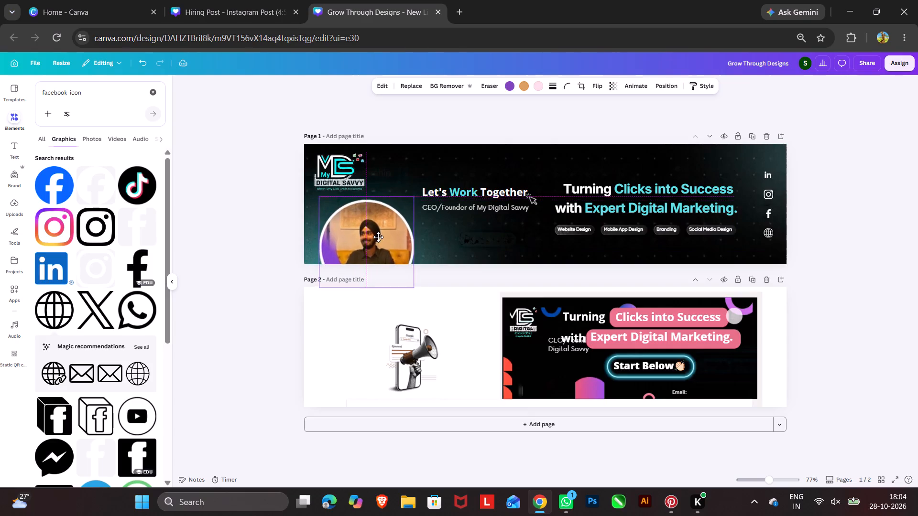
left_click_drag(378, 237, 377, 237)
Recolour the brown parts of the phone and megaphone graphic on page 2 with the design's light turquoise.
left_click(411, 353)
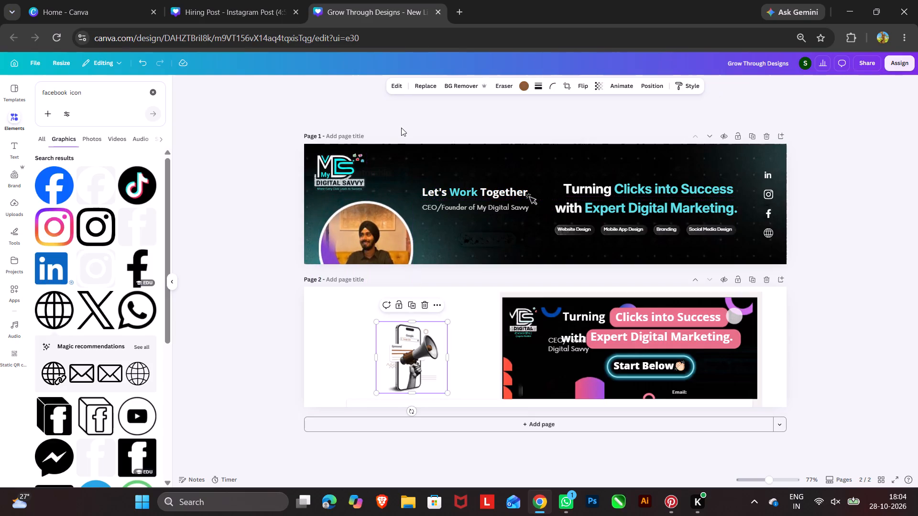
left_click(523, 86)
left_click(115, 145)
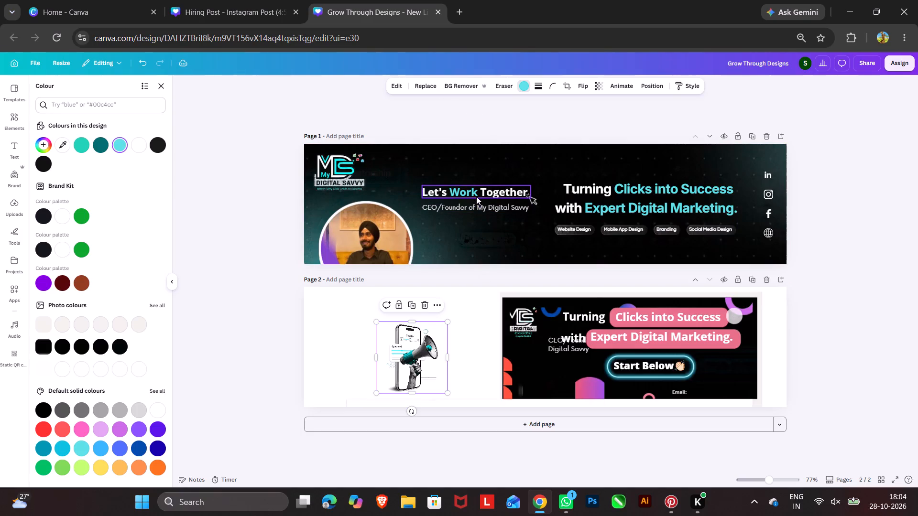
Move the "Let's Work Together" heading, its CEO/Founder line and the cursor graphic down beside the portrait on page 1.
left_click_drag(428, 135, 440, 185)
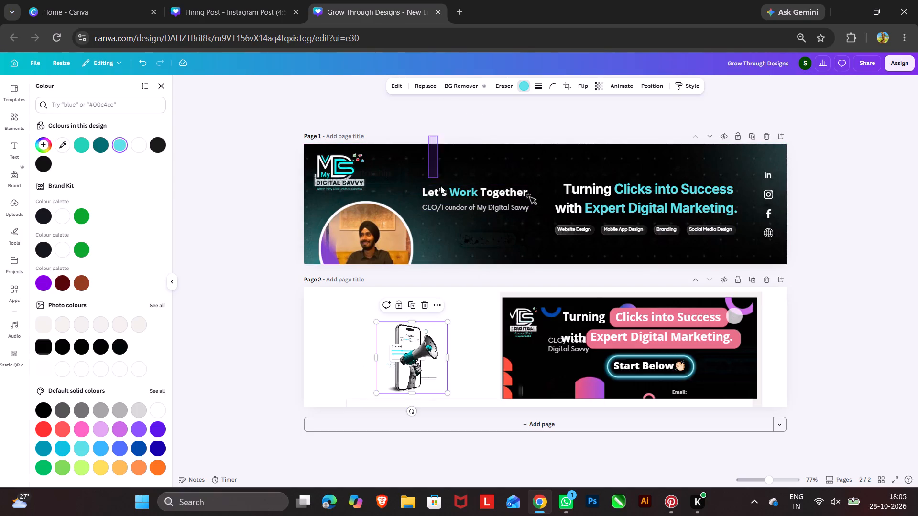
left_click_drag(440, 185, 525, 217)
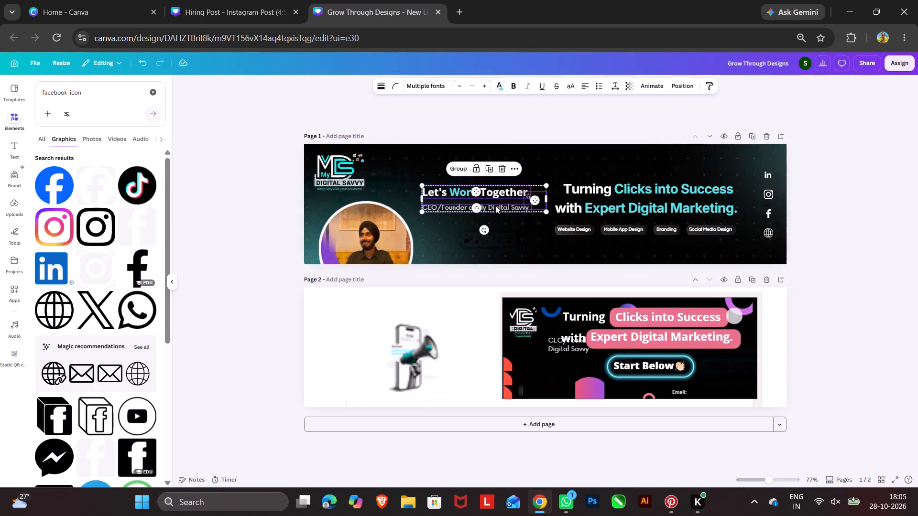
left_click_drag(495, 205, 500, 244)
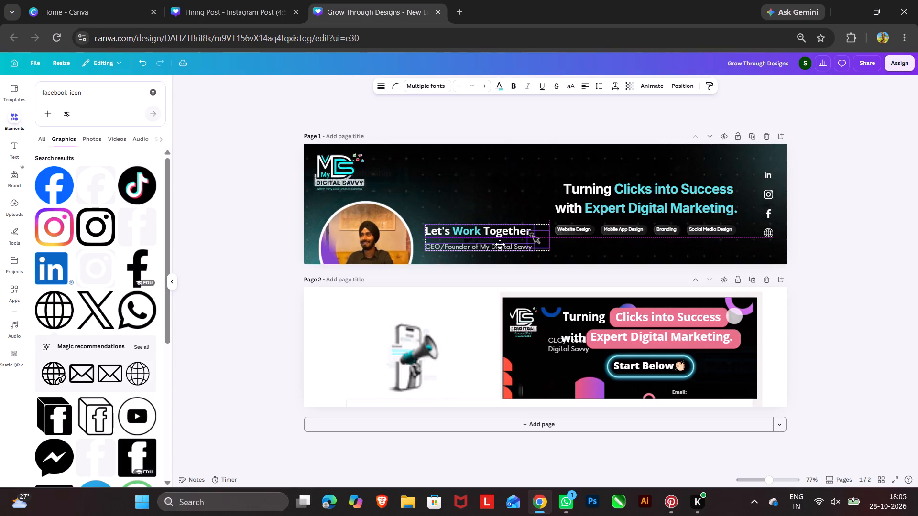
left_click_drag(500, 244, 499, 245)
Move the phone and megaphone graphic from page 2 to page 1, above the "Let's Work Together" heading.
left_click_drag(407, 365, 468, 230)
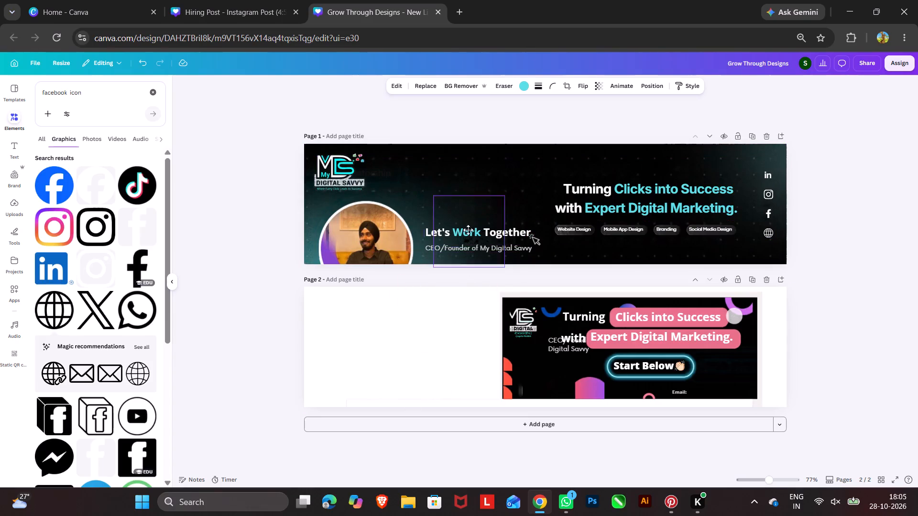
left_click_drag(468, 230, 477, 197)
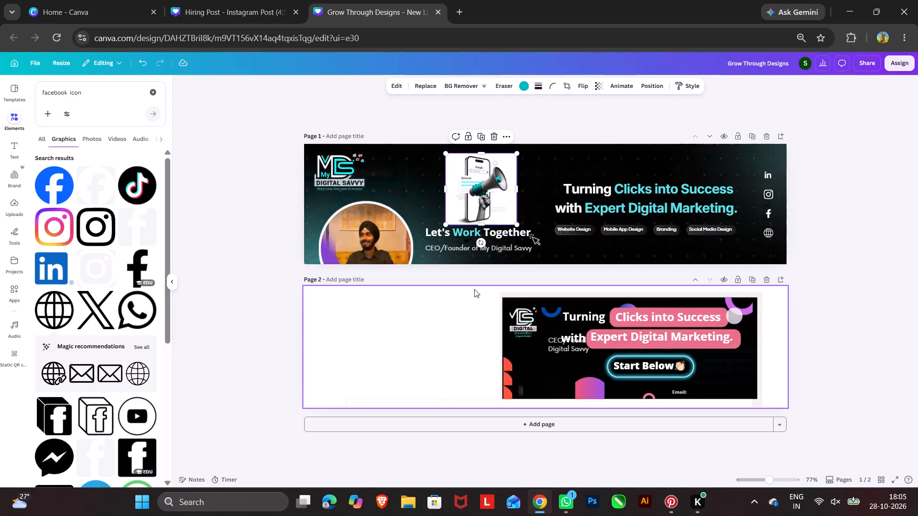
Split the phone and megaphone graphic on page 1 into separate editable elements with Magic Layers.
left_click(483, 200)
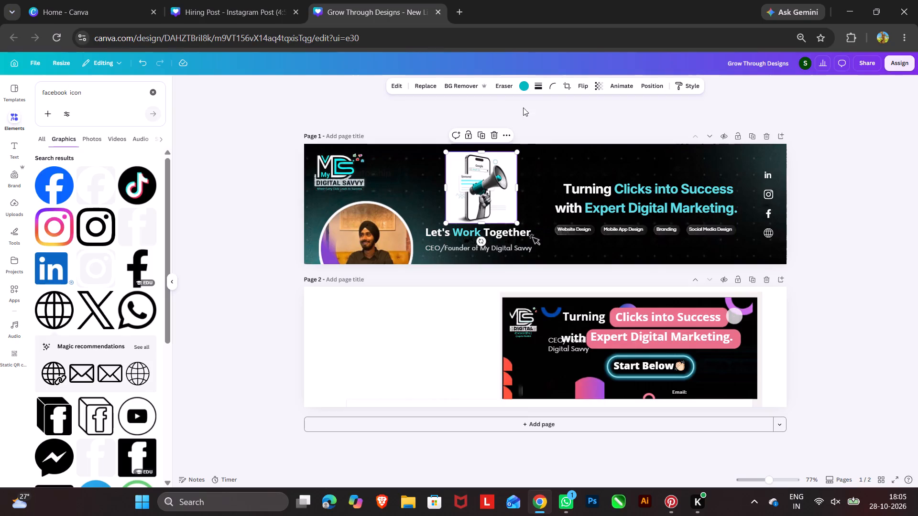
left_click(393, 88)
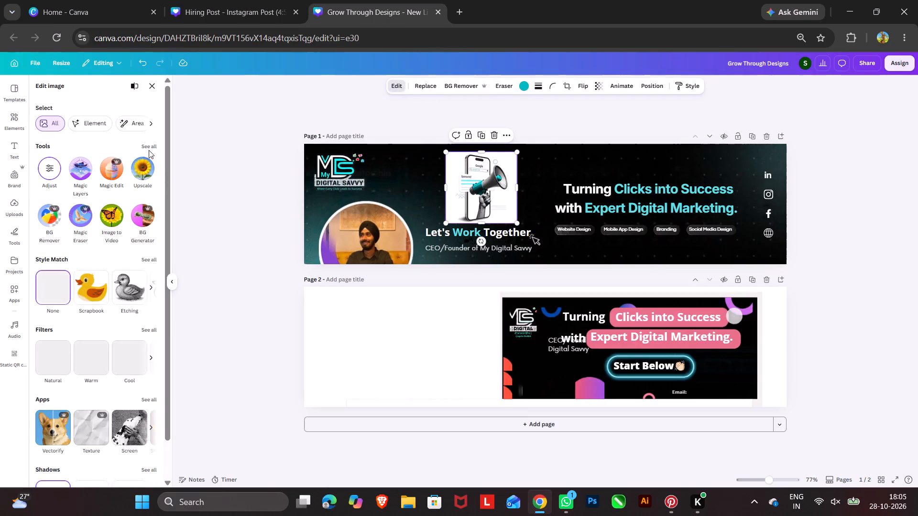
left_click(84, 169)
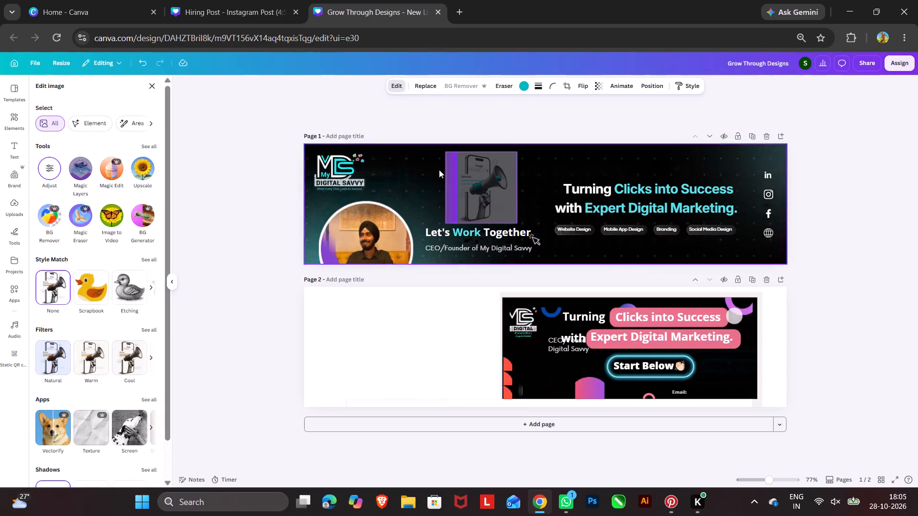
scroll(492, 178, "right", 1)
scroll(481, 180, "up", 1)
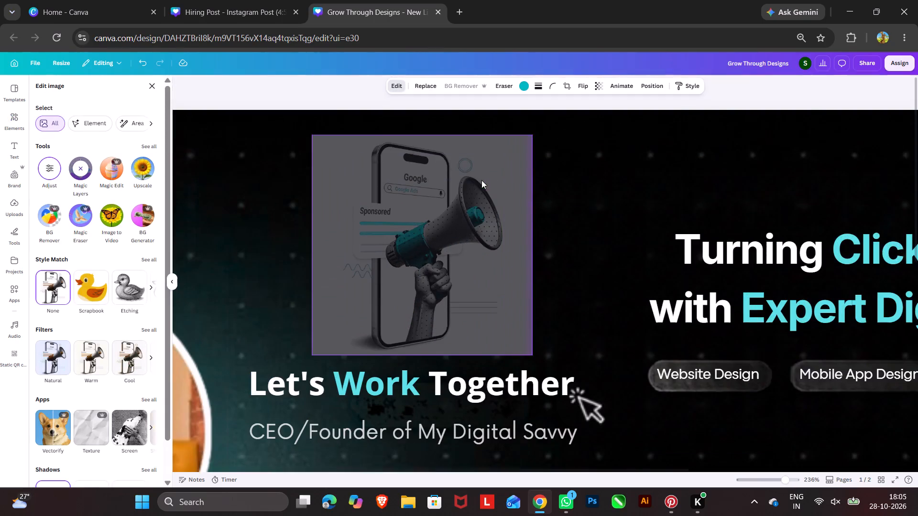
scroll(481, 180, "up", 1)
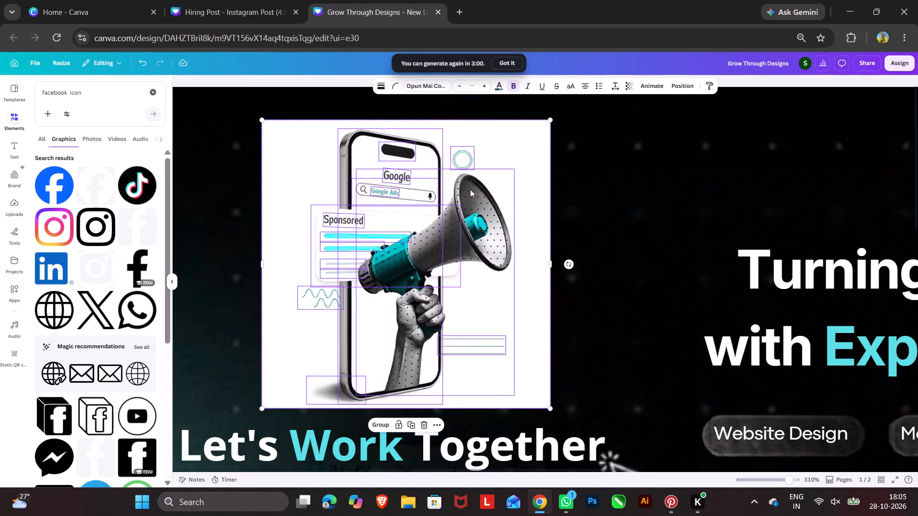
Delete the white background layer behind the phone and megaphone graphic.
left_click(644, 207)
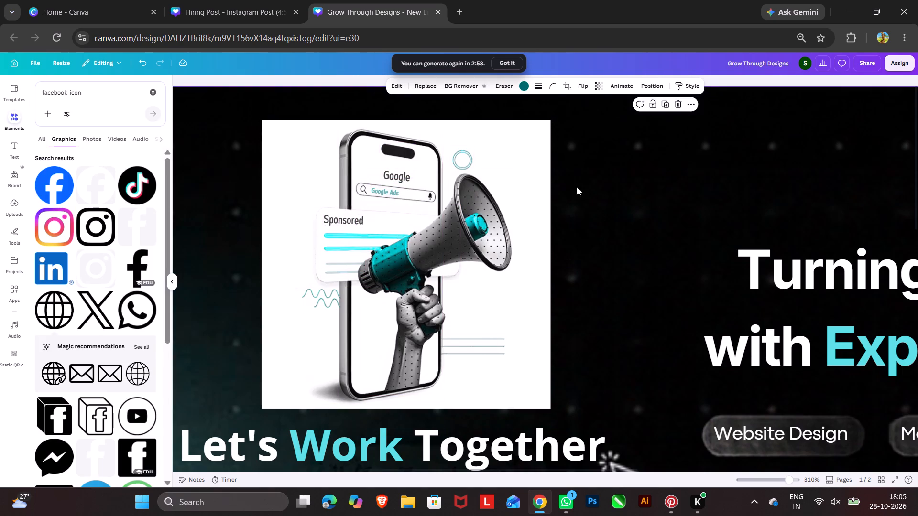
left_click(530, 166)
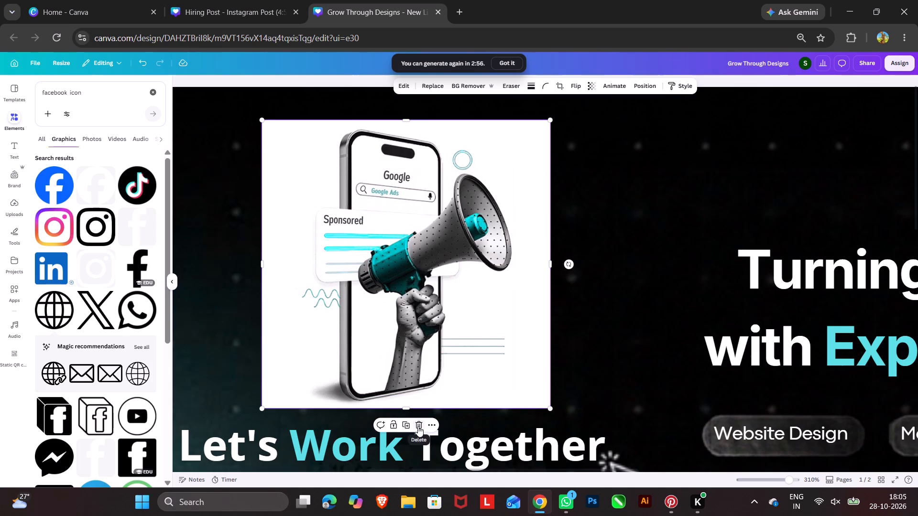
left_click(418, 426)
Try turquoise and white on the dark shadow layer beside the phone's base, and delete that layer.
left_click(334, 387)
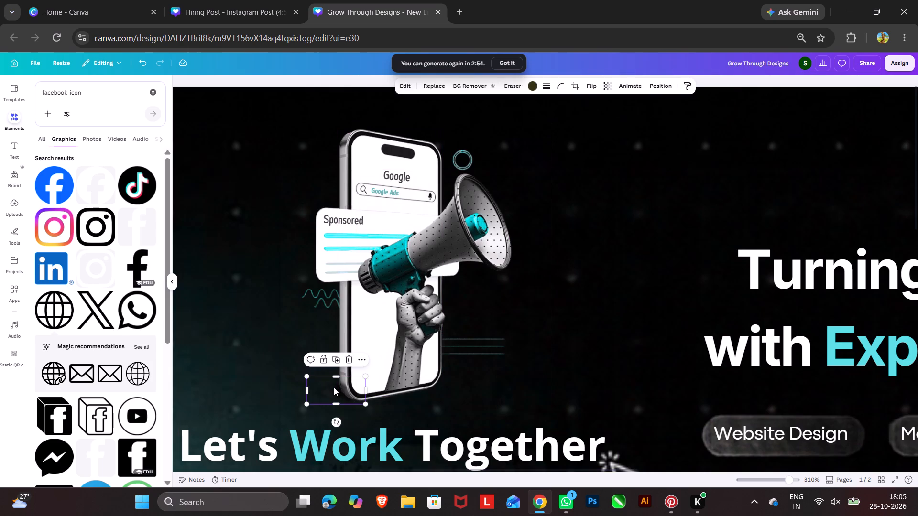
left_click(522, 89)
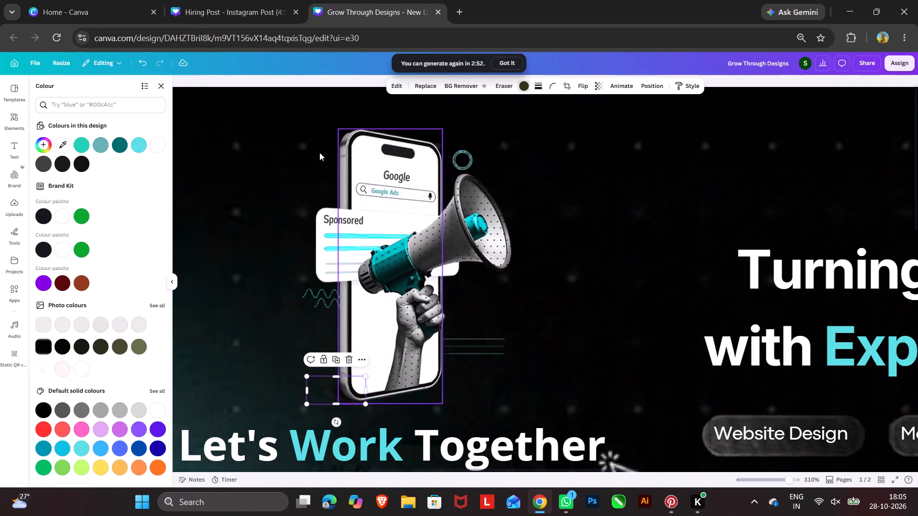
left_click(133, 143)
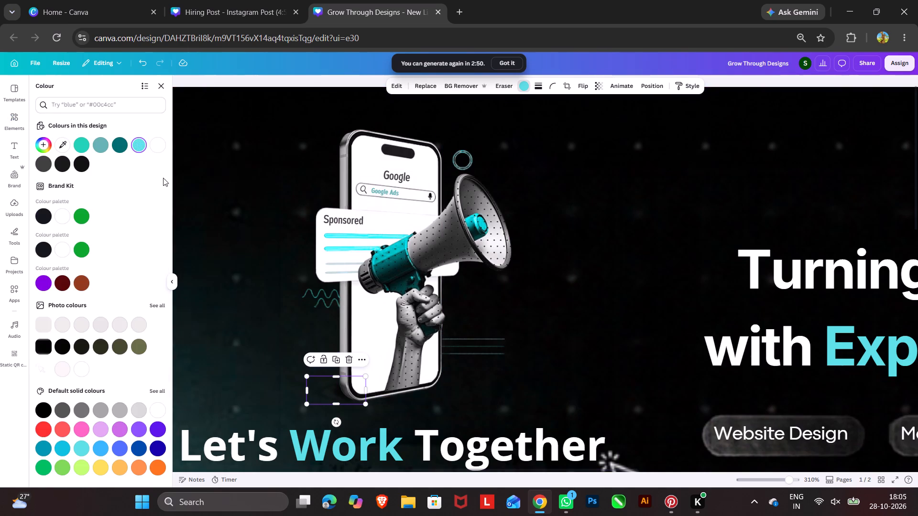
left_click(154, 148)
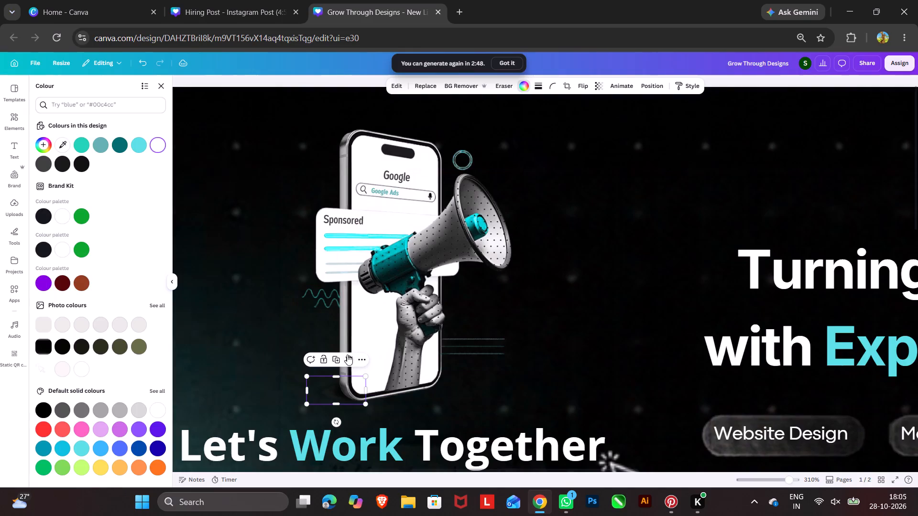
left_click(347, 355)
left_click(548, 358)
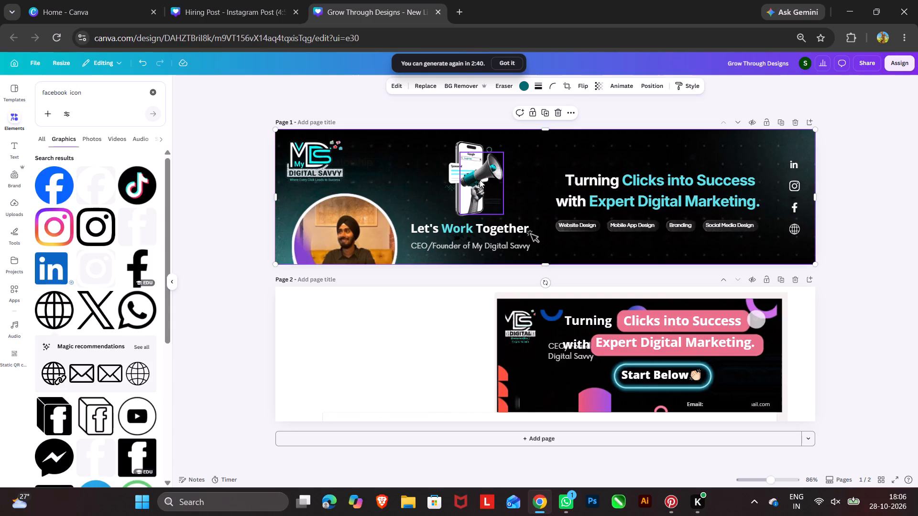
Group all the phone and megaphone layers on page 1 and move the group over the "Turning Clicks into Success" headline.
left_click_drag(430, 119, 511, 201)
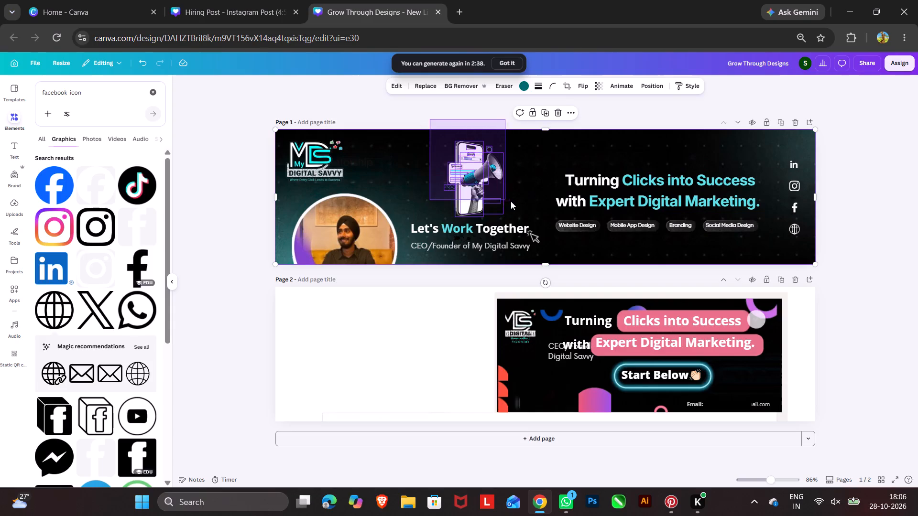
left_click_drag(511, 201, 519, 215)
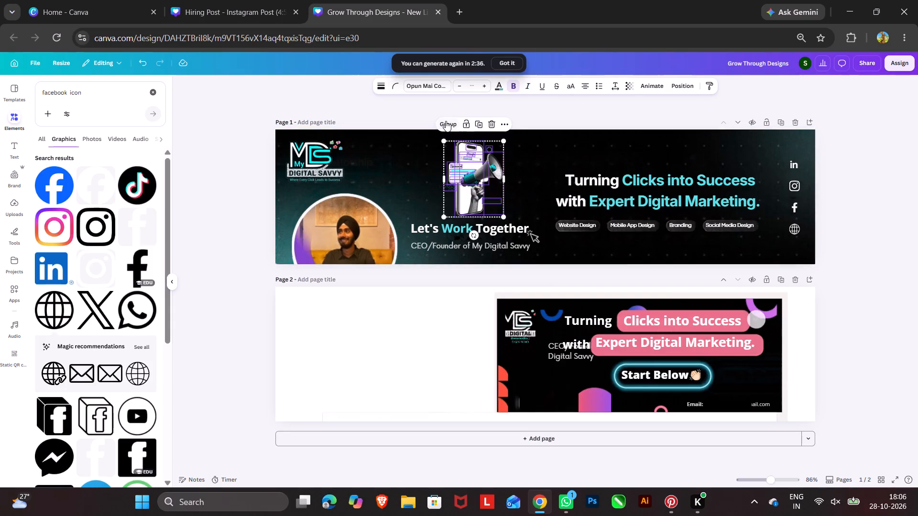
left_click(446, 121)
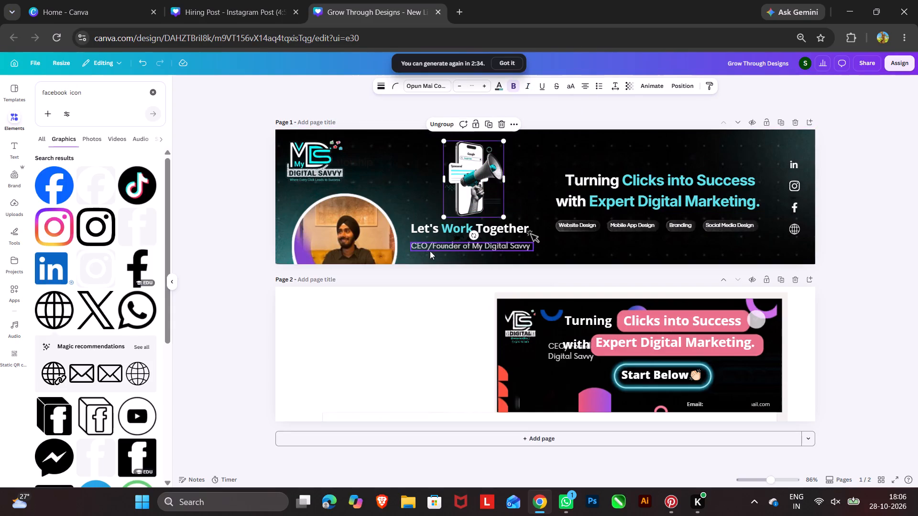
left_click_drag(480, 188, 672, 172)
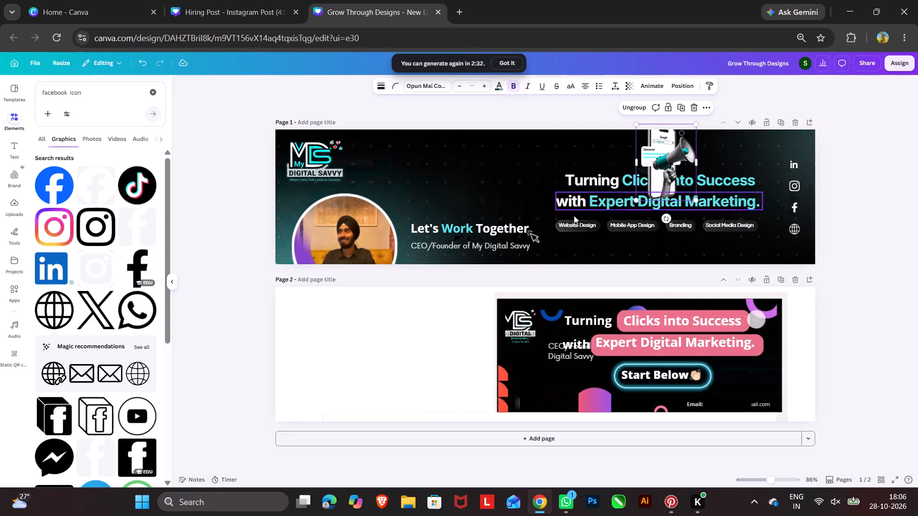
Group the "Let's Work Together" heading, its CEO/Founder line and the cursor graphic on page 1.
left_click_drag(462, 273, 485, 207)
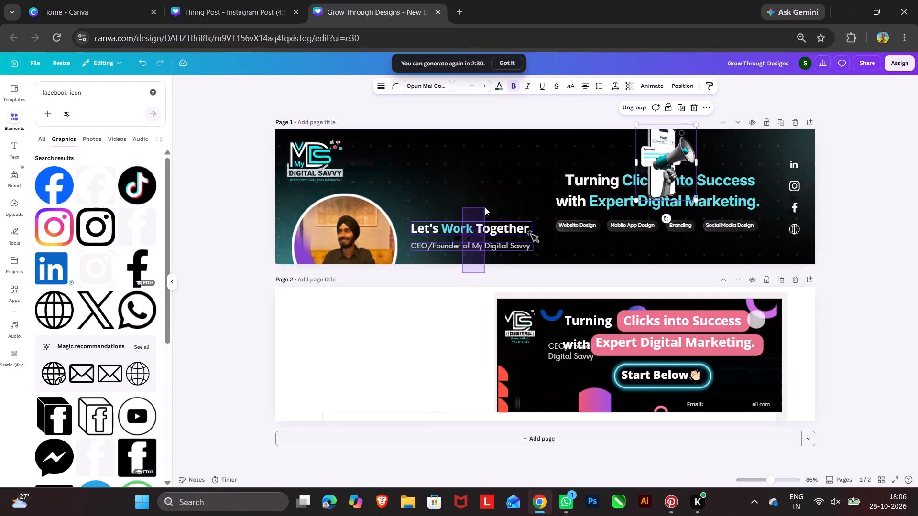
left_click_drag(485, 207, 536, 205)
left_click(456, 198)
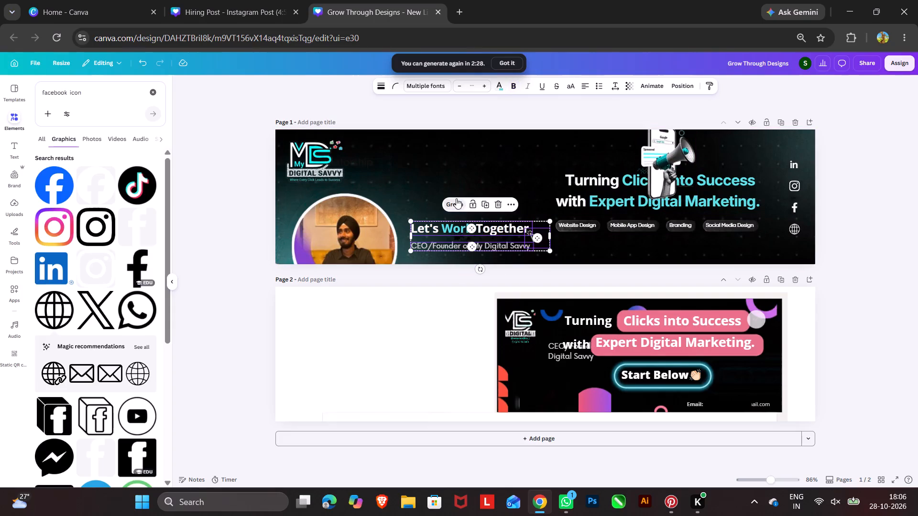
Move the grouped "Let's Work Together" heading and founder line up on page 1, level with the "Turning Clicks into Success" headline.
left_click_drag(481, 230, 475, 185)
left_click(462, 277)
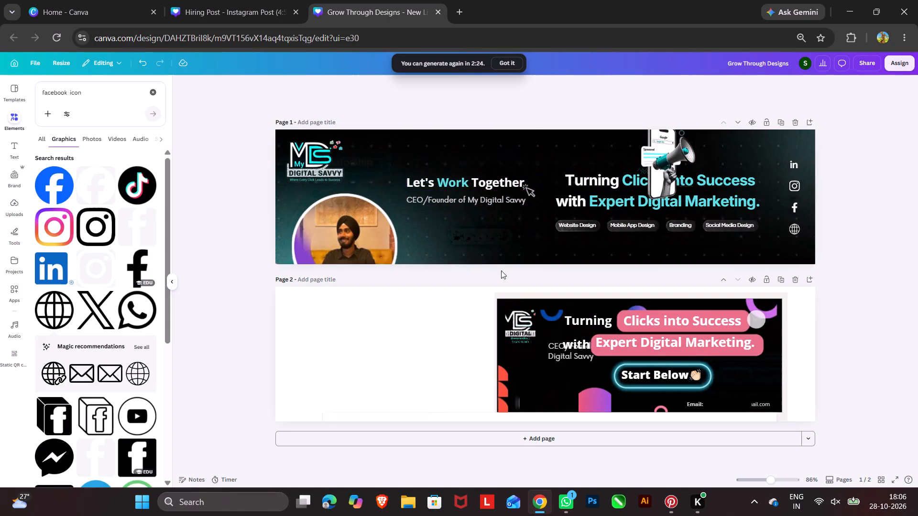
Move the phone and megaphone group beside the founder's photo and enlarge it to about 376 px wide, covering the "Let's Work Together" heading.
left_click_drag(664, 156, 553, 212)
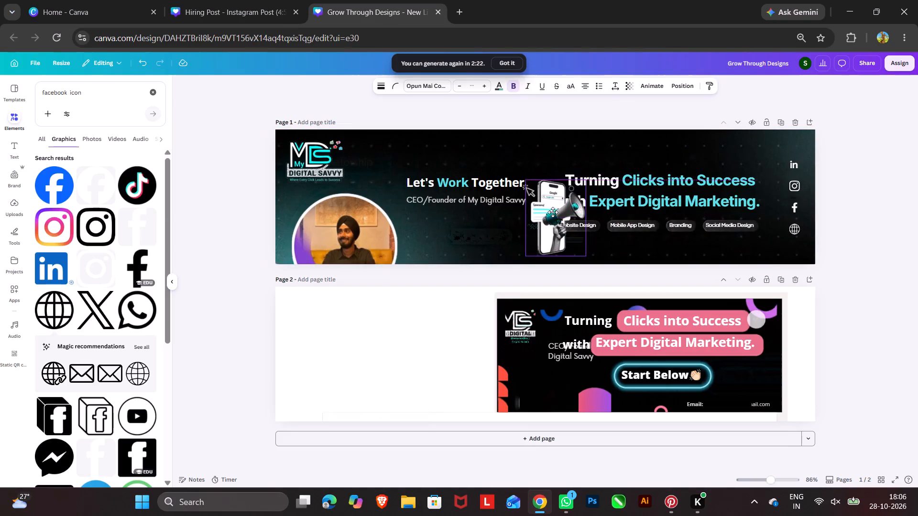
left_click_drag(553, 212, 511, 248)
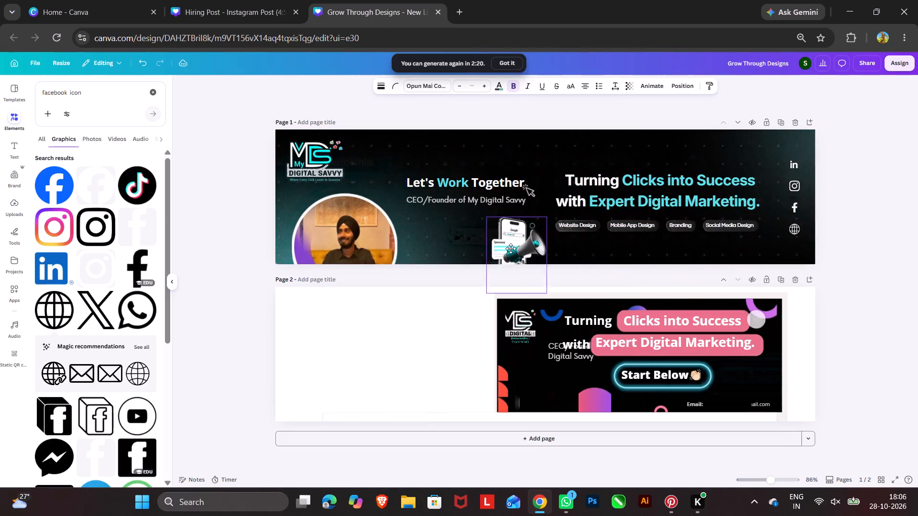
left_click_drag(511, 248, 482, 234)
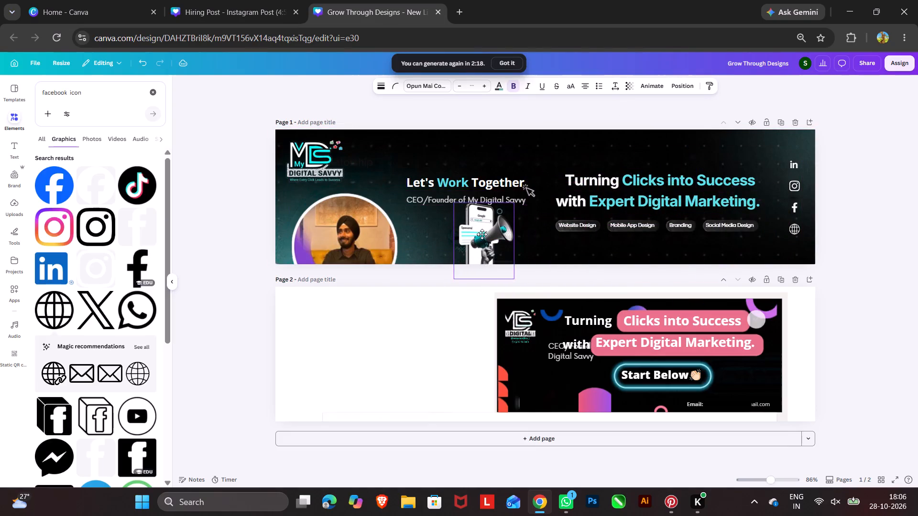
left_click_drag(482, 234, 432, 247)
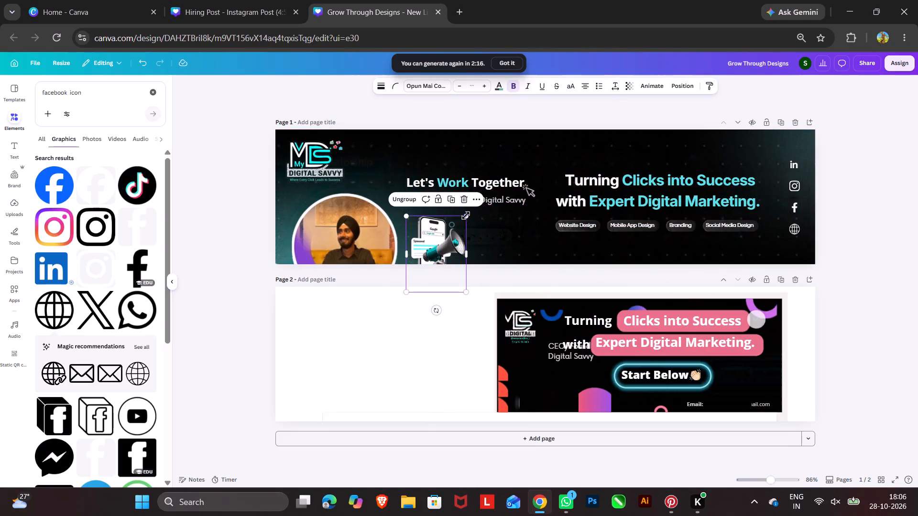
left_click_drag(466, 215, 606, 180)
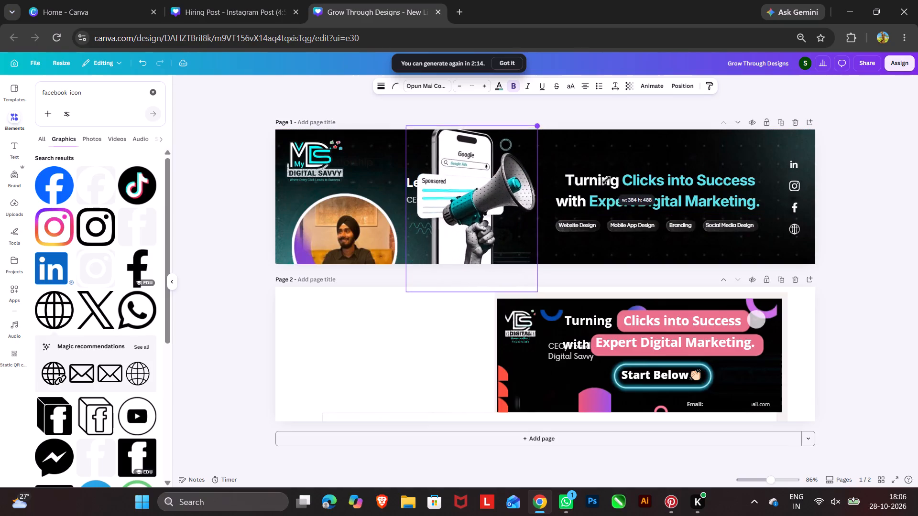
left_click_drag(606, 180, 601, 183)
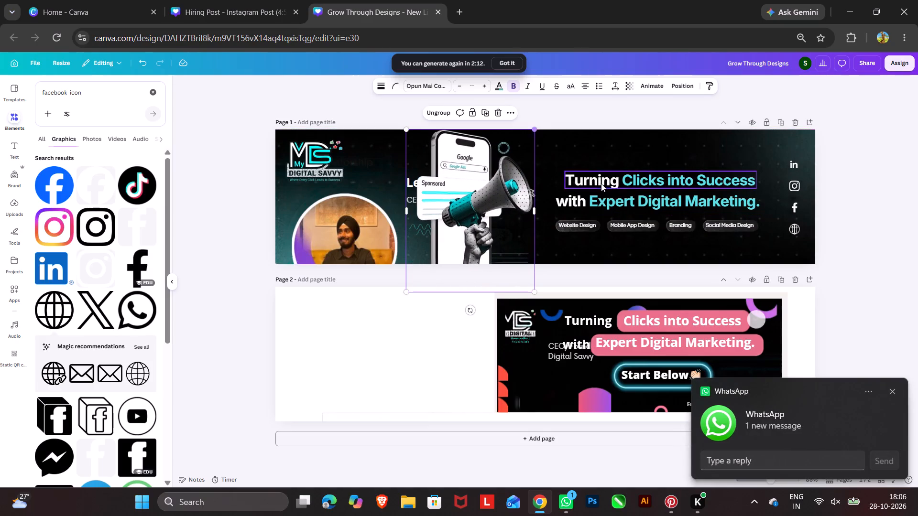
Reorder the phone and megaphone group in the layer stack so it sits directly above the dark teal background image.
left_click(681, 86)
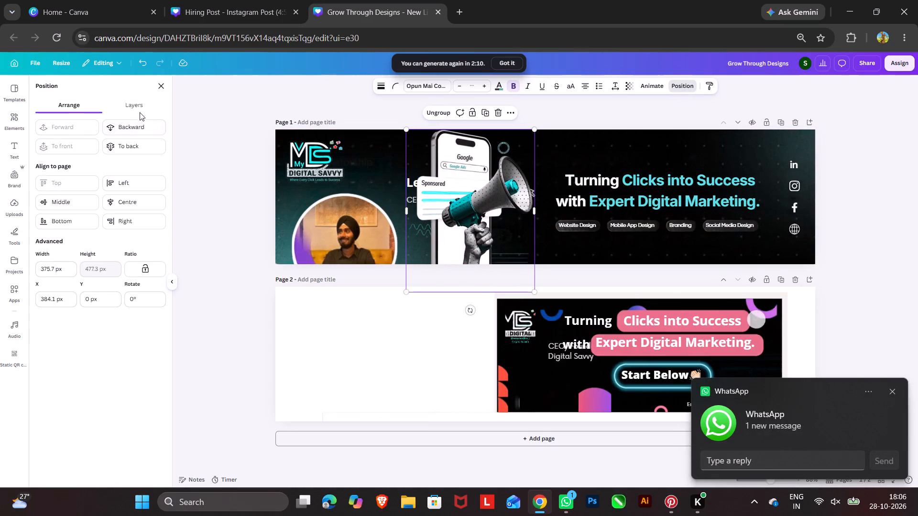
left_click(139, 109)
left_click_drag(110, 158, 121, 349)
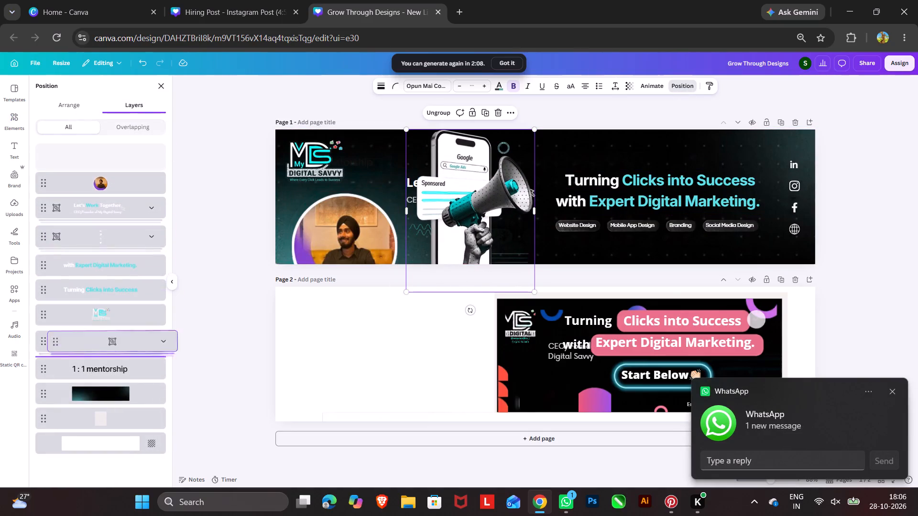
left_click_drag(121, 349, 111, 386)
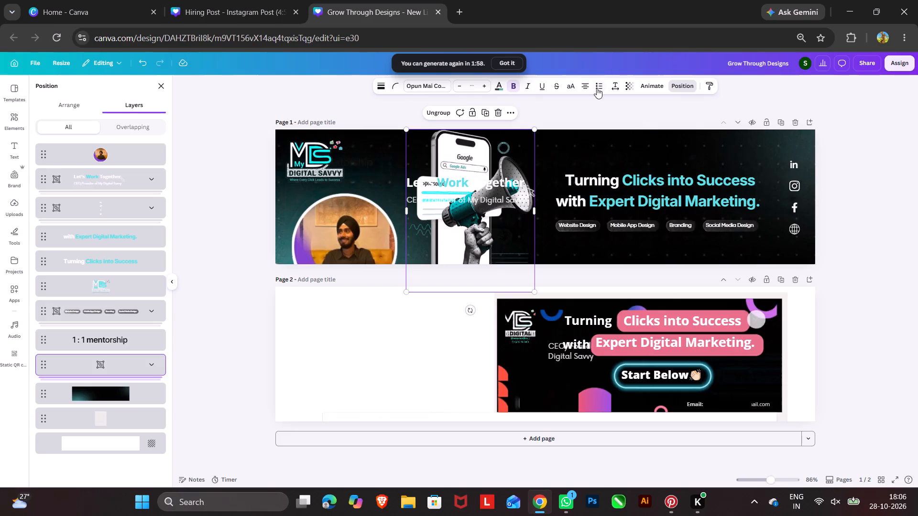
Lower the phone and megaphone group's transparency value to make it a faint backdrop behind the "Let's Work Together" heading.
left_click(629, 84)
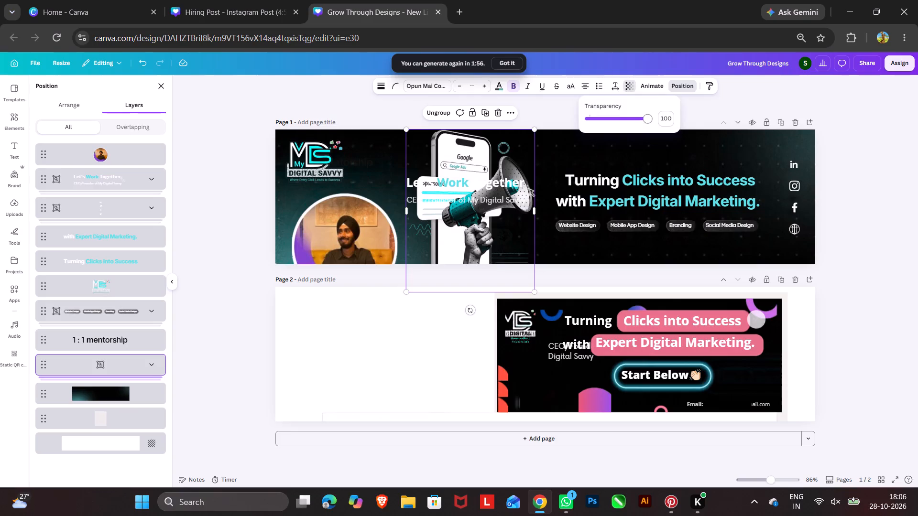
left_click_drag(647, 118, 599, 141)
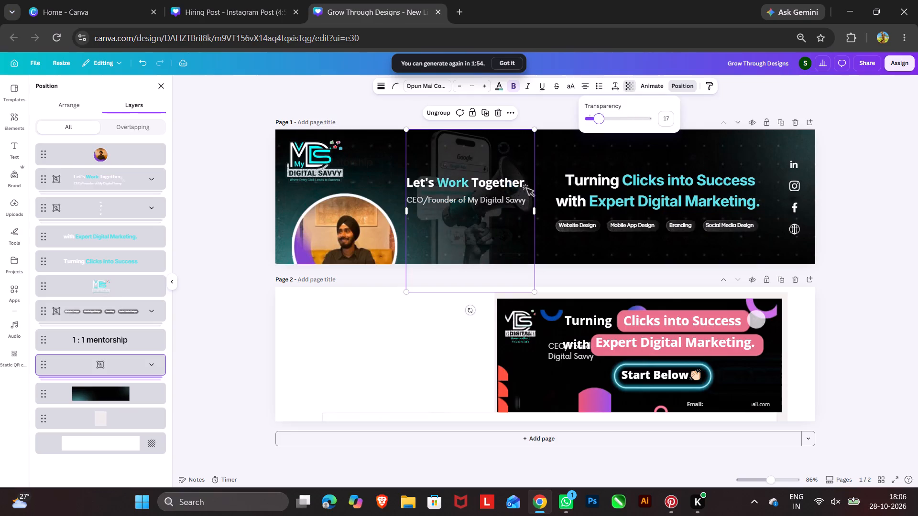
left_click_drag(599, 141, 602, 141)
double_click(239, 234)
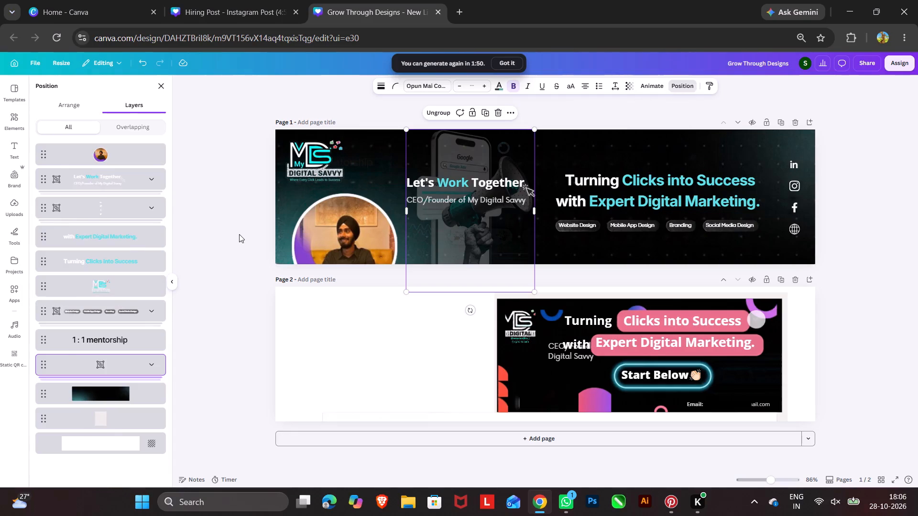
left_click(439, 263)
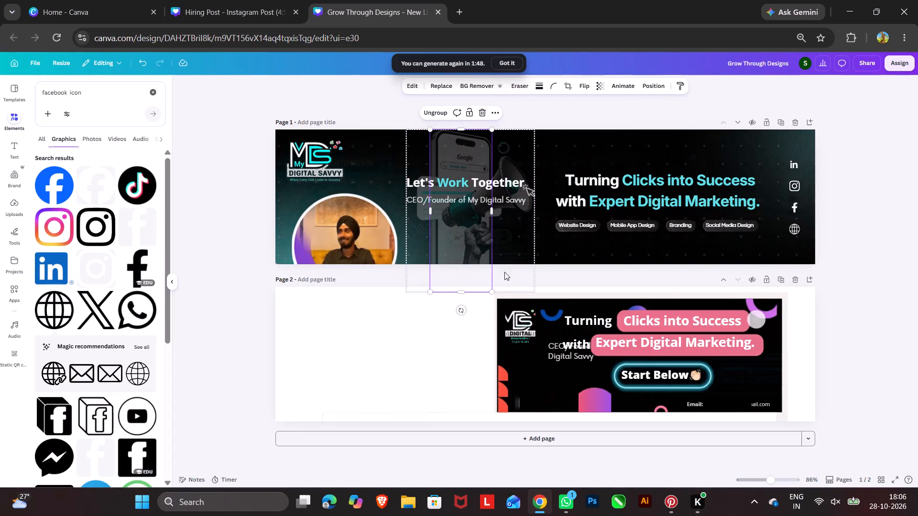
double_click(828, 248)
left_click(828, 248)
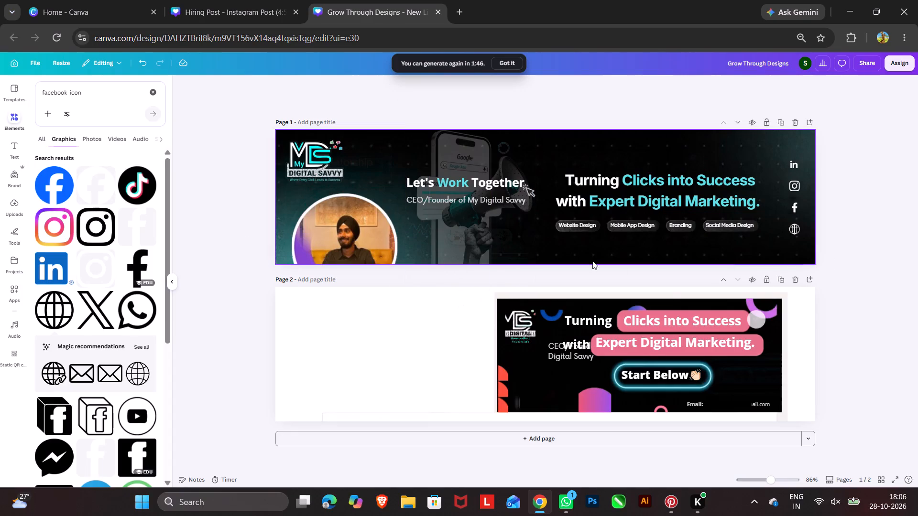
Shift the faded phone and megaphone group towards the founder's photo, slightly overlapping its edge, with the group's top at the banner's top edge.
left_click_drag(463, 243, 497, 243)
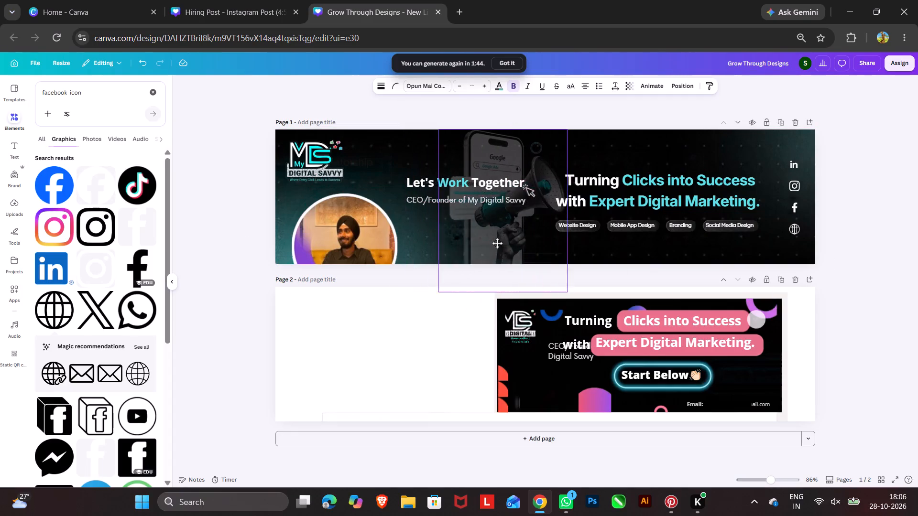
left_click_drag(497, 243, 438, 236)
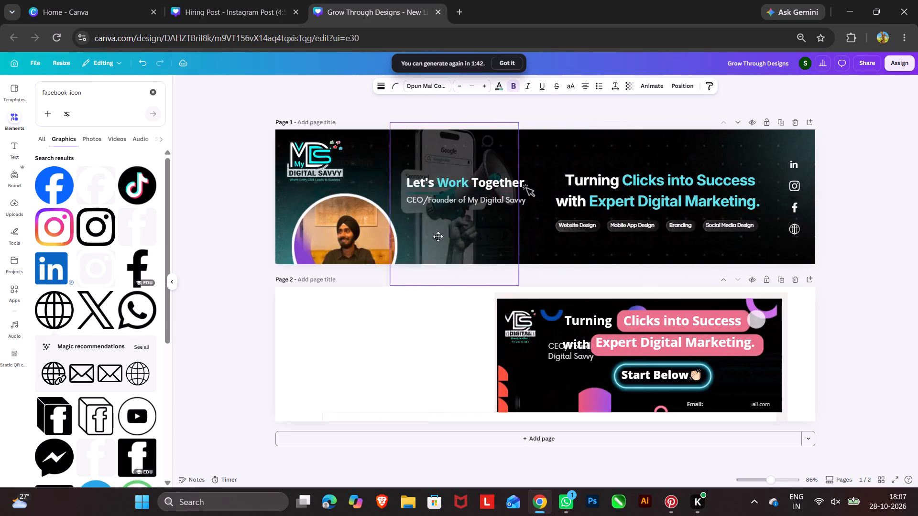
left_click_drag(438, 236, 427, 246)
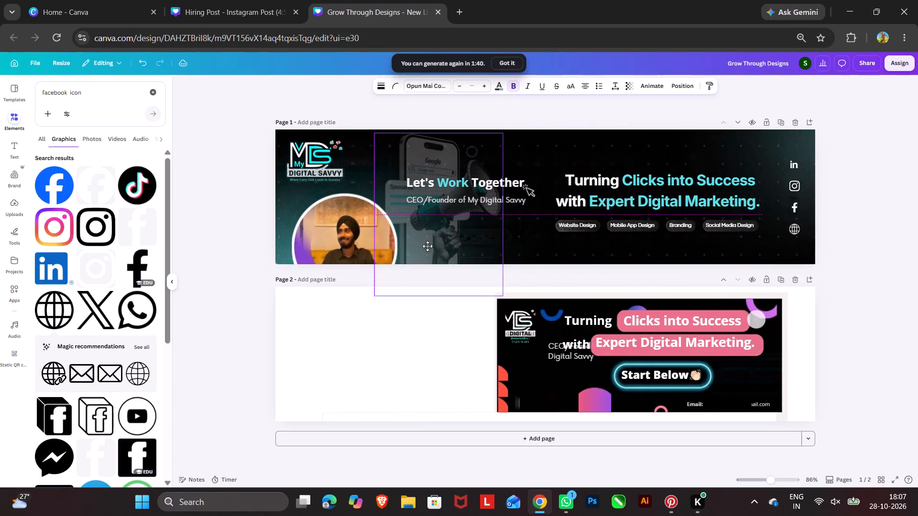
left_click_drag(427, 246, 455, 236)
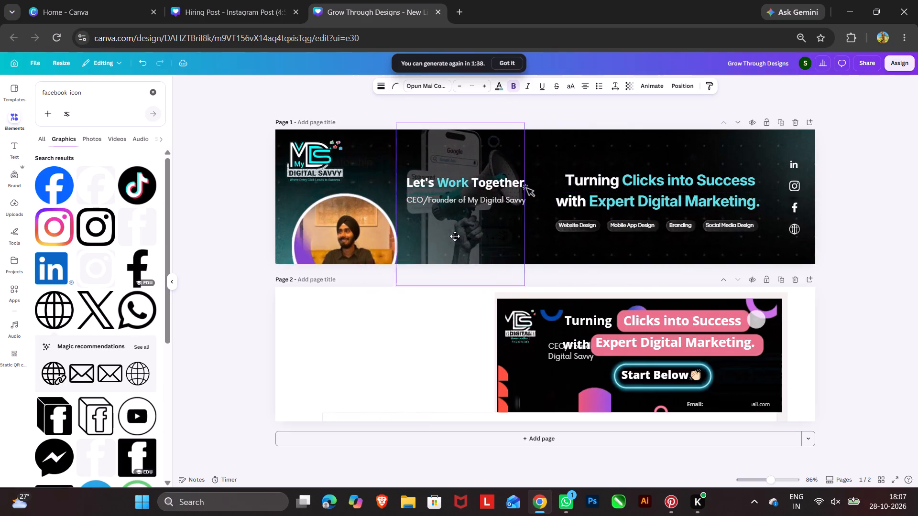
left_click_drag(455, 236, 457, 243)
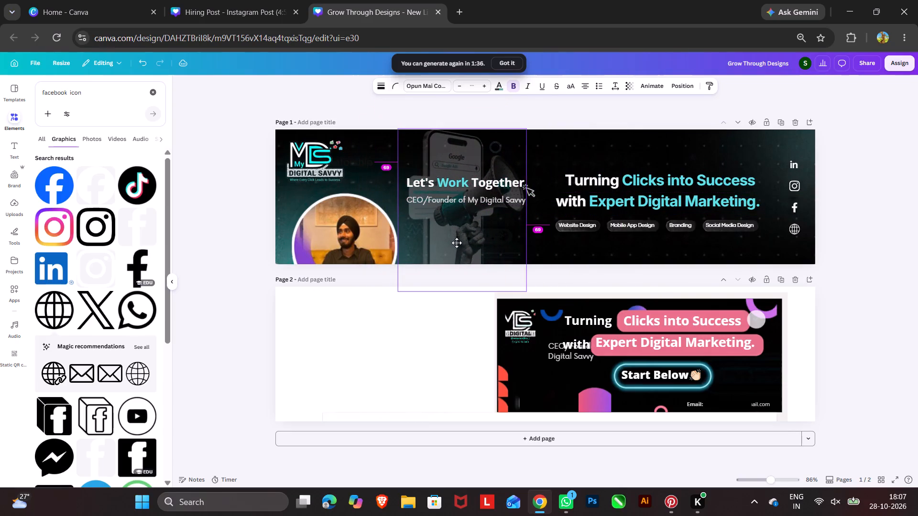
left_click_drag(457, 243, 455, 244)
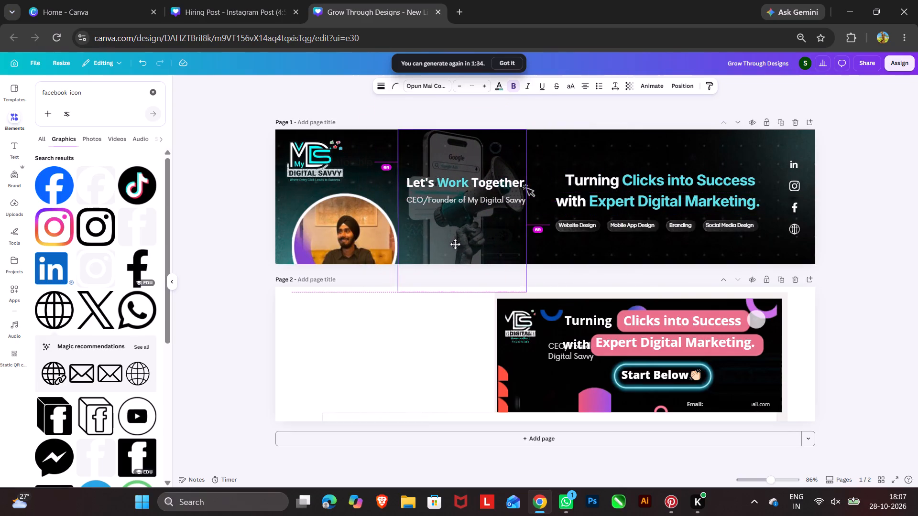
left_click_drag(455, 244, 430, 245)
left_click_drag(433, 244, 440, 243)
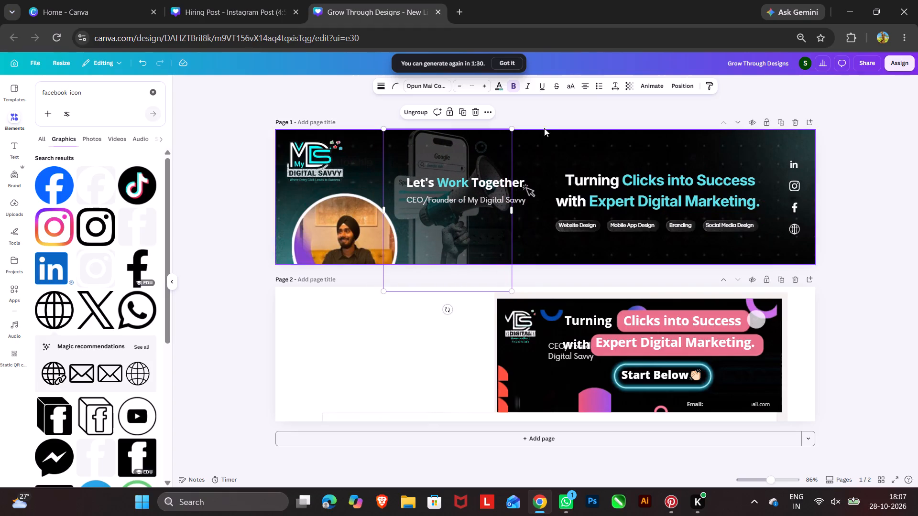
Set the phone and megaphone group's transparency to 12.
left_click(629, 82)
left_click(601, 122)
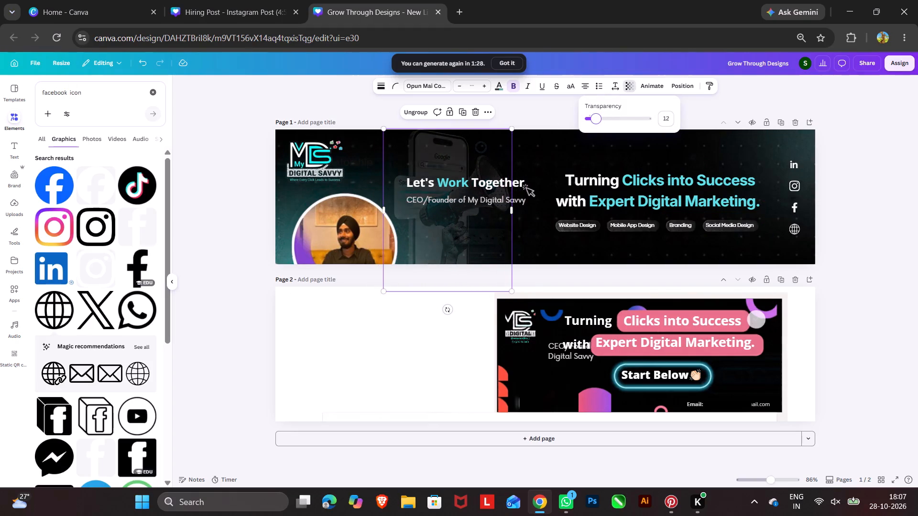
double_click(557, 118)
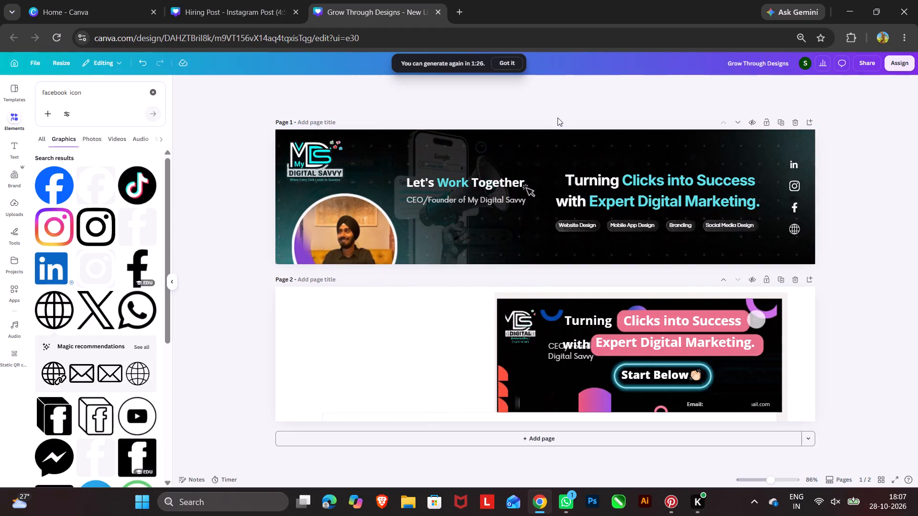
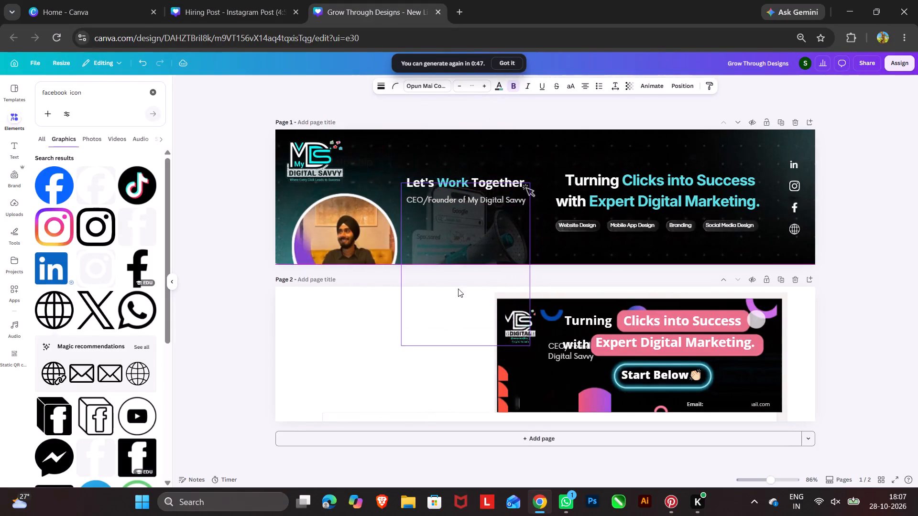
Enlarge the faded phone and megaphone group to about 480 by 609 and place it behind the headline's right end, beside page 1's social icons.
left_click_drag(531, 181, 599, 160)
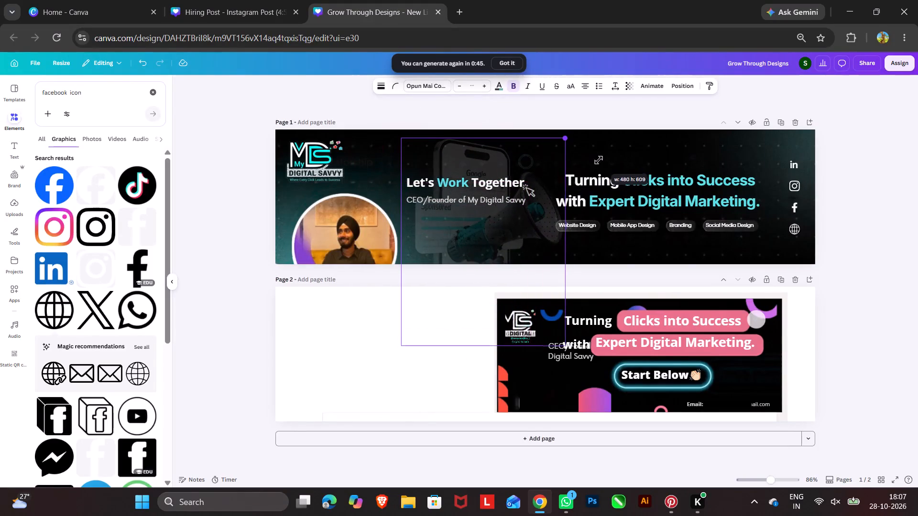
left_click_drag(599, 160, 596, 163)
left_click_drag(504, 229, 530, 244)
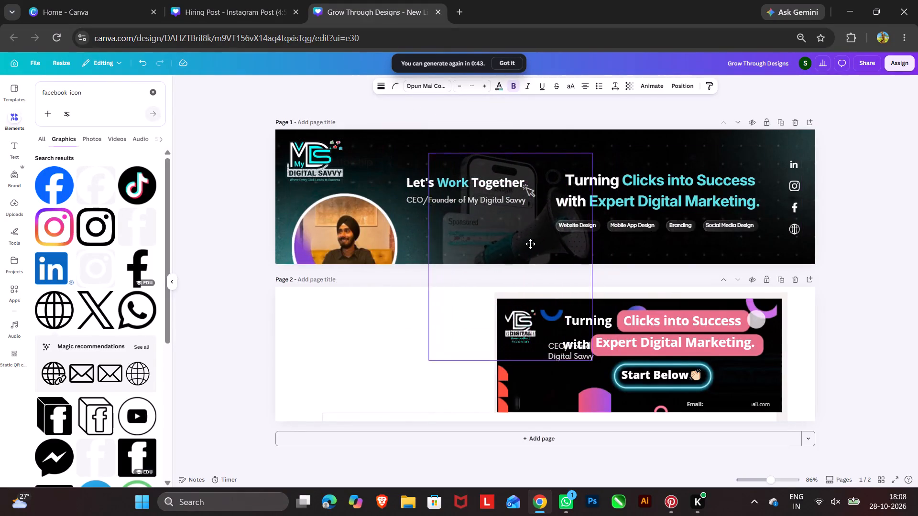
left_click_drag(530, 244, 517, 244)
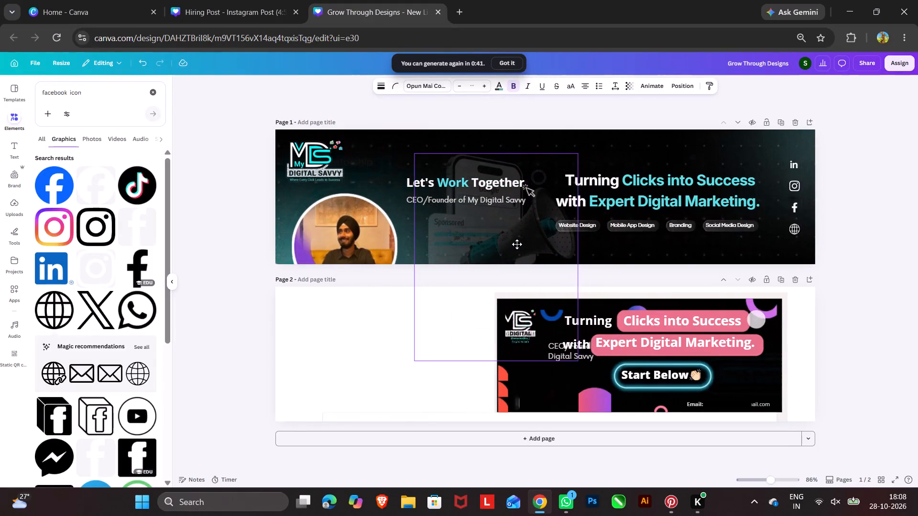
left_click_drag(517, 244, 757, 241)
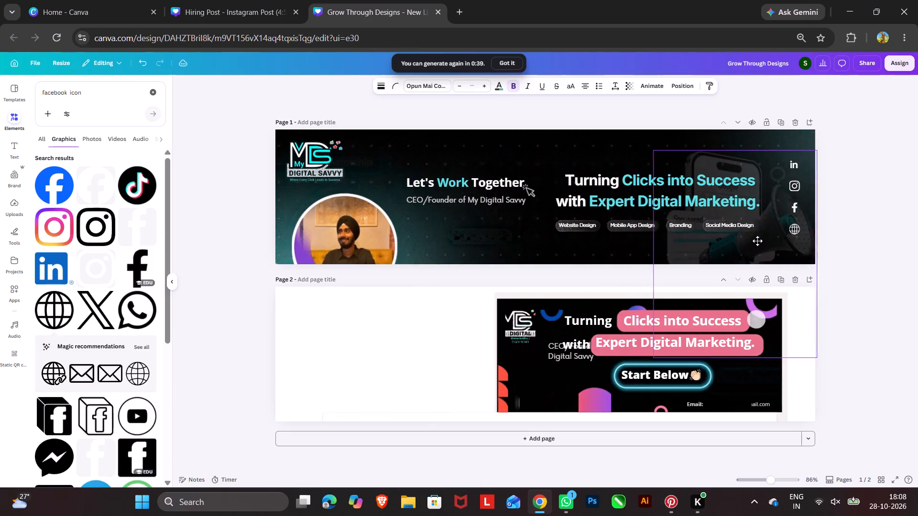
left_click_drag(757, 241, 754, 220)
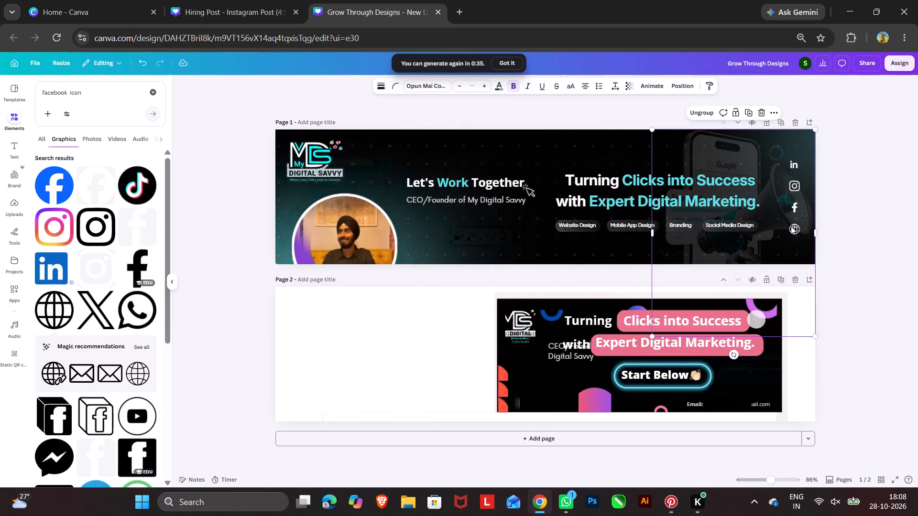
left_click_drag(763, 243, 750, 243)
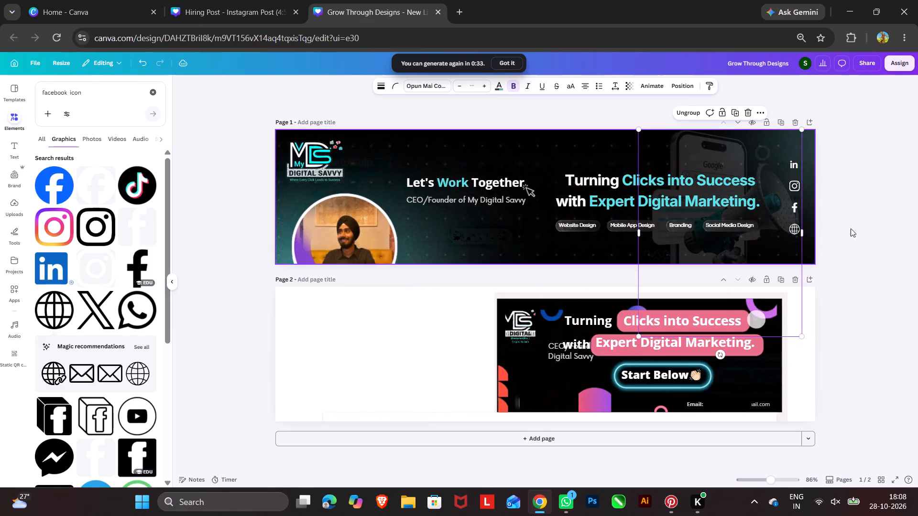
left_click_drag(770, 252, 771, 239)
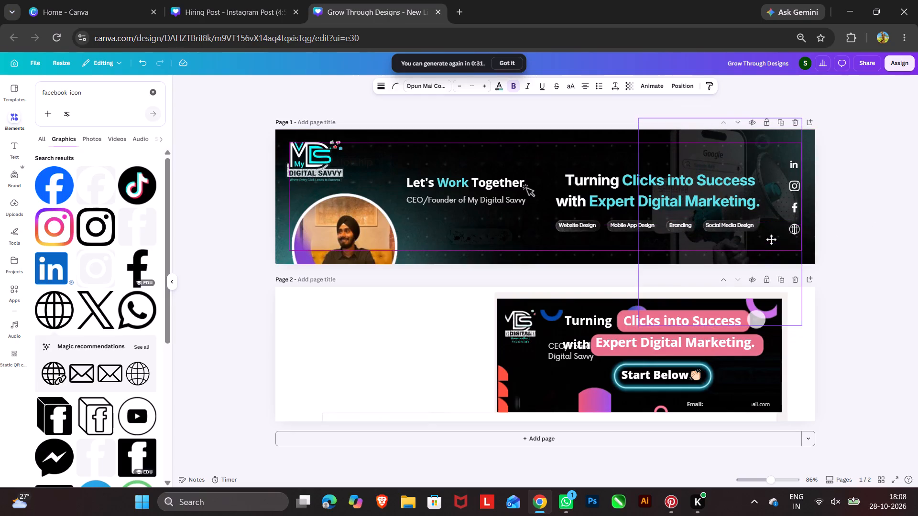
left_click_drag(771, 239, 771, 236)
double_click(877, 215)
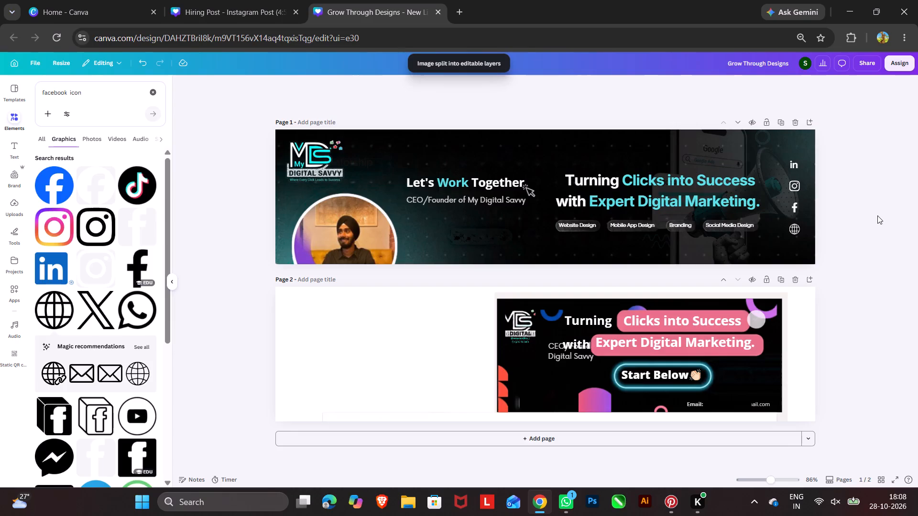
Set the transparency of the phone and megaphone group on page 1 to 18.
left_click(728, 140)
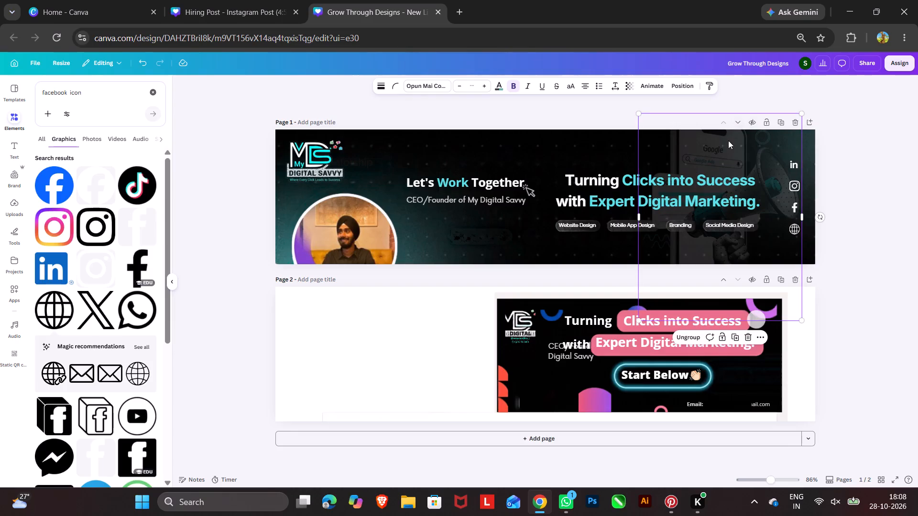
left_click(623, 81)
left_click_drag(599, 122, 594, 124)
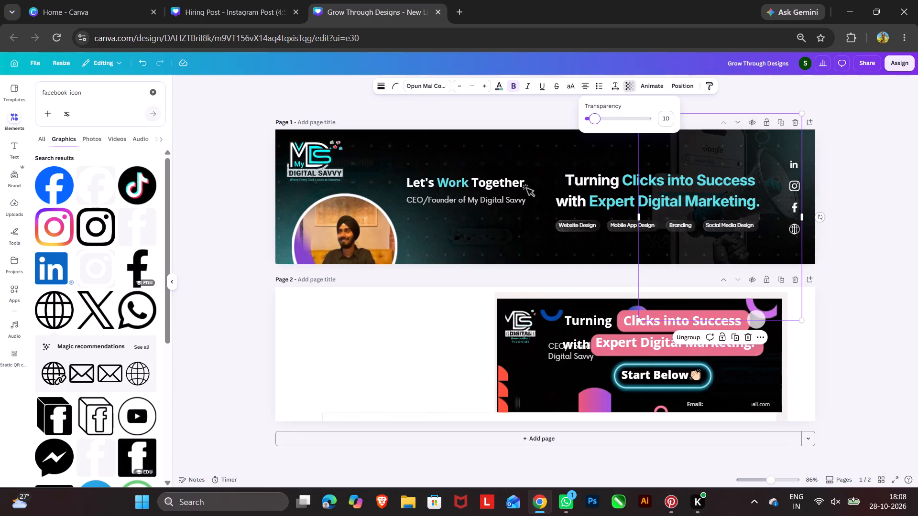
left_click_drag(594, 124, 599, 127)
double_click(867, 181)
left_click(867, 181)
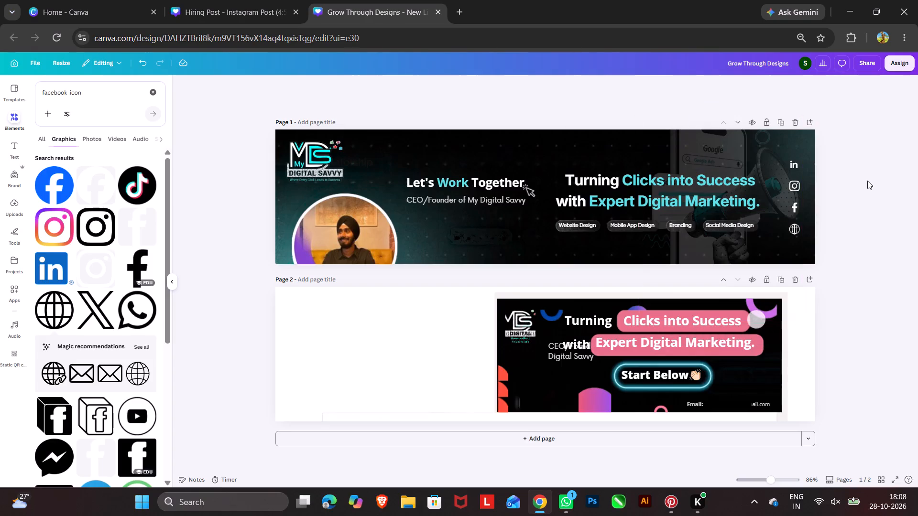
Rotate the phone and megaphone group about 21° clockwise and shift it slightly behind the "Turning Clicks into Success" headline and social icons.
left_click(717, 254)
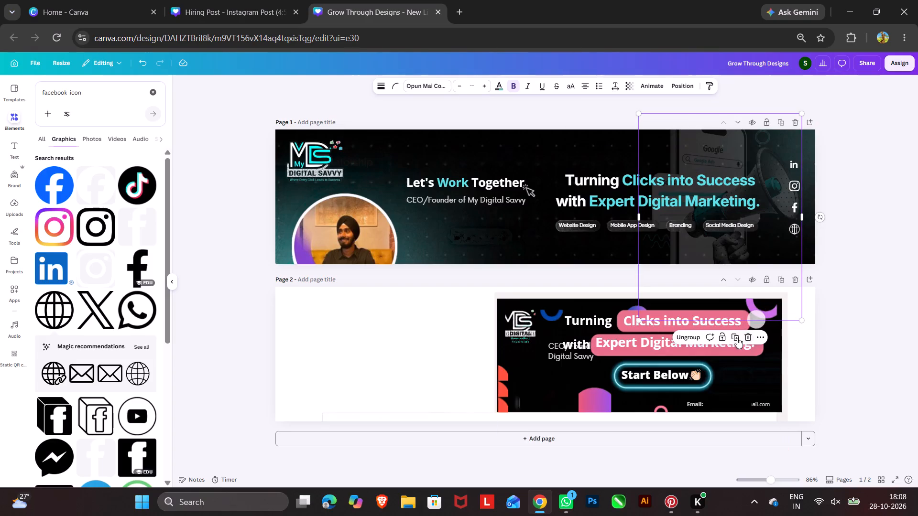
left_click_drag(822, 215, 802, 246)
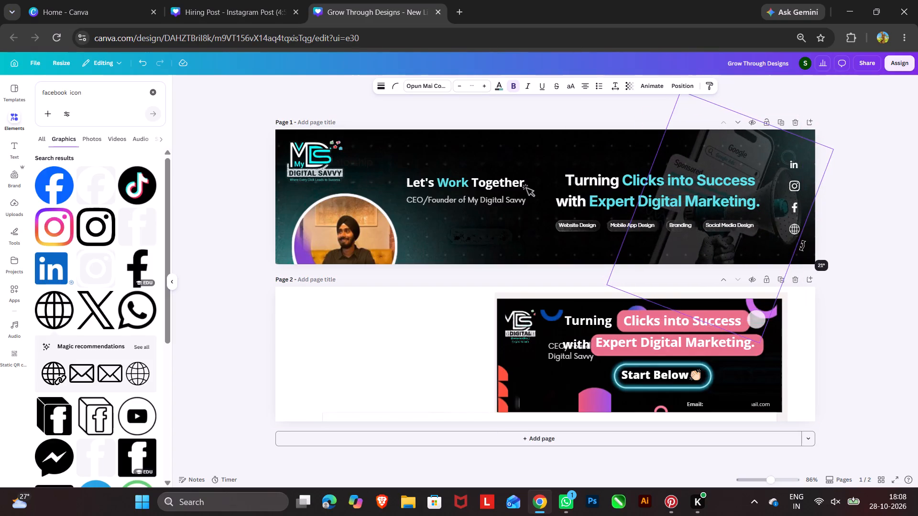
left_click_drag(802, 246, 802, 245)
left_click_drag(704, 244, 711, 238)
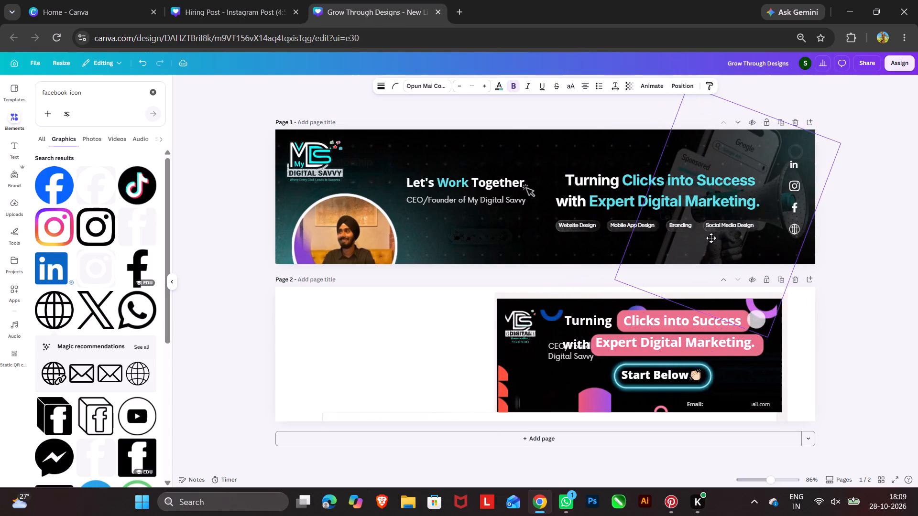
left_click_drag(711, 238, 709, 238)
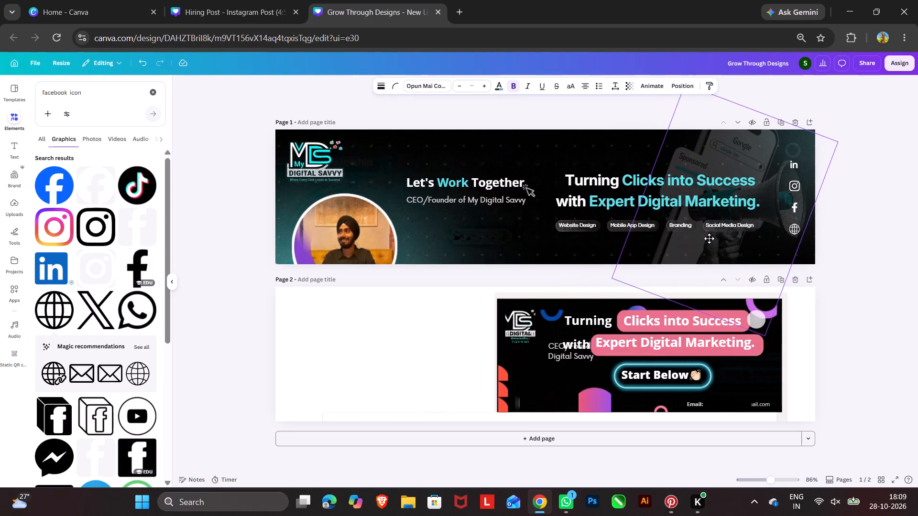
left_click_drag(709, 238, 709, 238)
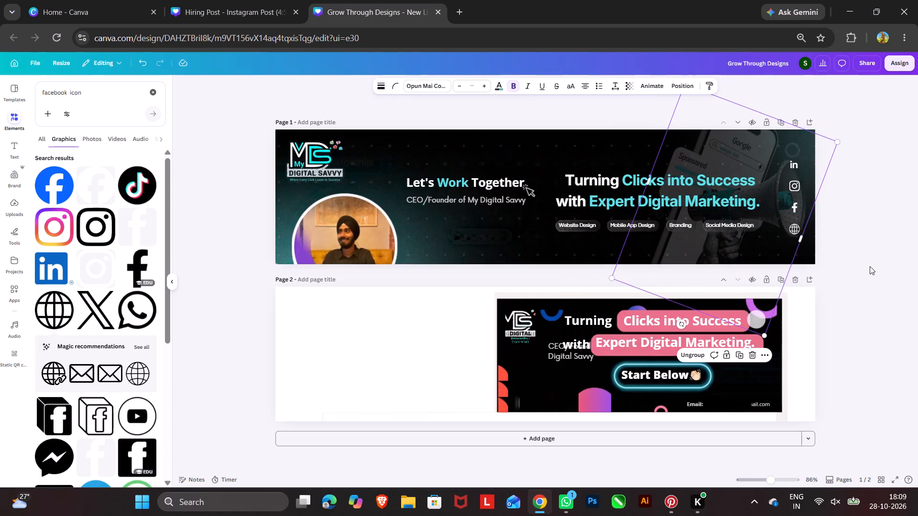
double_click(871, 266)
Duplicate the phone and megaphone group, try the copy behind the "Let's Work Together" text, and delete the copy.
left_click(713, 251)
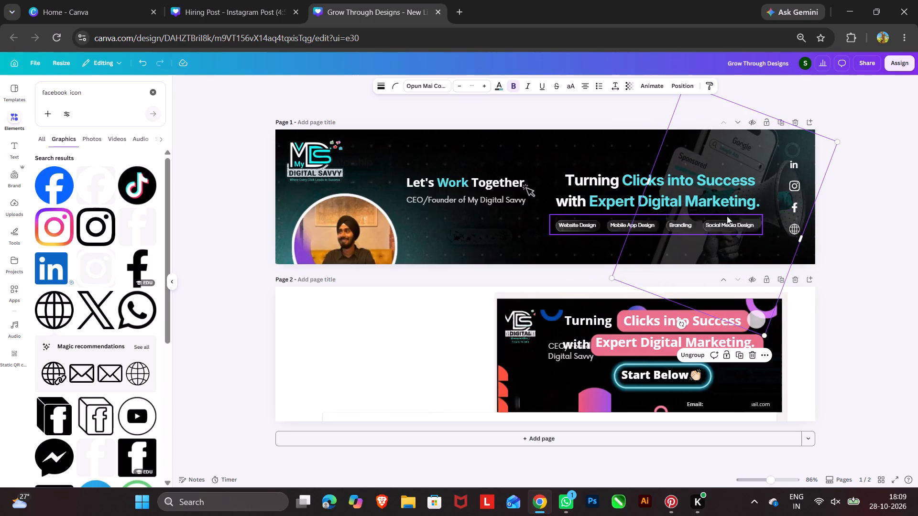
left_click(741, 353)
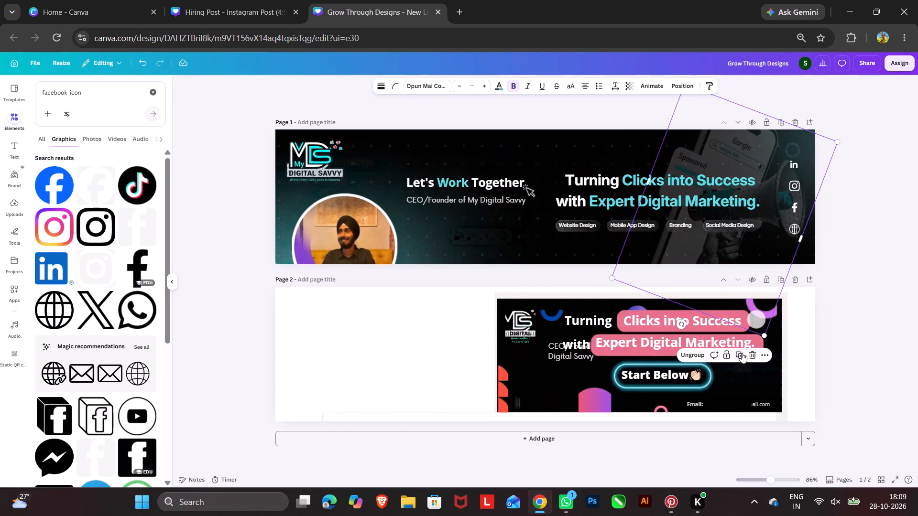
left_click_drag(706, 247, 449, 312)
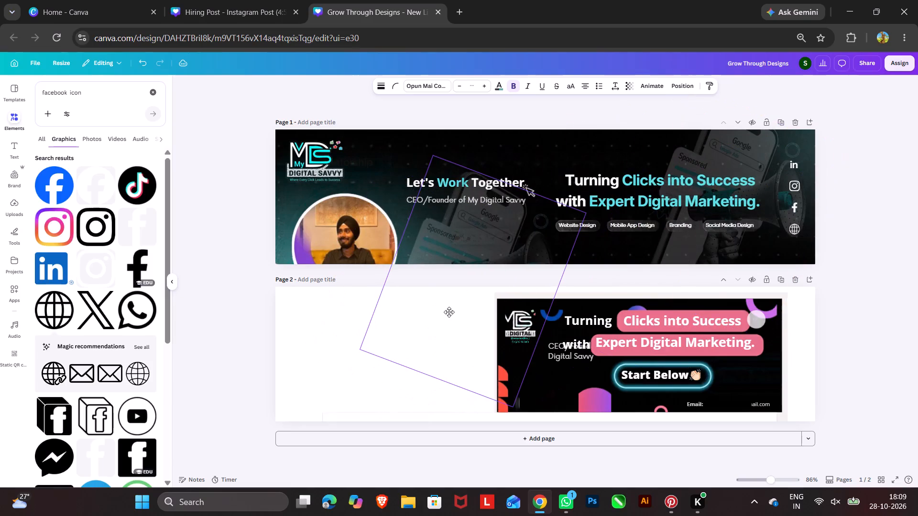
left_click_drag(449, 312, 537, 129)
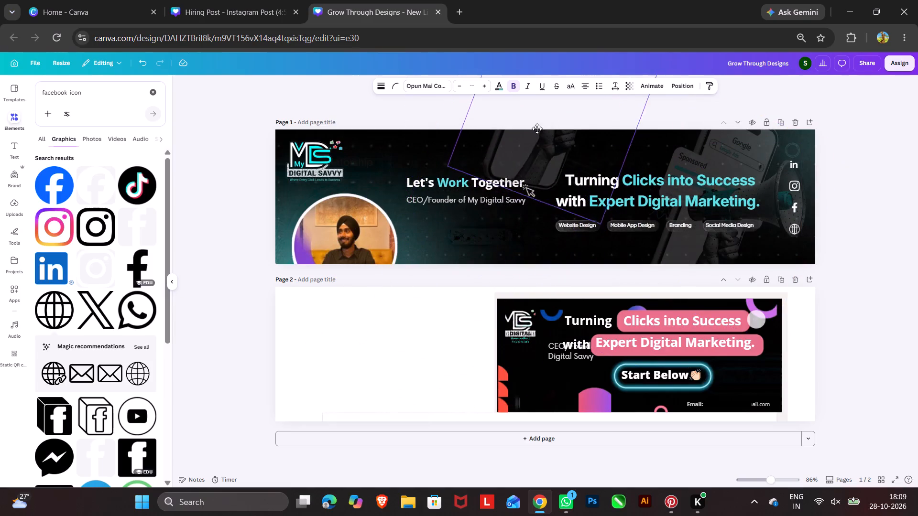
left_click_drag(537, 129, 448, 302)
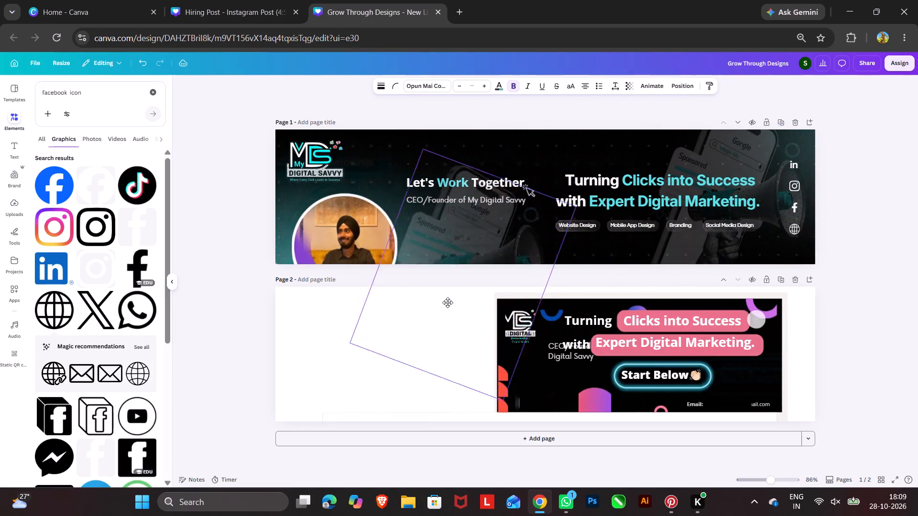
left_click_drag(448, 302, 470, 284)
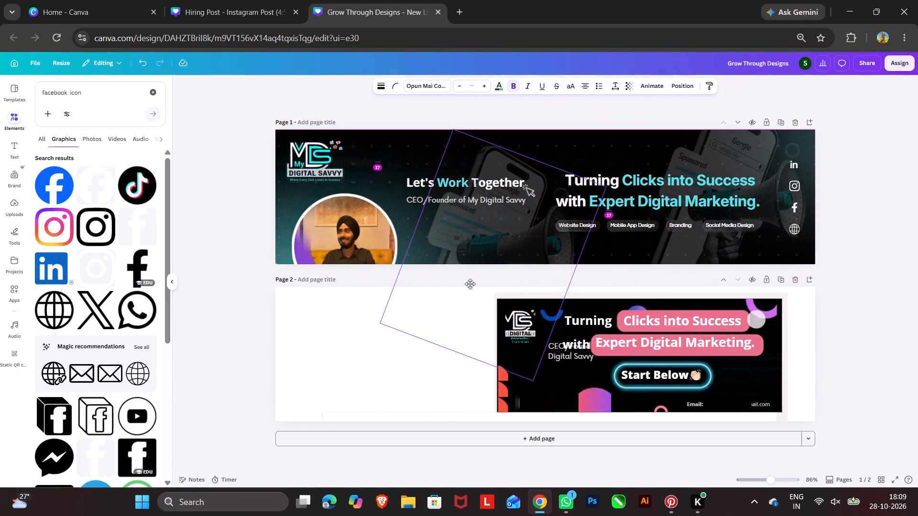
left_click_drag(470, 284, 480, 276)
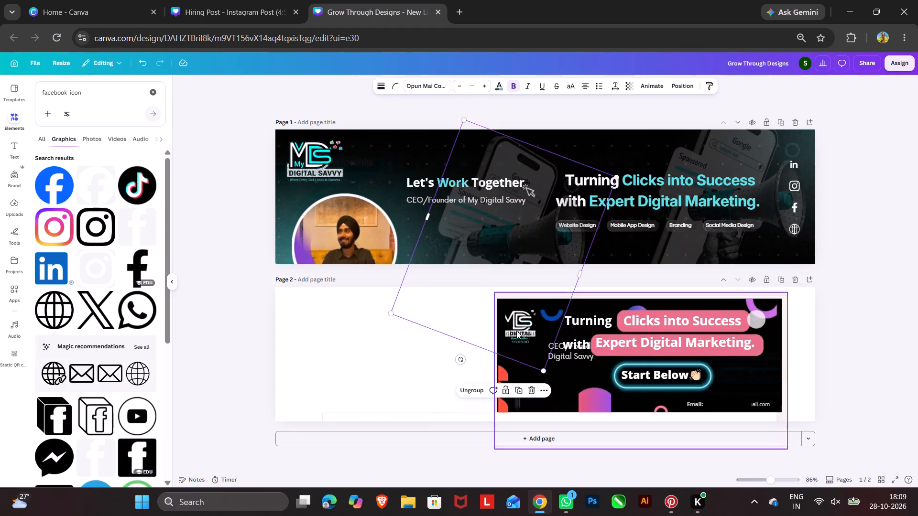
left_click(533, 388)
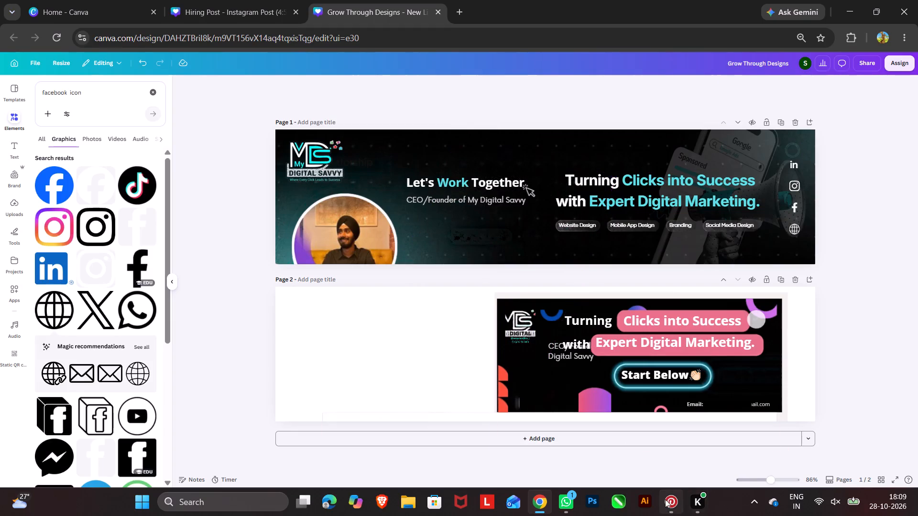
Switch to Pinterest and browse the related pins and the digital marketing elements search results for another banner graphic.
left_click(671, 502)
scroll(544, 284, "down", 1)
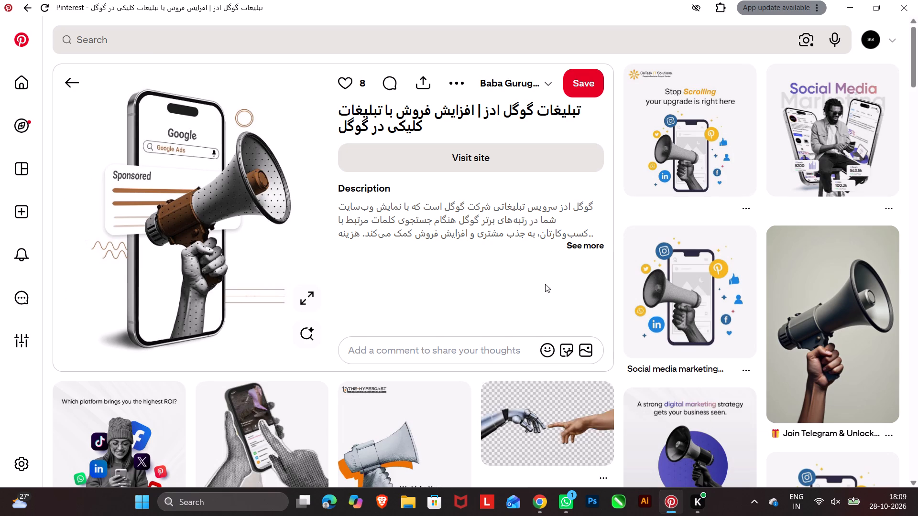
scroll(545, 284, "down", 5)
scroll(429, 347, "up", 3)
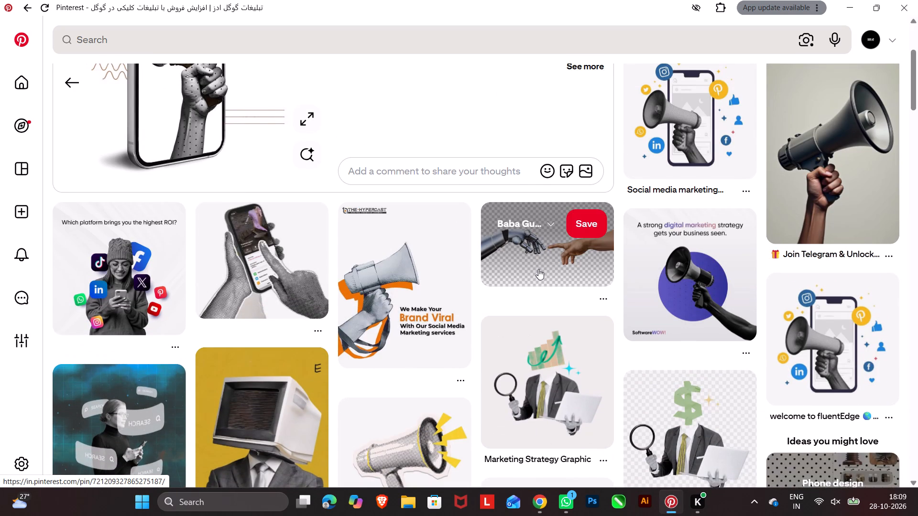
left_click(77, 80)
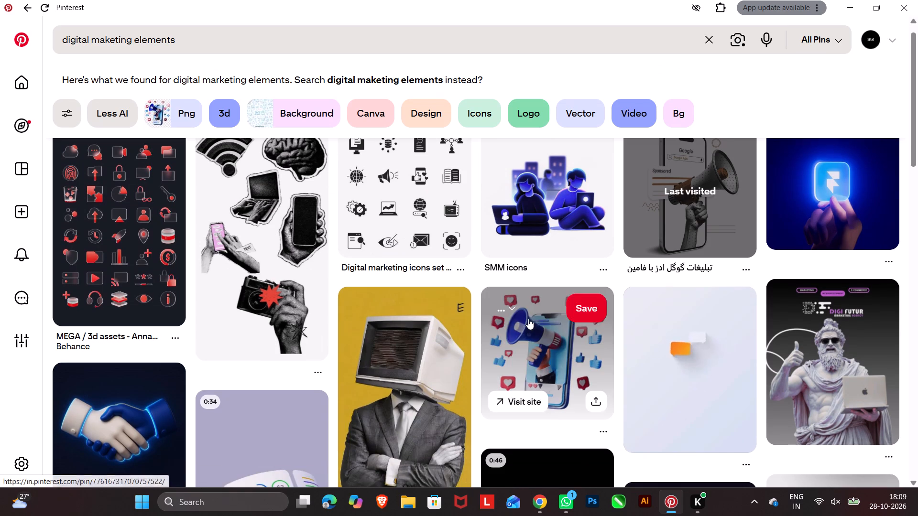
scroll(450, 302, "up", 7)
scroll(387, 299, "down", 4)
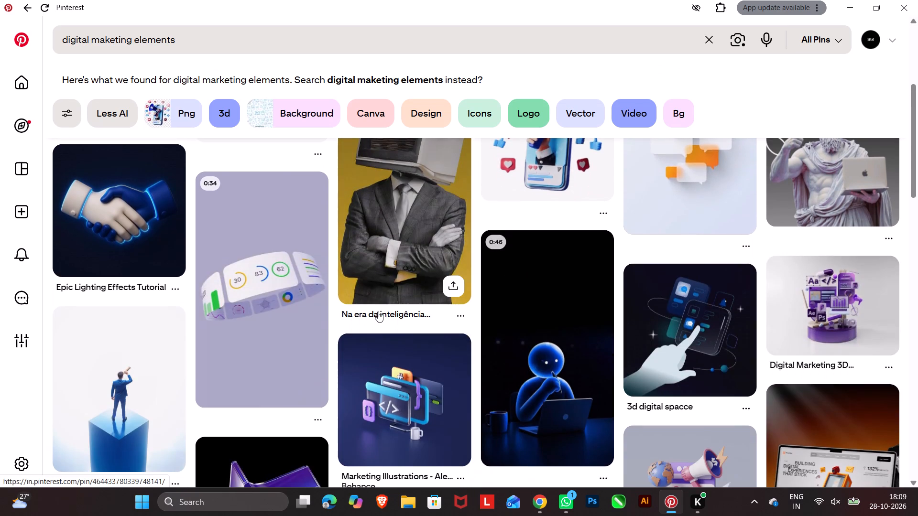
scroll(377, 312, "down", 4)
scroll(347, 353, "up", 5)
Follow the handshake pins to the "Smart Contract Development" pin, copy its turquoise handshake image and paste it onto page 2 in Canva.
left_click(124, 273)
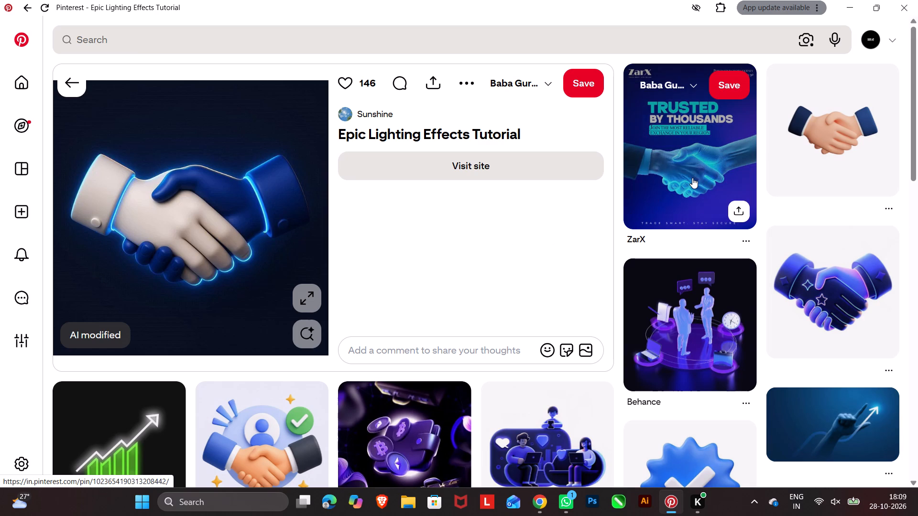
left_click(692, 178)
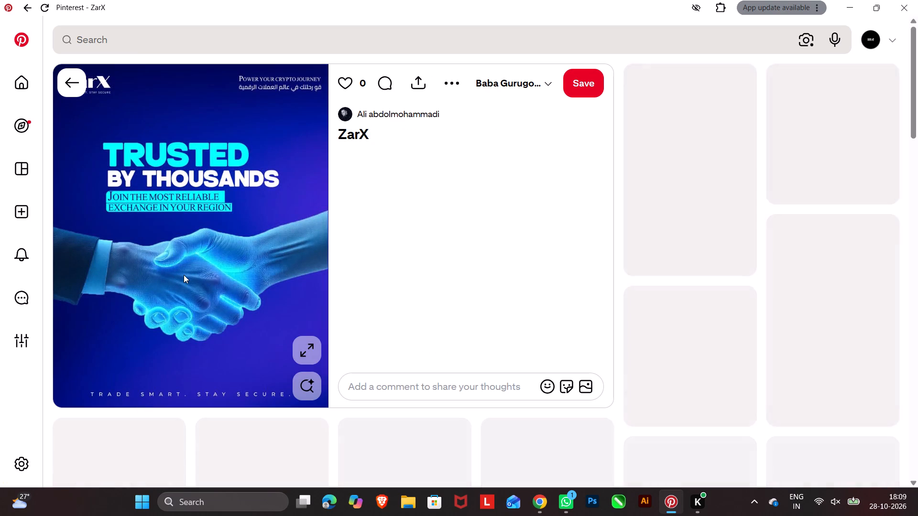
right_click(183, 276)
left_click(707, 129)
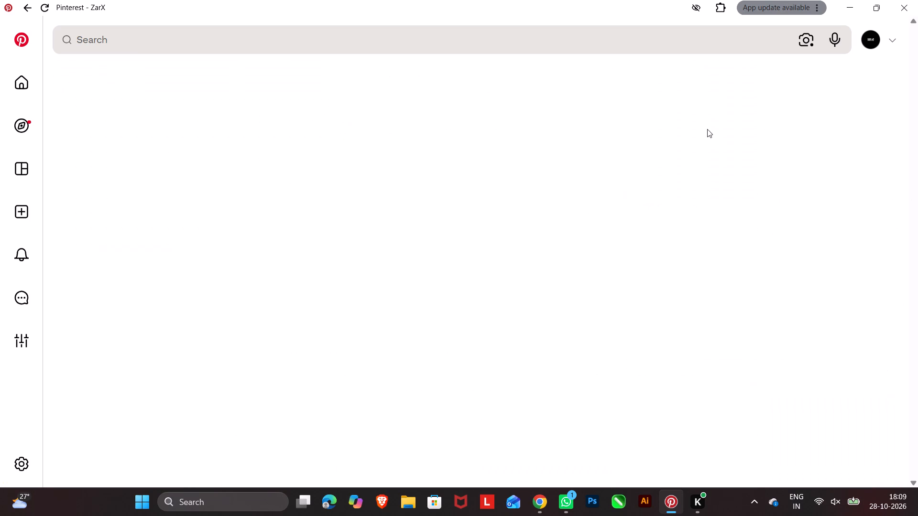
right_click(174, 224)
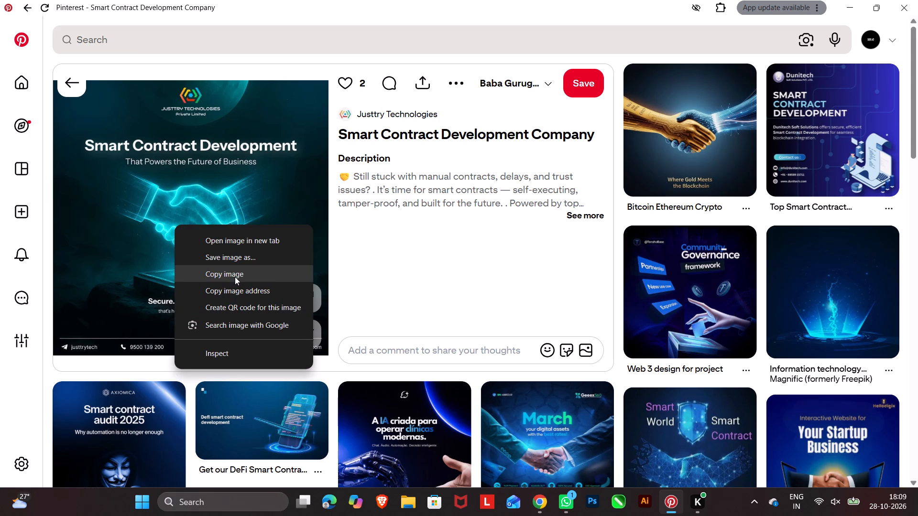
left_click(235, 277)
left_click(540, 490)
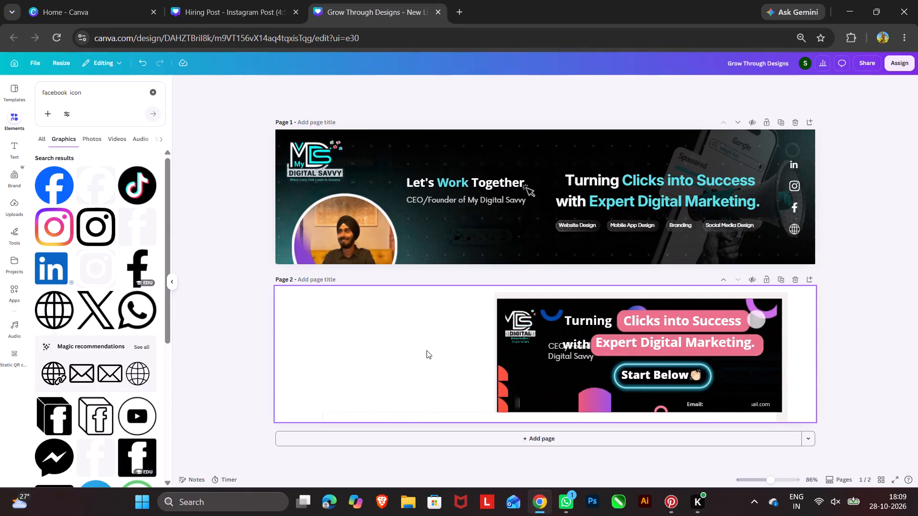
left_click(426, 350)
key("ctrl+v")
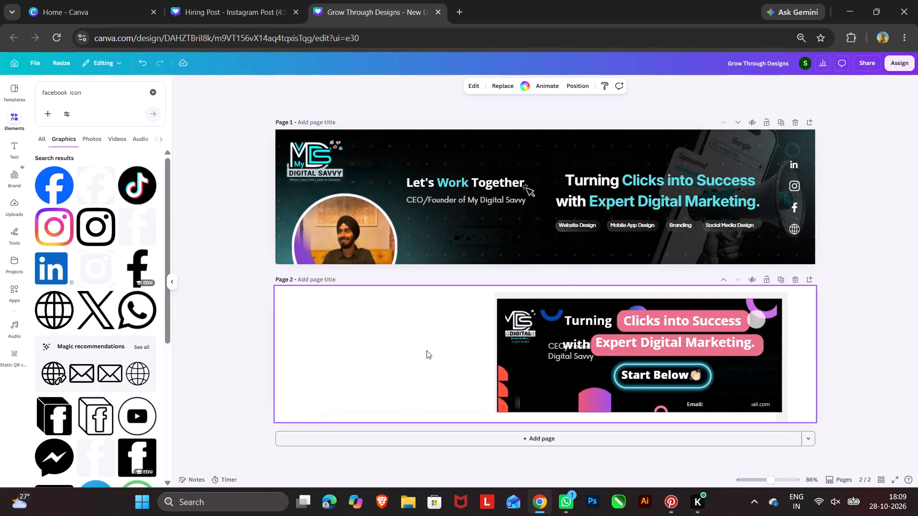
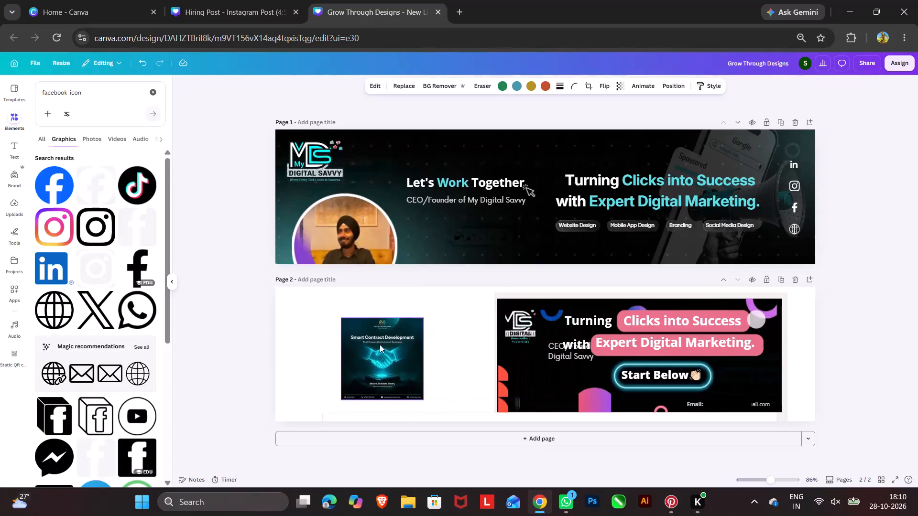
Crop the pasted Smart Contract Development image on page 2 to just the turquoise handshake and its glowing platform.
left_click_drag(385, 317, 383, 345)
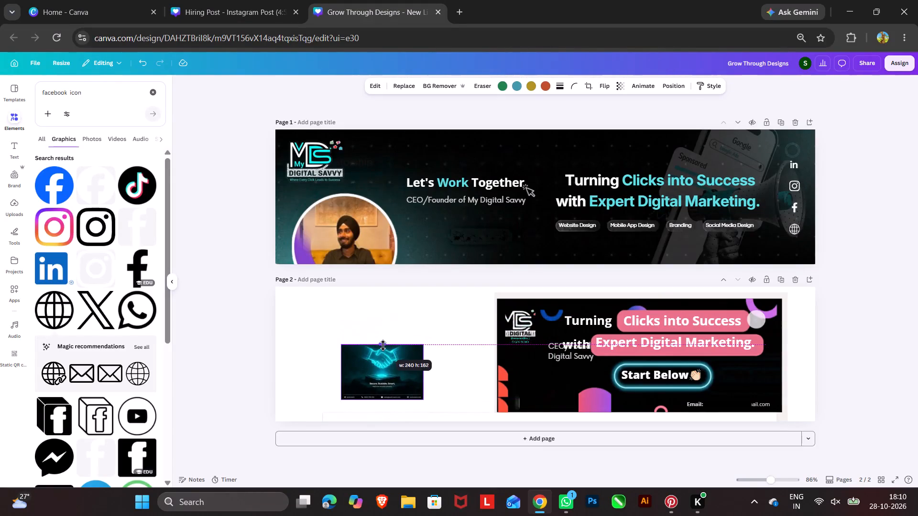
left_click_drag(383, 345, 383, 344)
left_click_drag(382, 398, 384, 385)
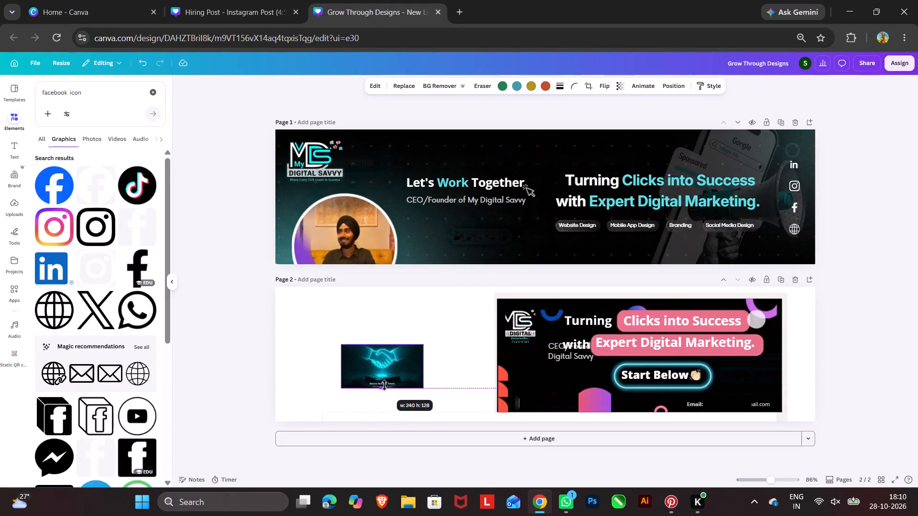
left_click_drag(384, 385, 389, 379)
Move the cropped handshake image onto the page 1 banner beside the portrait and enlarge it along the banner's bottom edge.
left_click_drag(399, 369, 405, 365)
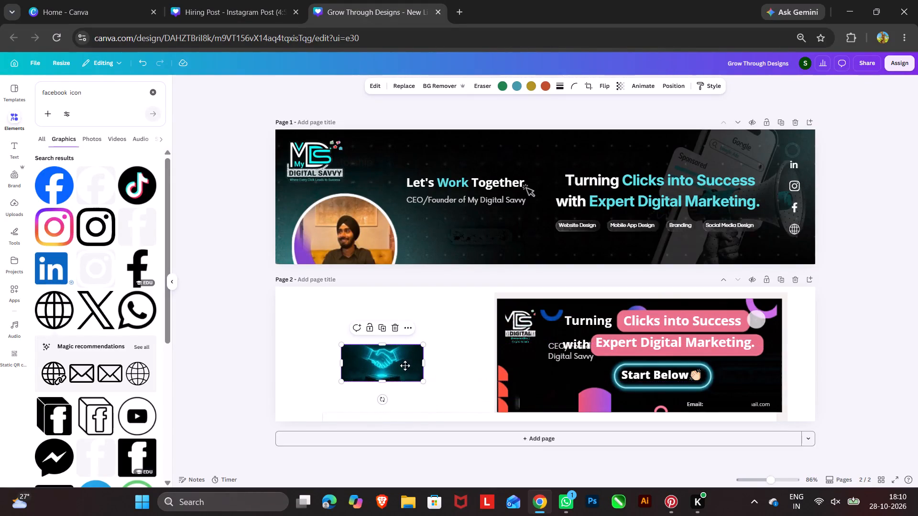
left_click_drag(405, 365, 448, 251)
left_click_drag(470, 227, 537, 231)
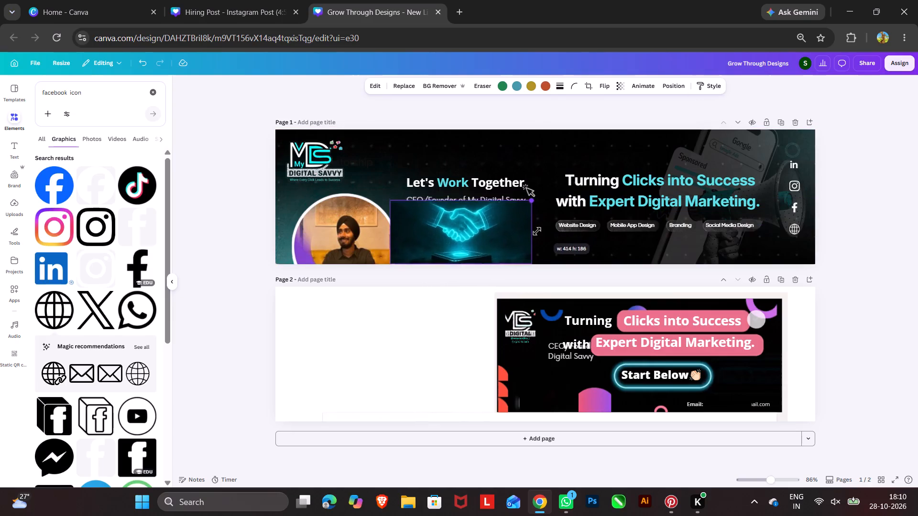
left_click_drag(537, 231, 559, 227)
left_click(404, 279)
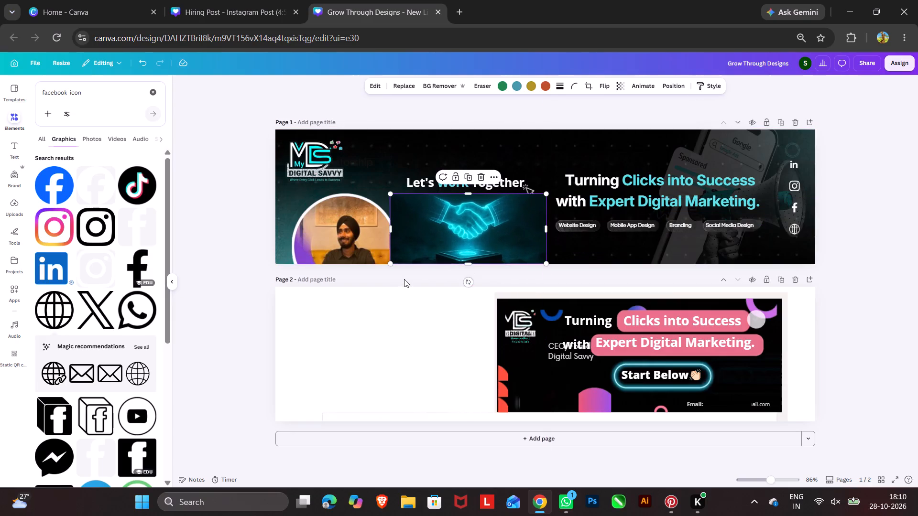
Split the handshake image into separate editable layers with Magic Layers.
left_click(481, 234)
left_click(402, 83)
left_click(372, 87)
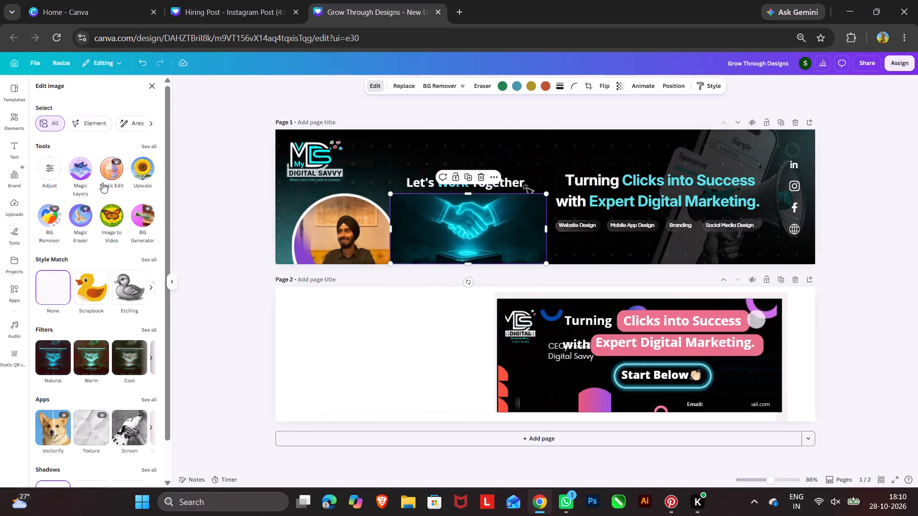
left_click(80, 167)
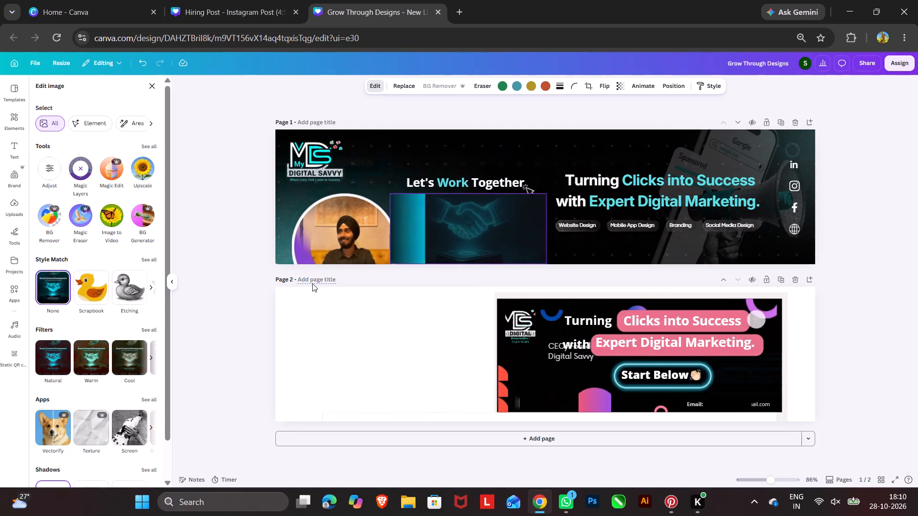
left_click_drag(494, 226, 421, 322)
left_click_drag(437, 240, 411, 300)
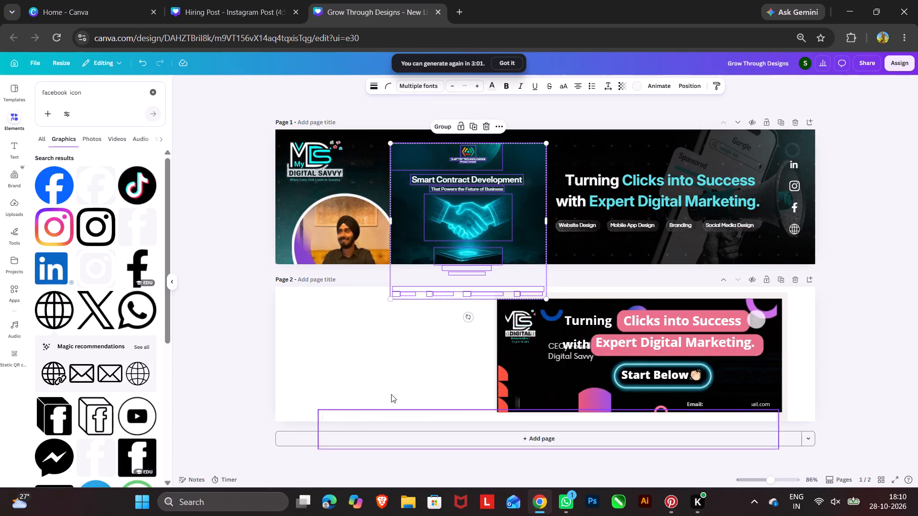
left_click(600, 278)
Delete the "Smart Contract Development" heading, the "That Powers the Future of Business" tagline, and the company name and logo from the split image.
left_click(474, 181)
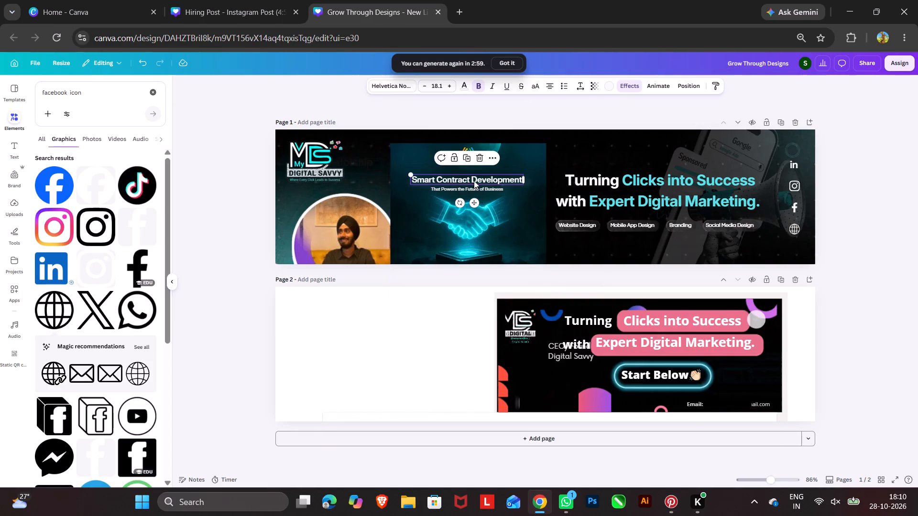
left_click(477, 157)
left_click(478, 186)
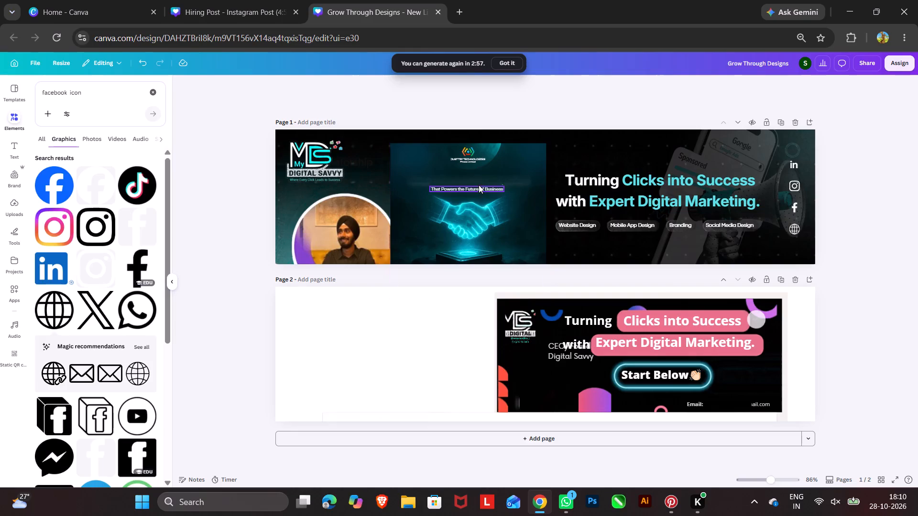
left_click(481, 170)
left_click(473, 160)
left_click(481, 140)
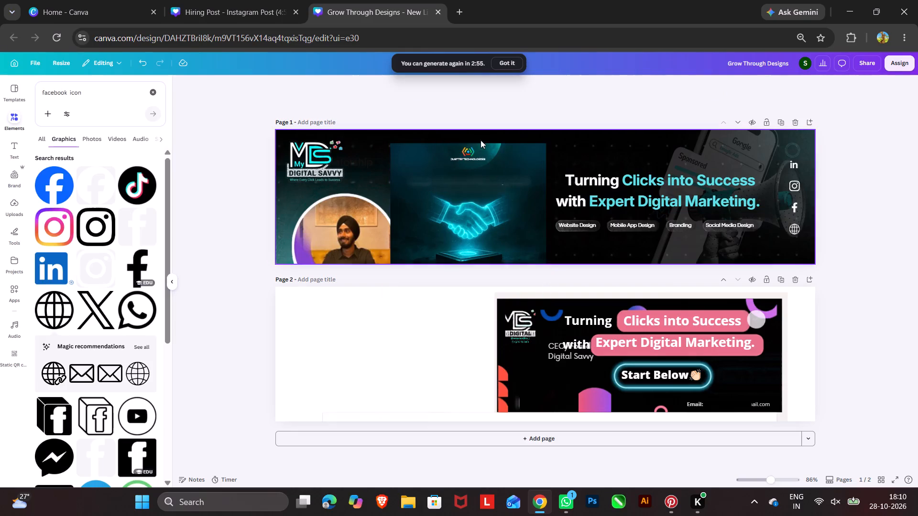
left_click(469, 159)
left_click(479, 137)
left_click(467, 150)
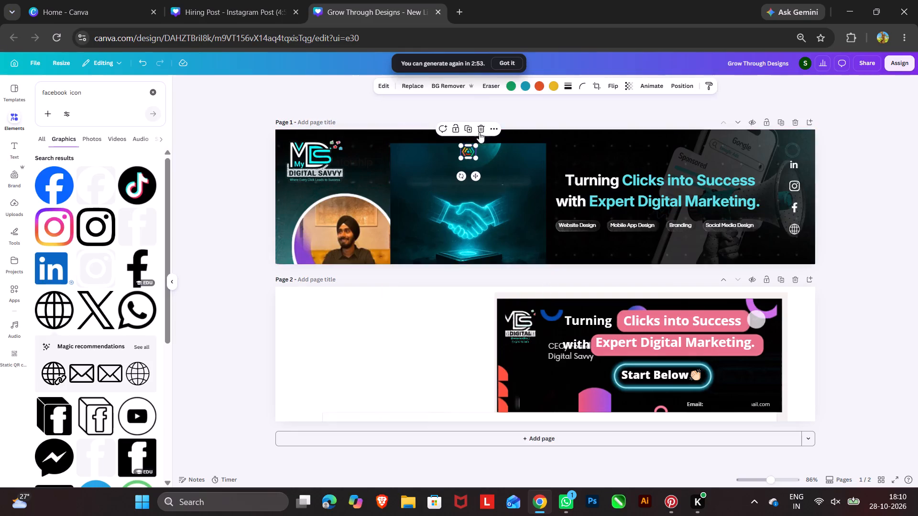
left_click(480, 129)
Move the teal circle graphic above the "Turning Clicks into Success" headline and delete the teal background layer behind the handshake.
left_click(487, 158)
left_click_drag(487, 159, 624, 151)
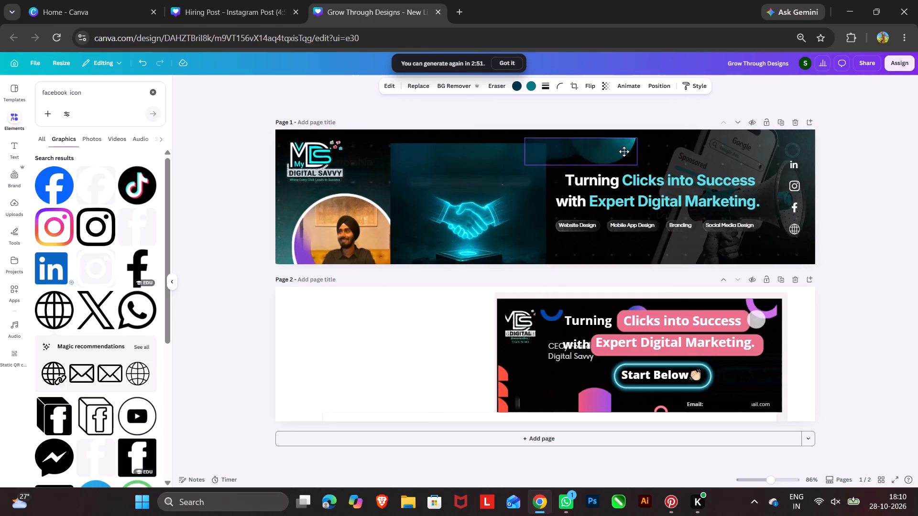
left_click_drag(624, 151, 630, 153)
left_click(477, 178)
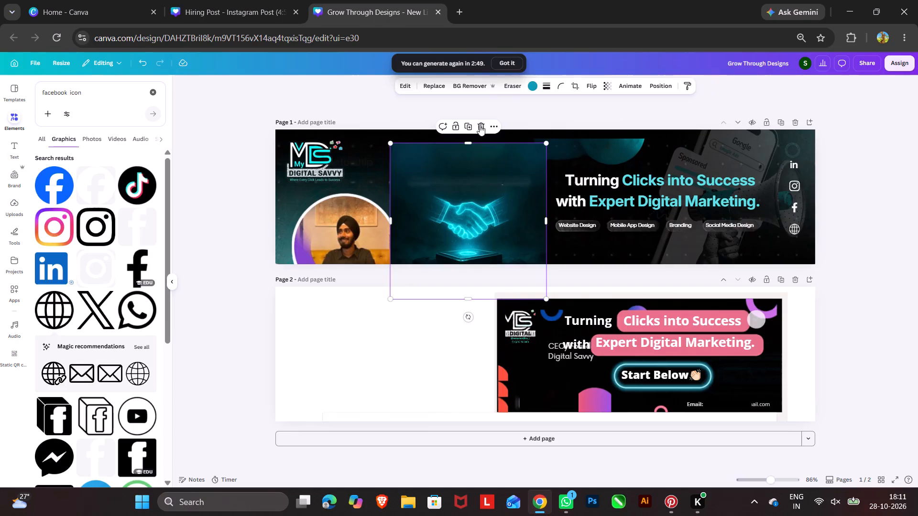
left_click(480, 124)
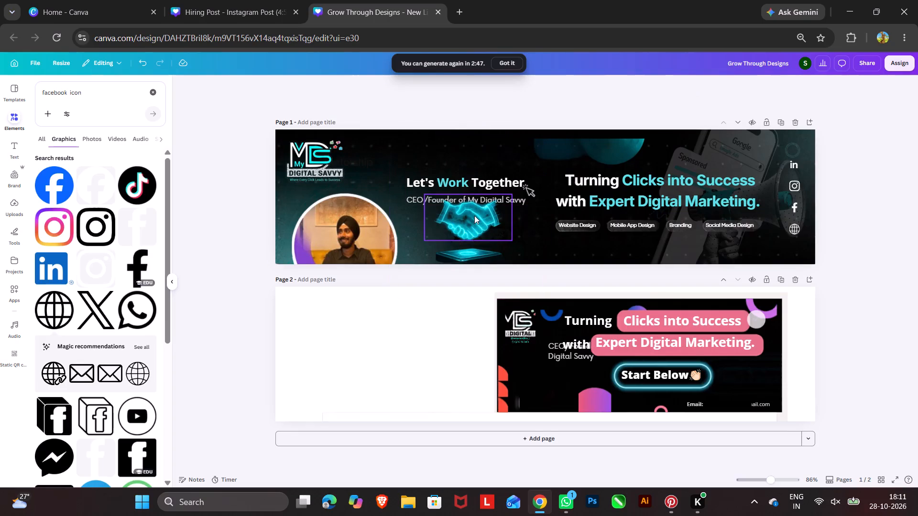
Enlarge the glowing platform along the banner's bottom edge and center it beneath the handshake.
left_click(472, 219)
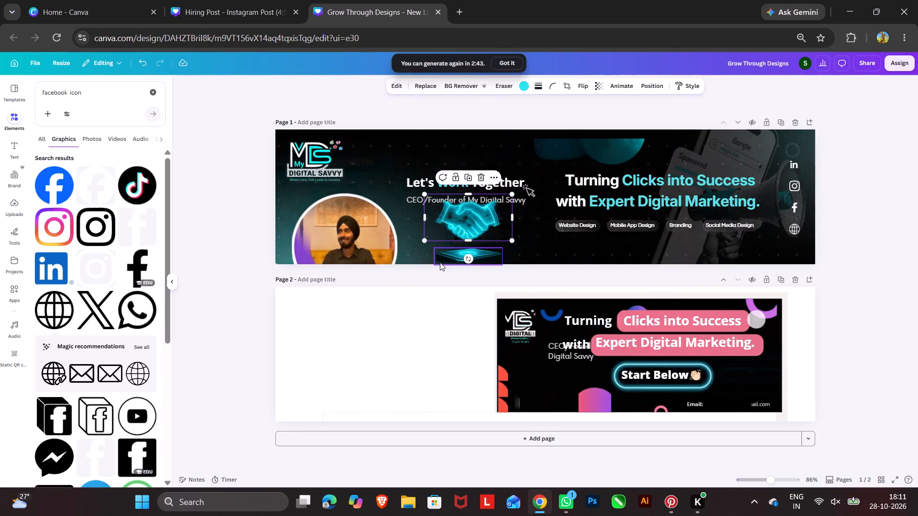
left_click(451, 256)
left_click_drag(434, 266, 409, 271)
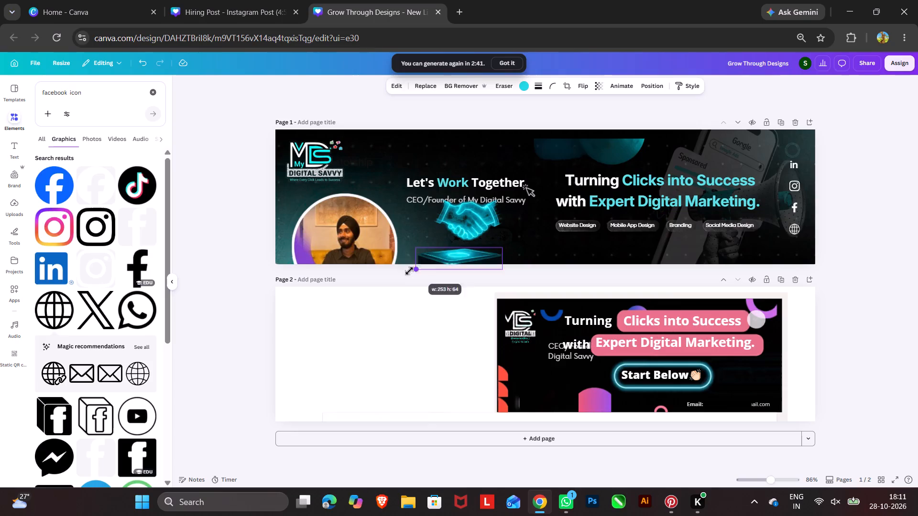
left_click_drag(409, 271, 399, 277)
left_click_drag(501, 273, 519, 274)
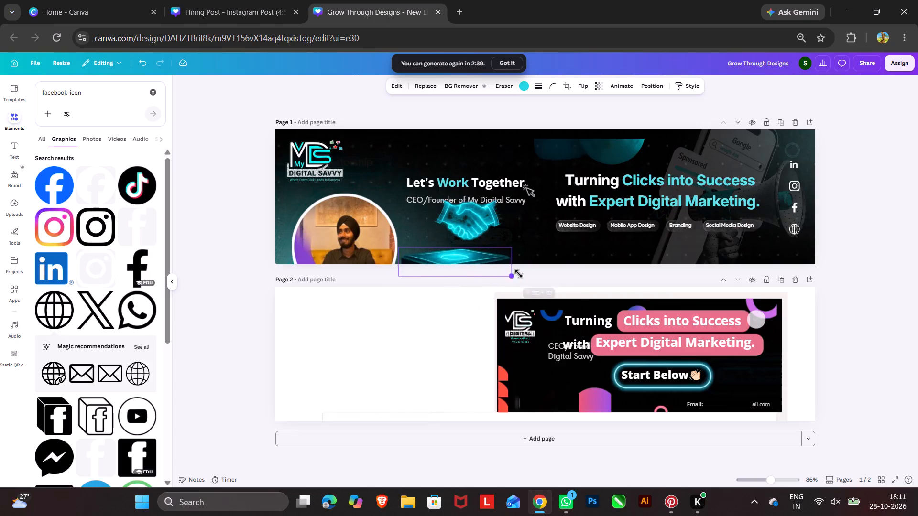
left_click_drag(519, 274, 551, 288)
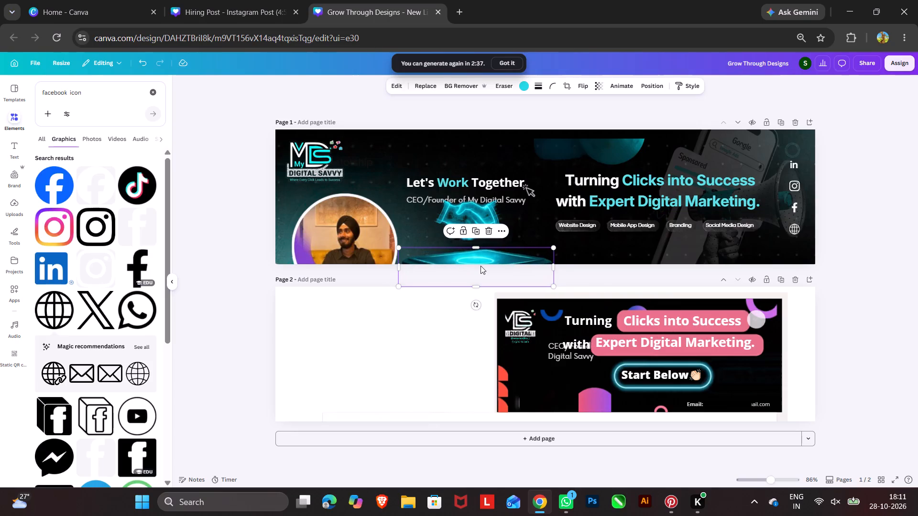
left_click_drag(481, 266, 474, 266)
Shift the handshake slightly down toward the platform and fade it to a transparency value of about 27.
left_click_drag(469, 212, 470, 217)
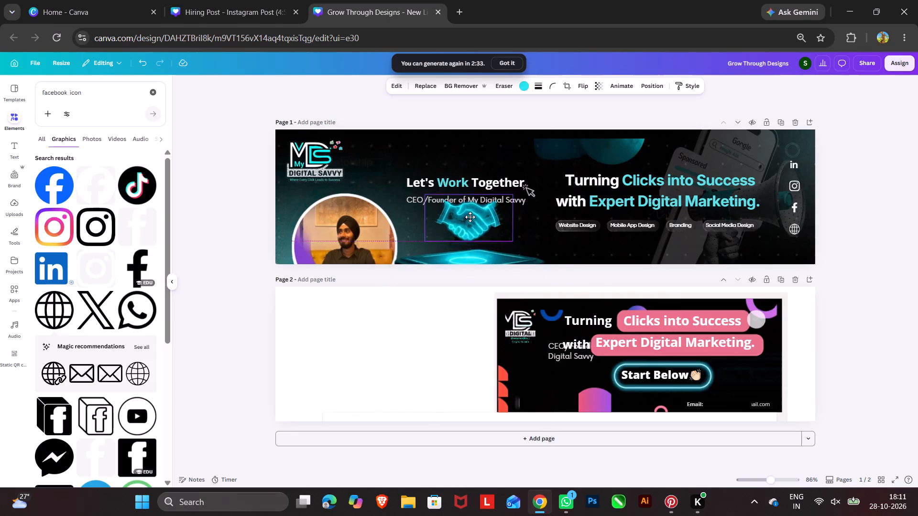
left_click_drag(470, 217, 471, 220)
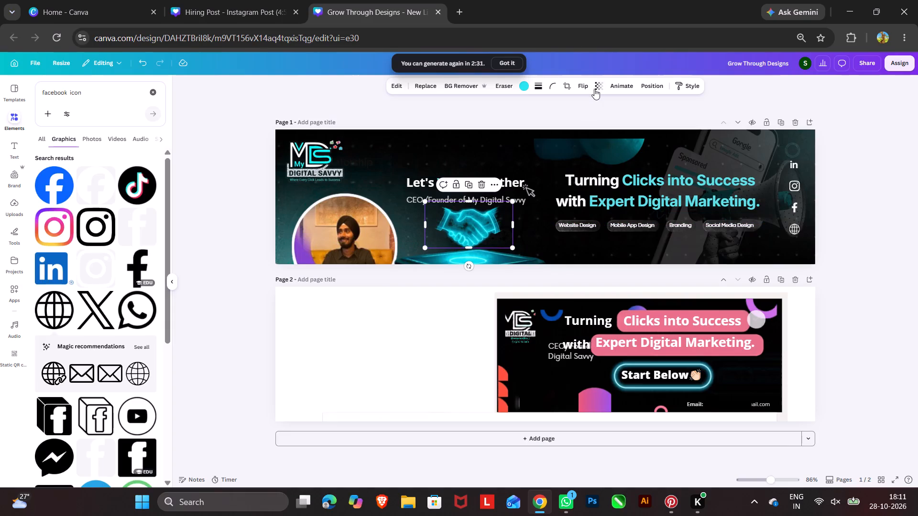
left_click(597, 86)
left_click_drag(616, 119, 566, 146)
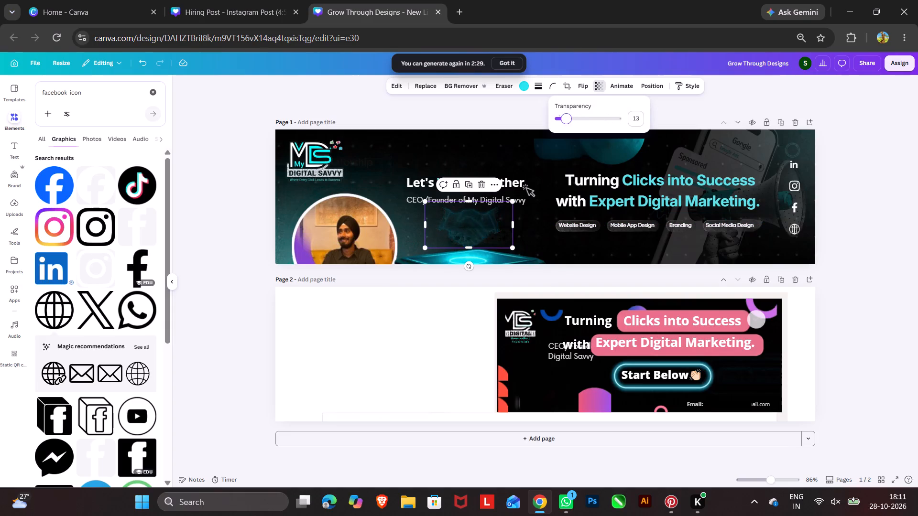
left_click_drag(566, 146, 574, 146)
Set the glowing platform's transparency value to 27.
left_click(526, 259)
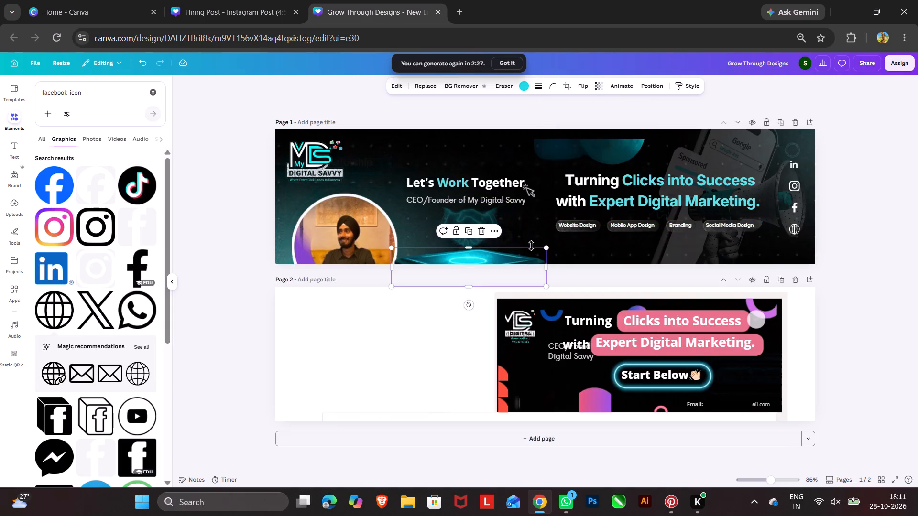
left_click(595, 80)
left_click(634, 119)
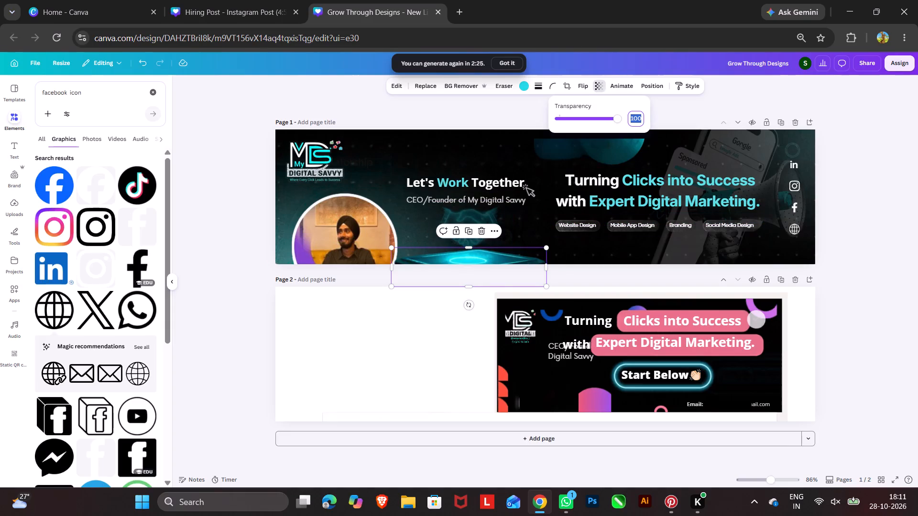
type("27")
key("Return")
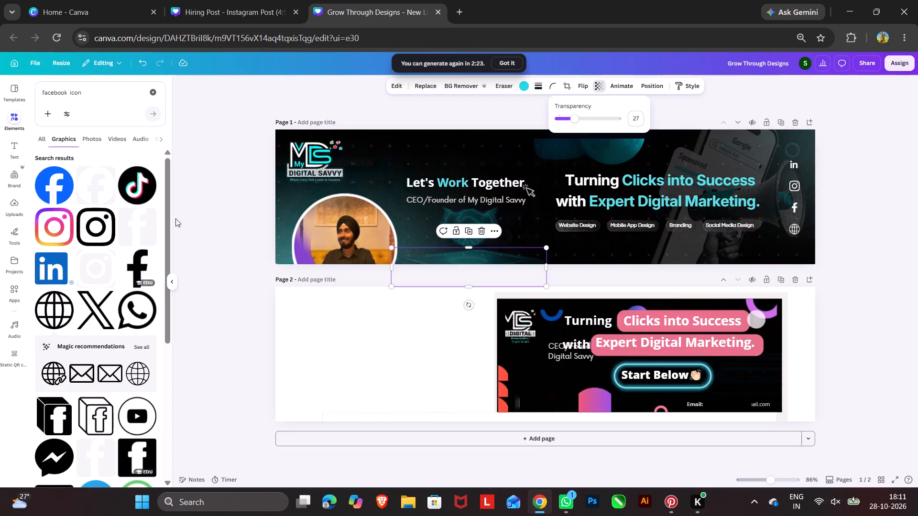
triple_click(226, 201)
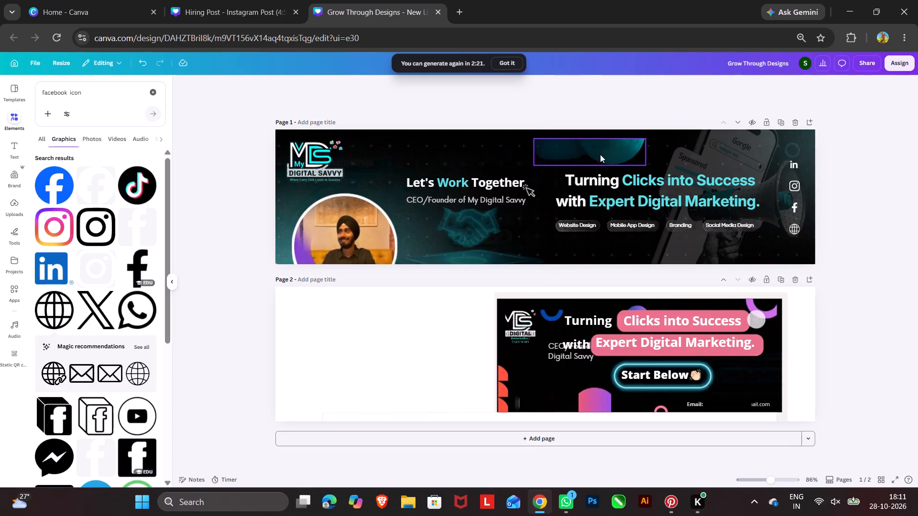
Enlarge the teal circle graphic to roughly three times its size and place it across the banner's upper-left corner around the logo.
left_click_drag(601, 153, 437, 148)
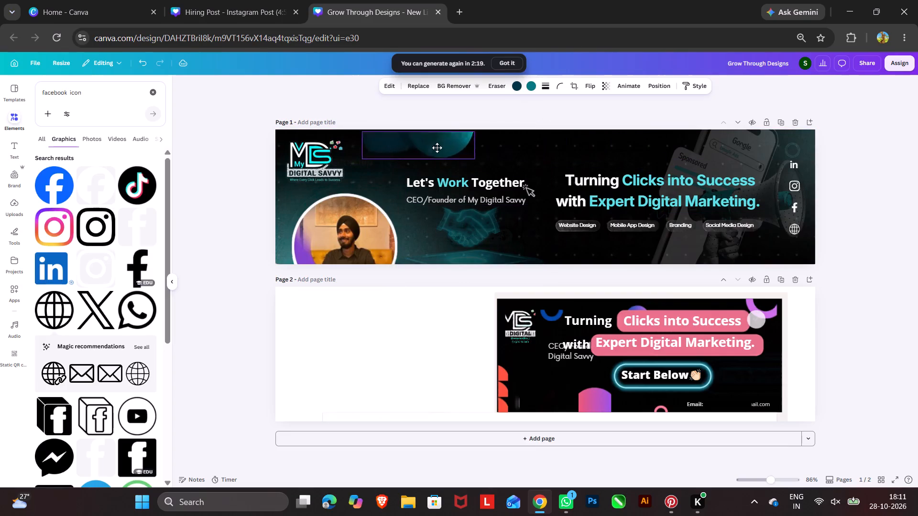
left_click_drag(437, 148, 541, 144)
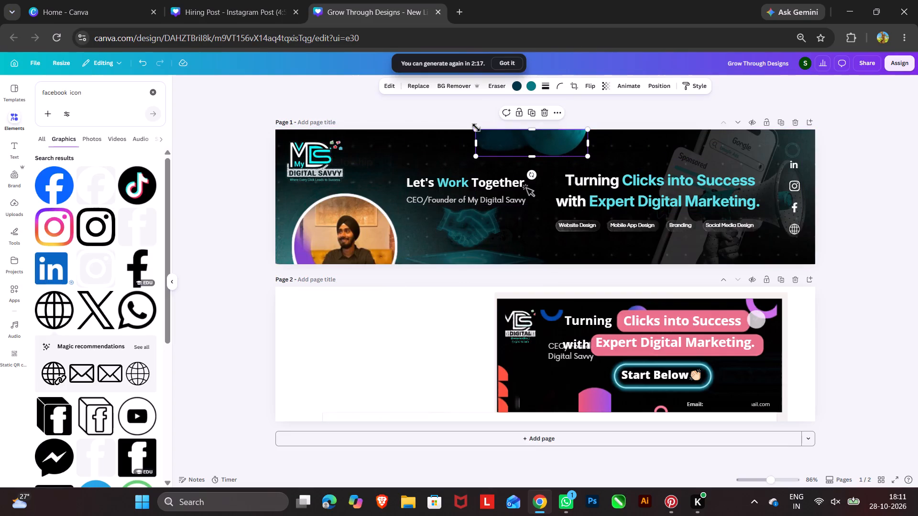
left_click_drag(477, 128, 234, 151)
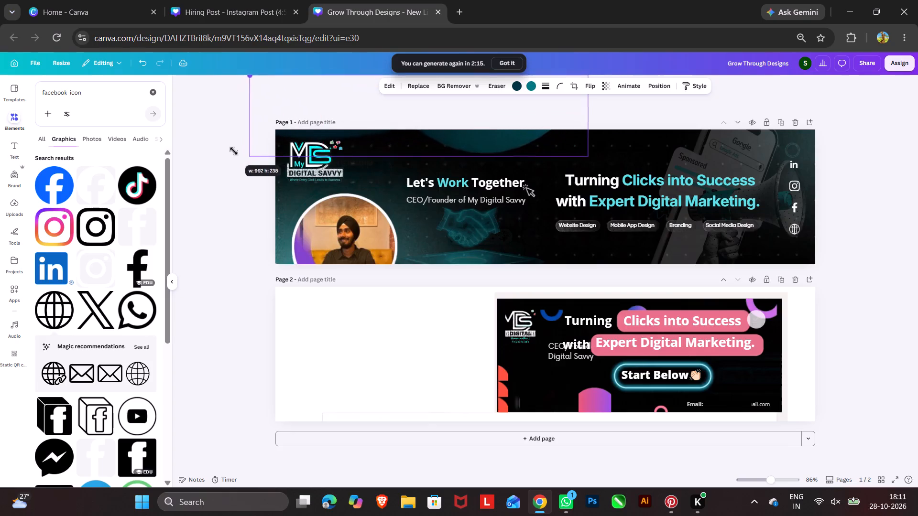
left_click_drag(234, 151, 258, 158)
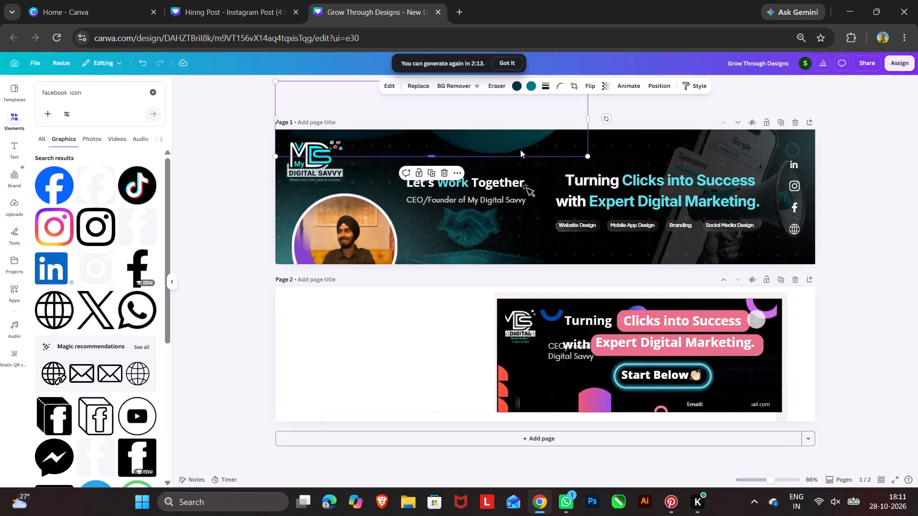
left_click_drag(523, 147, 419, 151)
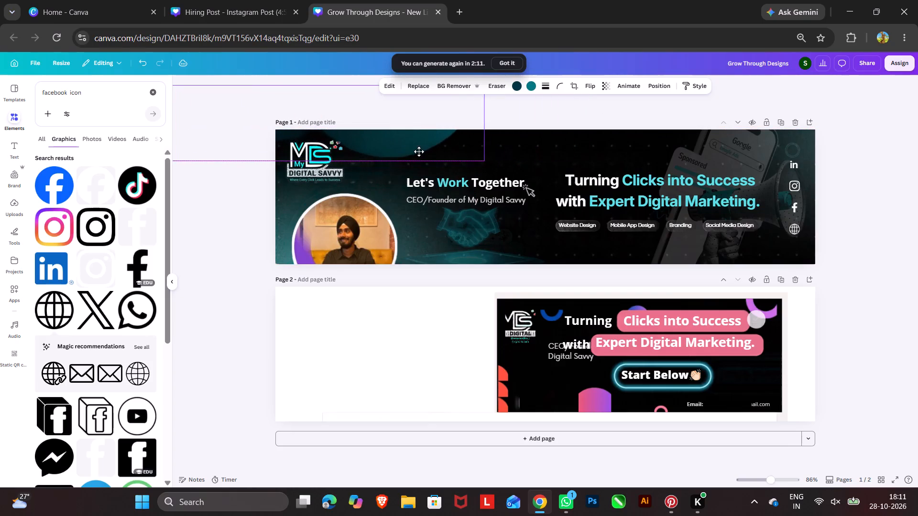
left_click_drag(419, 151, 410, 151)
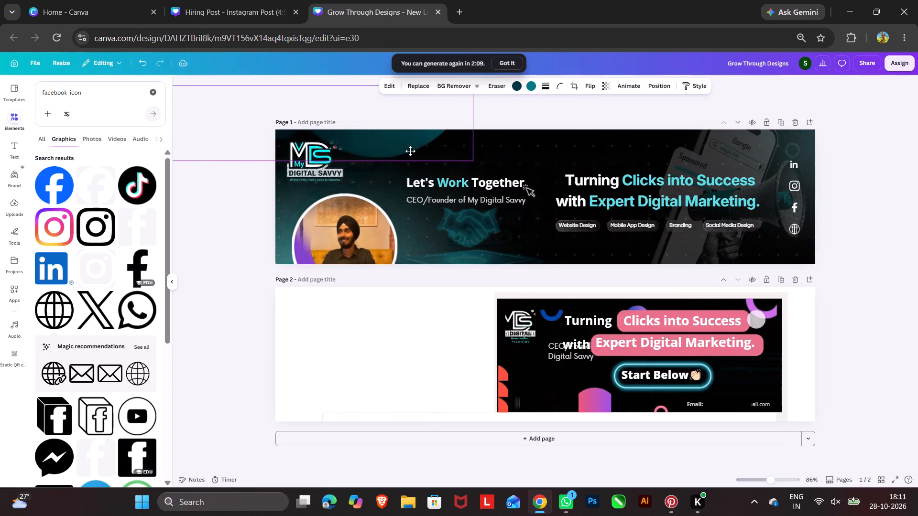
left_click_drag(410, 151, 406, 151)
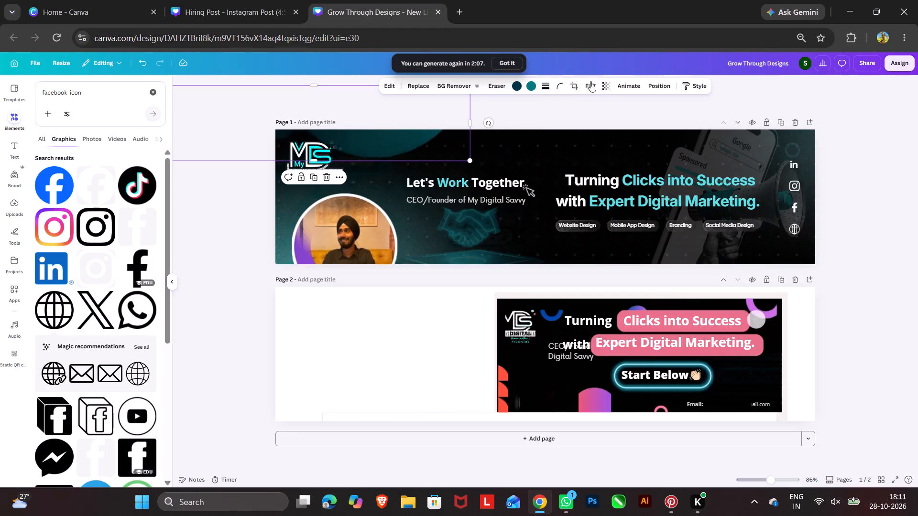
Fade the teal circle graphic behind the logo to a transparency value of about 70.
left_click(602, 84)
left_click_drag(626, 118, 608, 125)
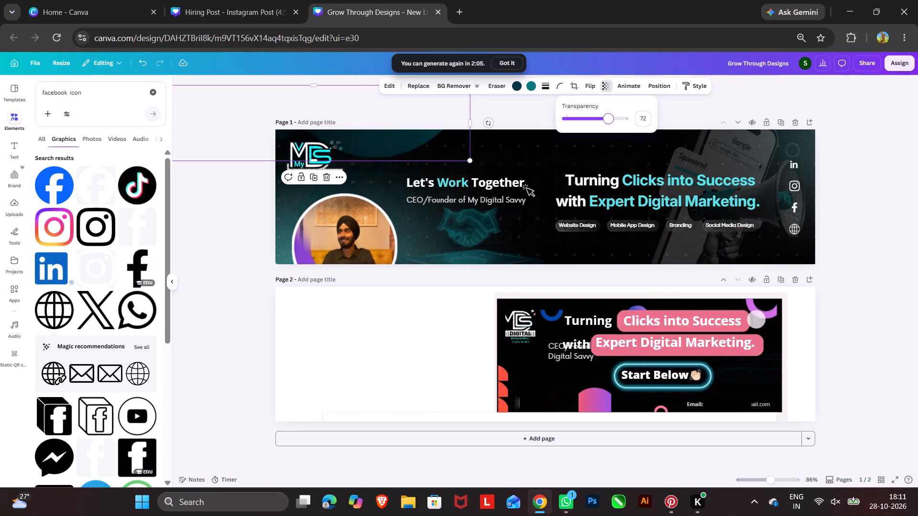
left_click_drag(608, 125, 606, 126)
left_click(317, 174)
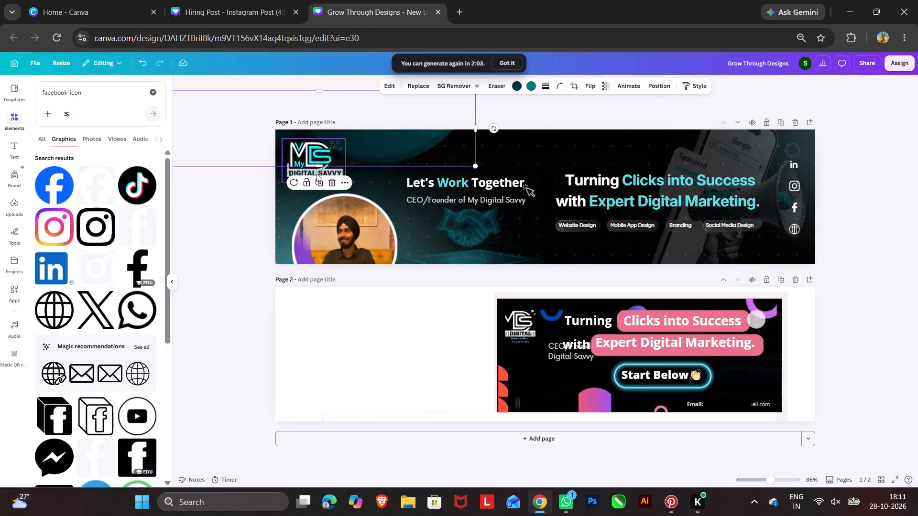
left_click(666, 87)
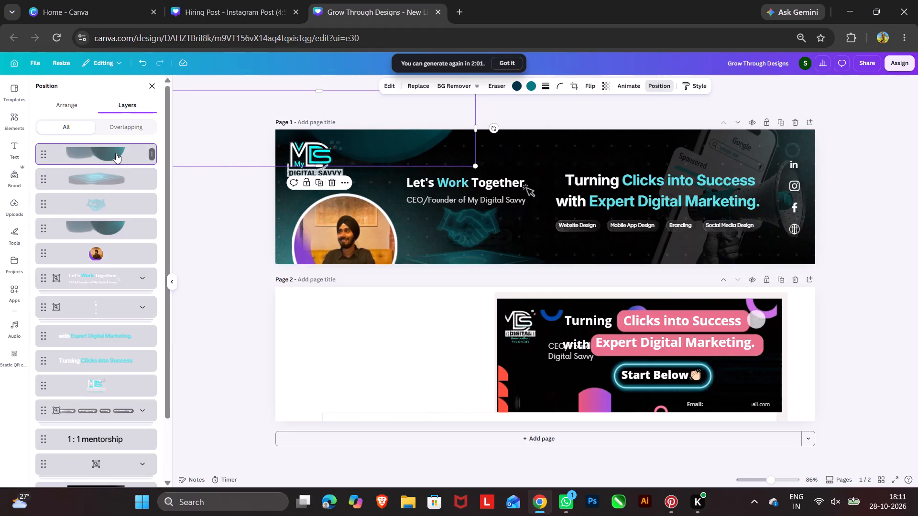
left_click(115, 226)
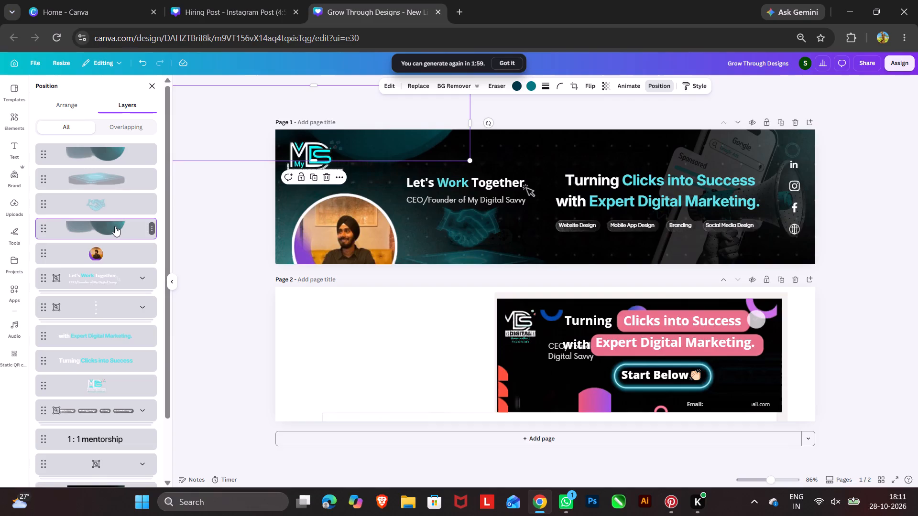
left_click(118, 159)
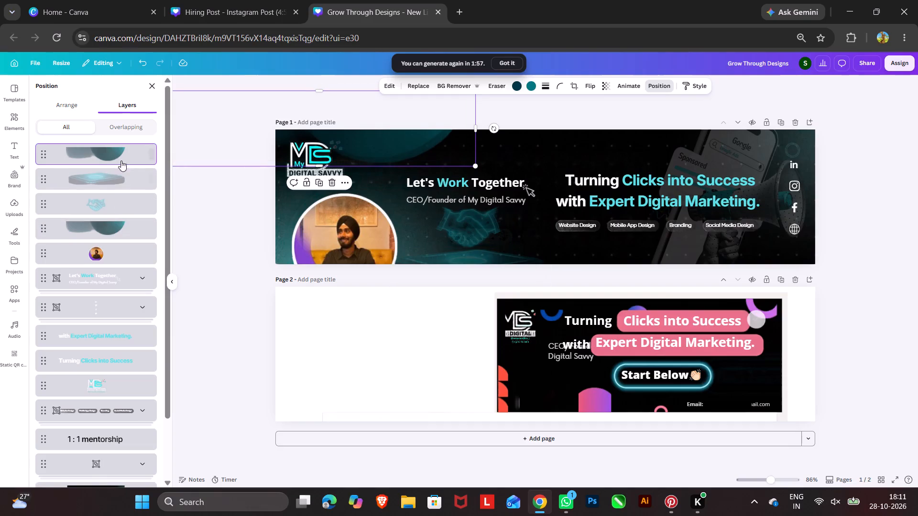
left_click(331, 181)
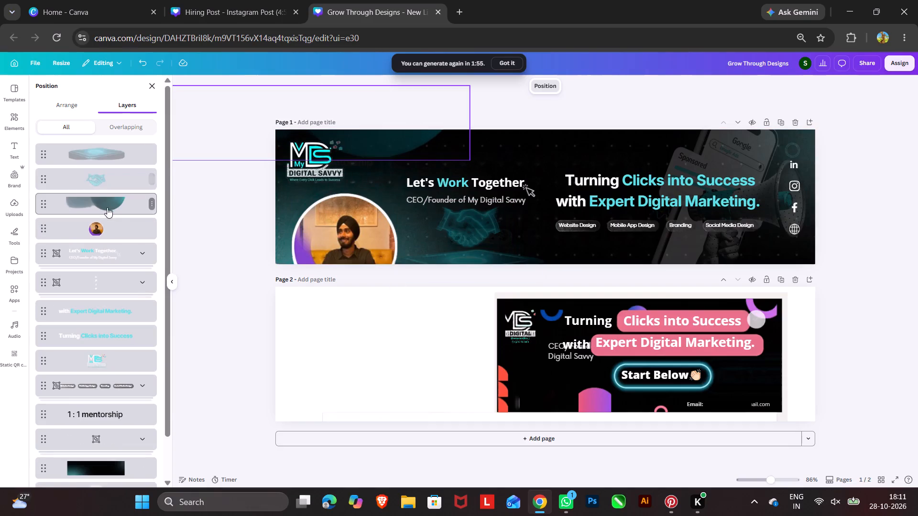
Reorder the layers so the teal circle graphic, glowing platform and handshake sit directly above the dark background, in that order.
left_click_drag(107, 202, 106, 453)
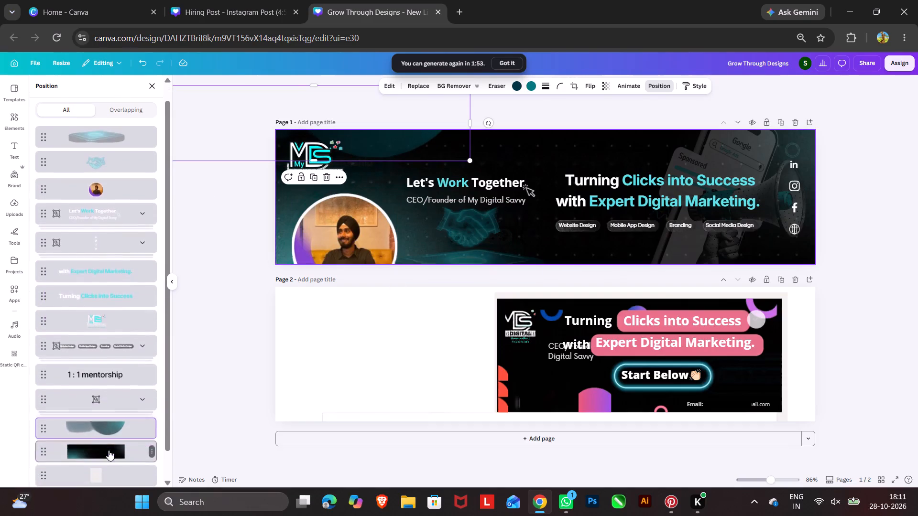
left_click_drag(124, 138, 133, 412)
scroll(109, 225, "up", 3)
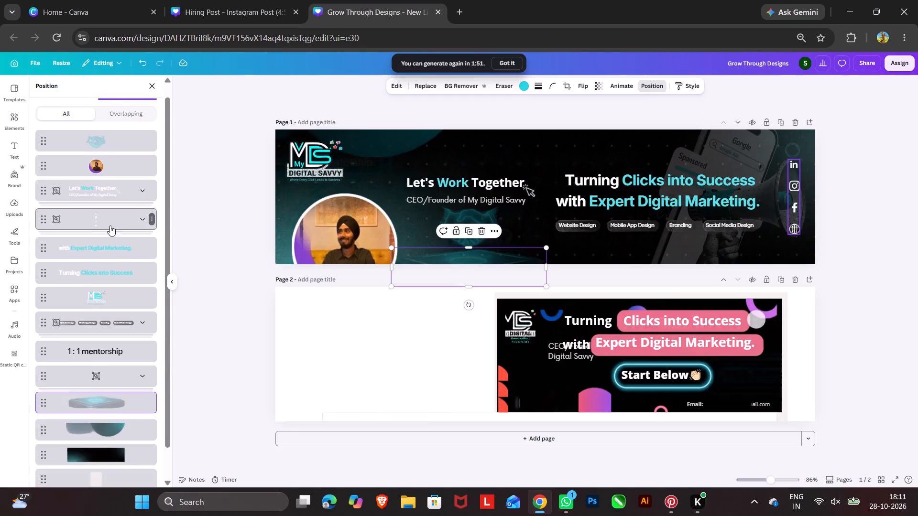
scroll(110, 226, "up", 1)
left_click_drag(110, 159, 119, 415)
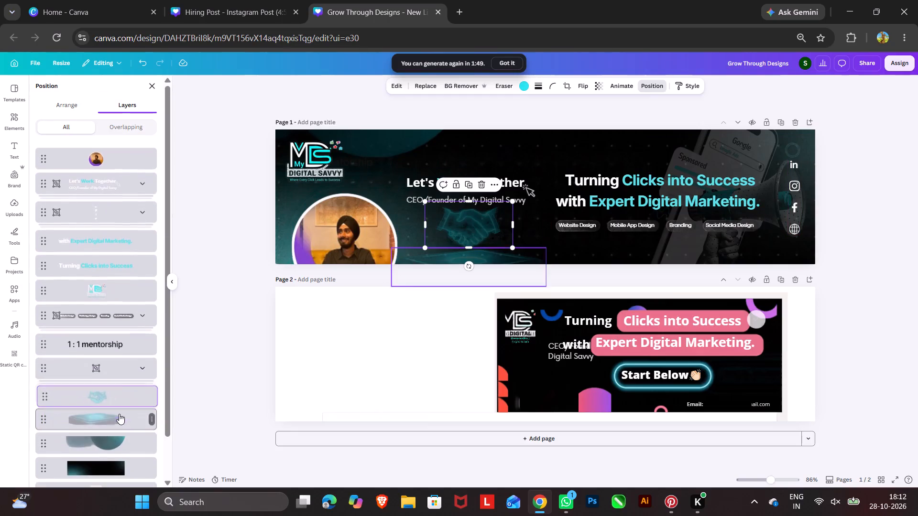
triple_click(217, 267)
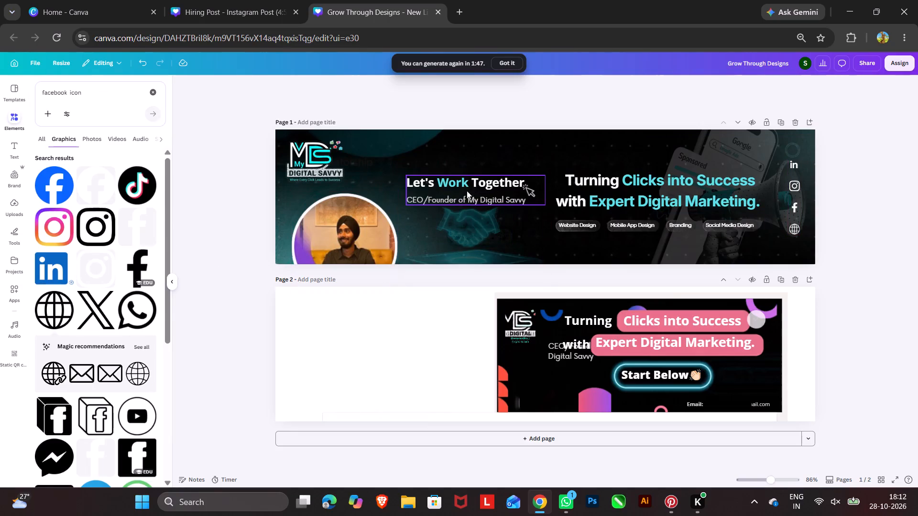
Shrink the handshake slightly and re-center it beneath the founder line, above the glowing platform.
left_click(476, 197)
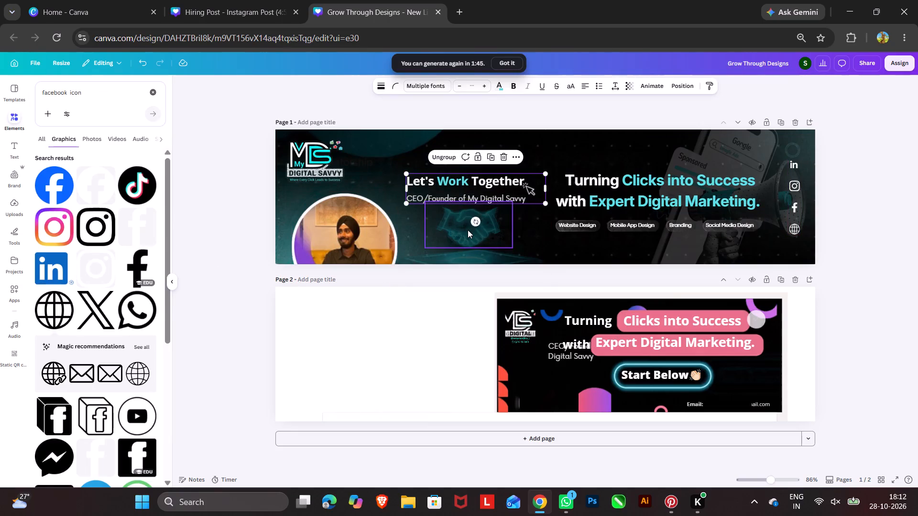
left_click(468, 230)
left_click_drag(512, 201, 501, 213)
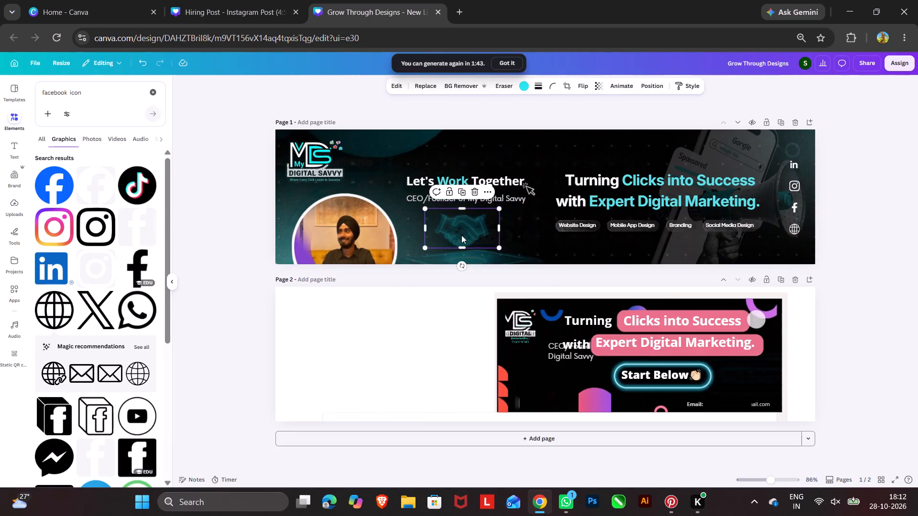
left_click_drag(461, 235, 471, 231)
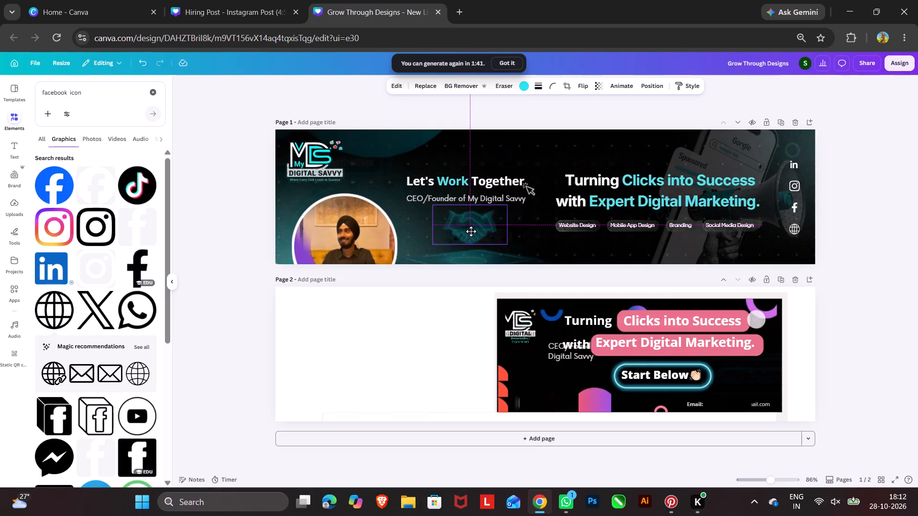
left_click_drag(471, 231, 471, 231)
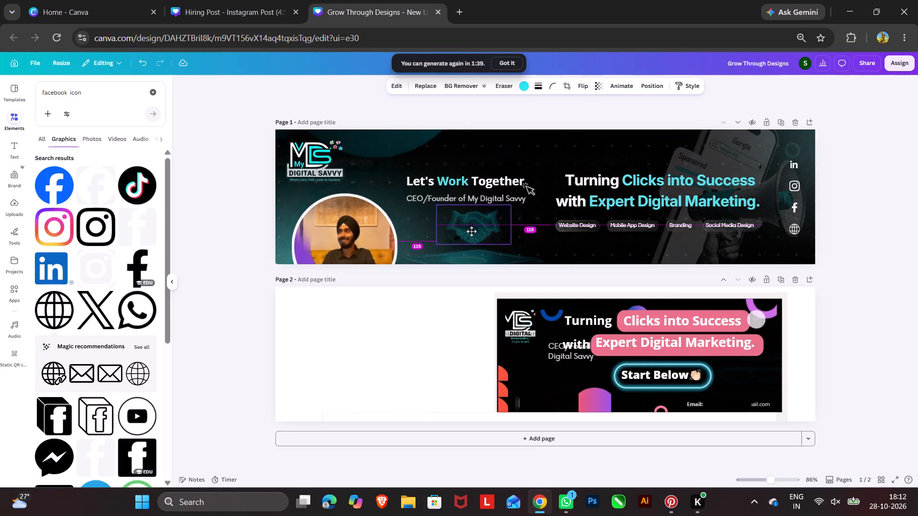
left_click_drag(471, 231, 470, 231)
double_click(250, 216)
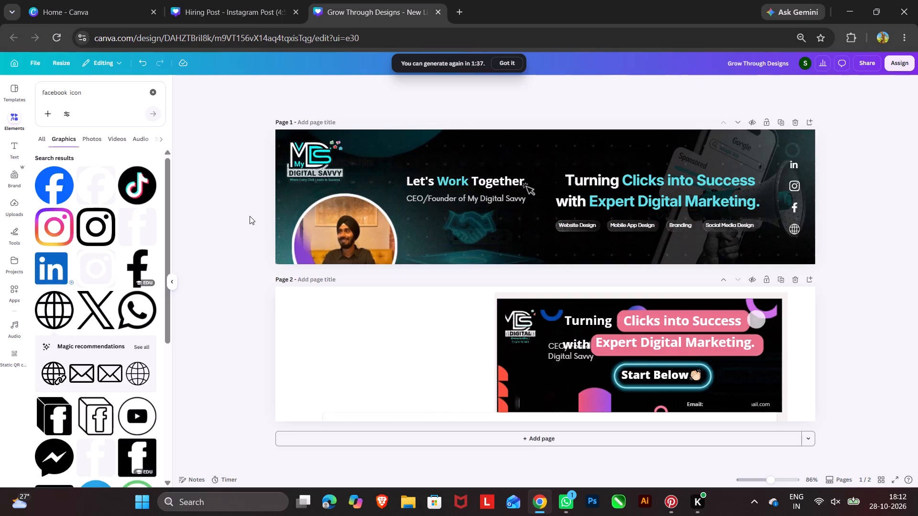
Enlarge the teal circle graphic slightly from its lower-right corner so it extends further across the banner's top edge.
left_click(413, 140)
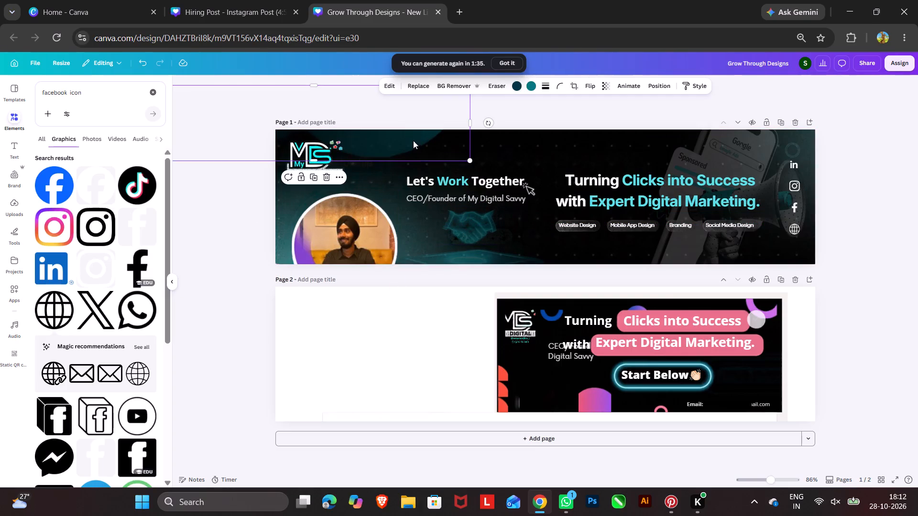
left_click_drag(470, 163, 516, 172)
Change the circle graphic's teal colour to the design's light cyan and set its transparency value to 55.
left_click(526, 86)
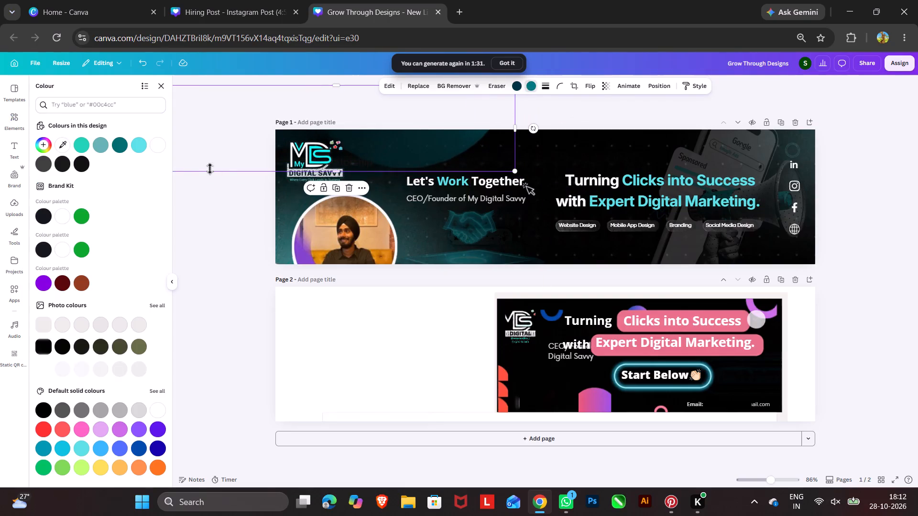
left_click(135, 145)
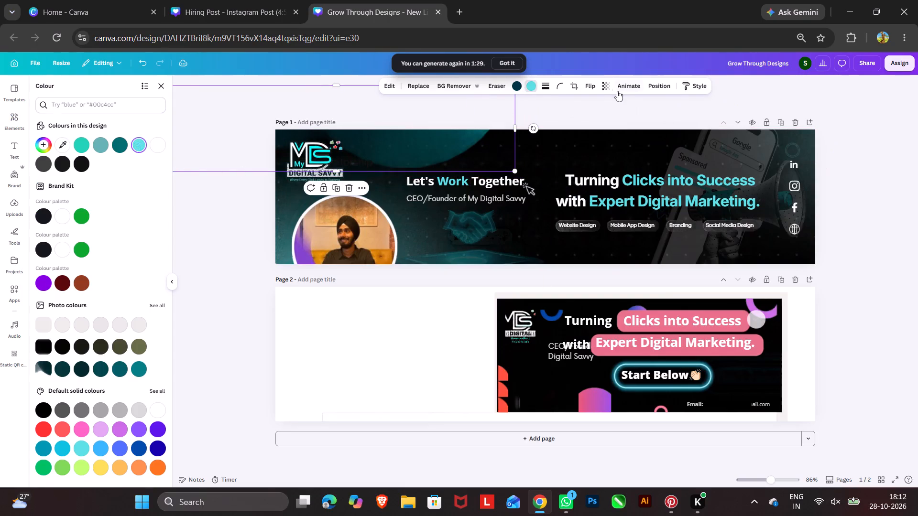
left_click(606, 86)
left_click_drag(609, 122, 599, 127)
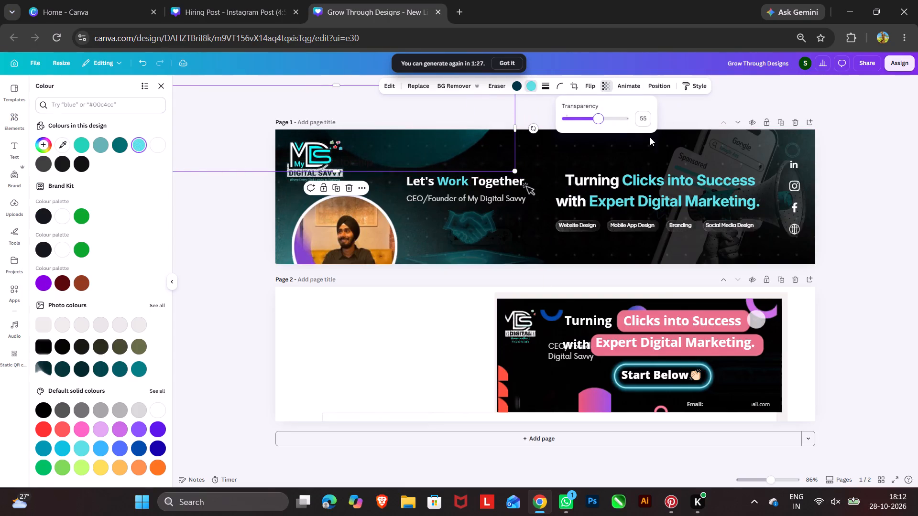
triple_click(879, 169)
left_click(879, 168)
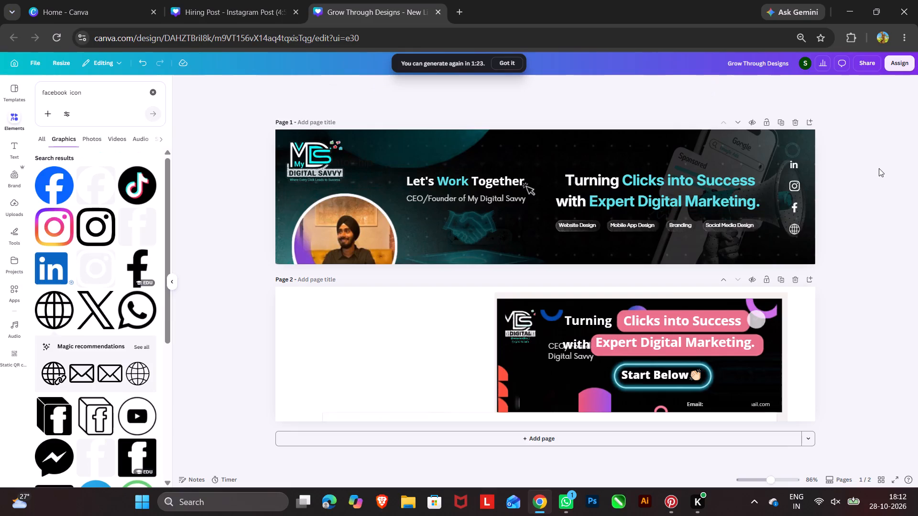
Delete the round portrait photo from the page 1 banner.
left_click(353, 228)
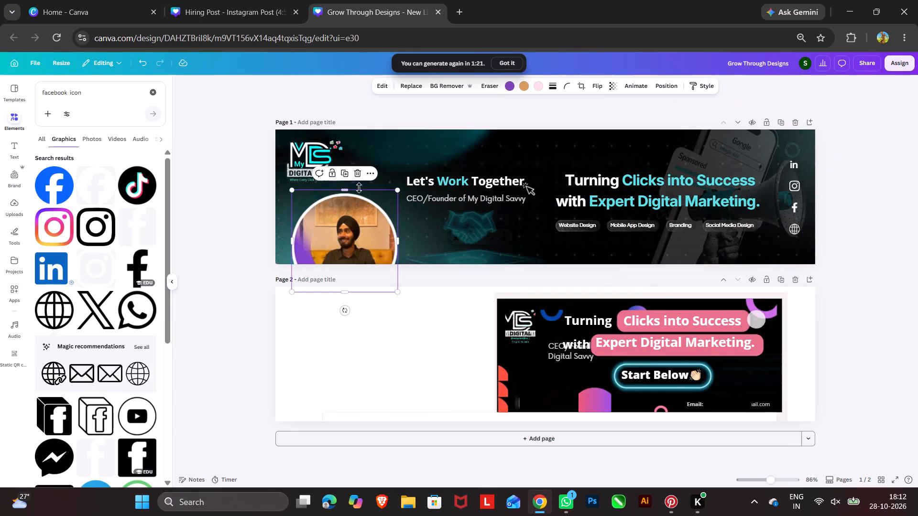
left_click(357, 172)
double_click(872, 237)
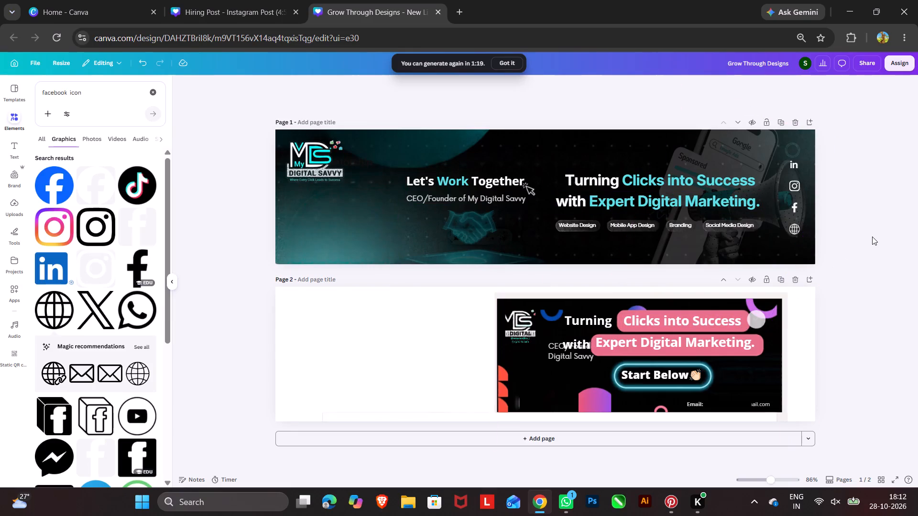
Move the email contact line from the page 2 design onto the page 1 banner, centered beneath the service labels.
left_click_drag(738, 407, 721, 395)
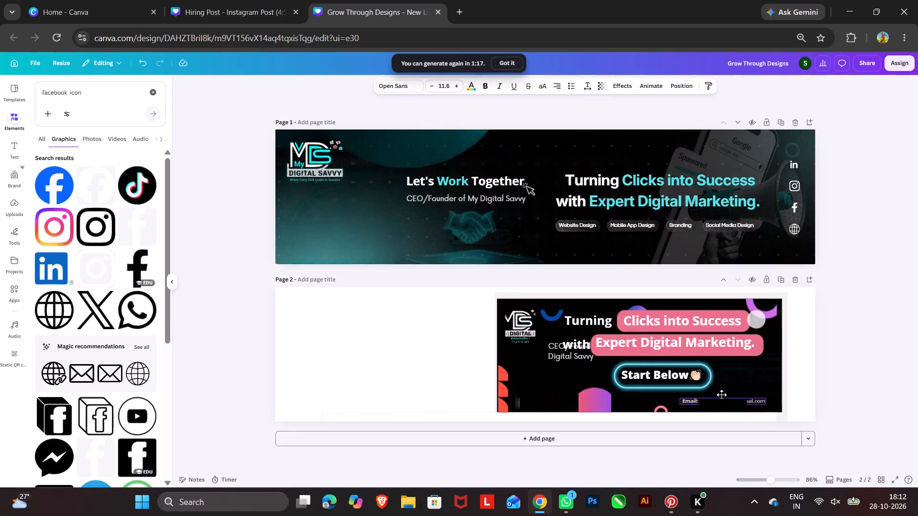
left_click_drag(721, 395, 683, 250)
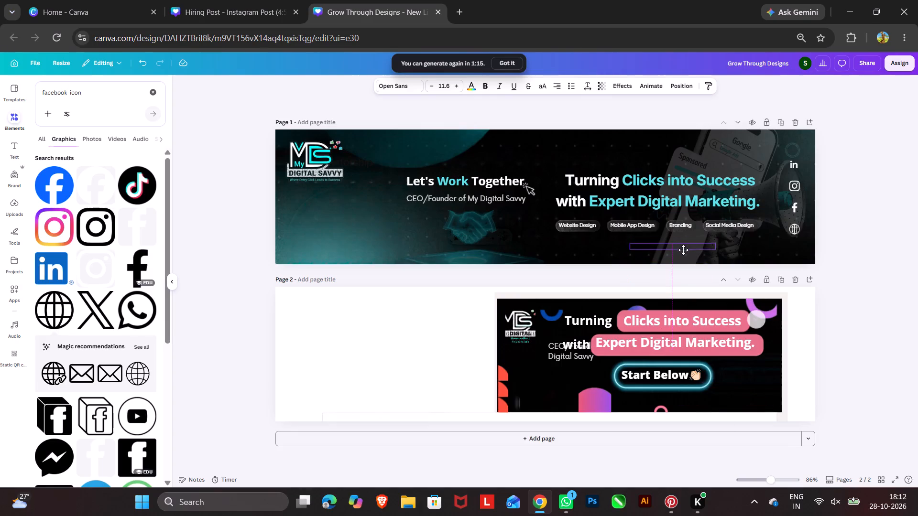
left_click_drag(683, 250, 668, 250)
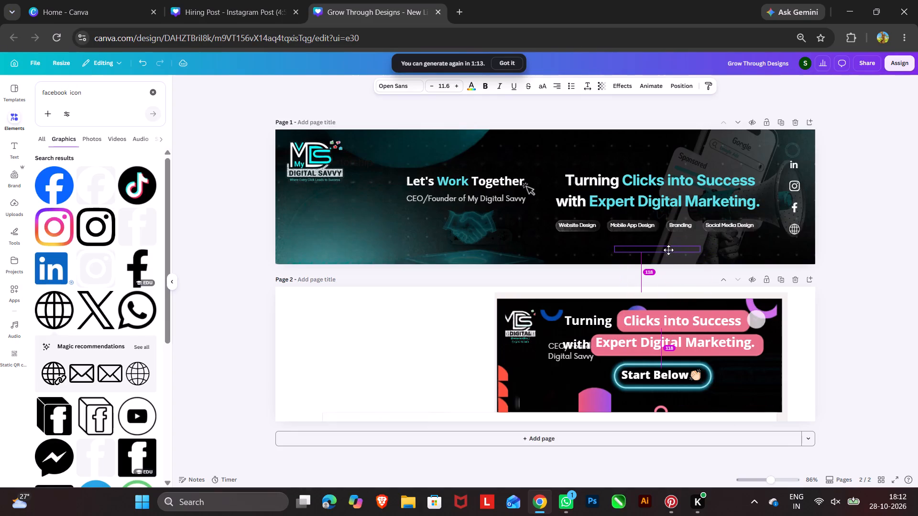
left_click_drag(668, 250, 674, 247)
double_click(866, 248)
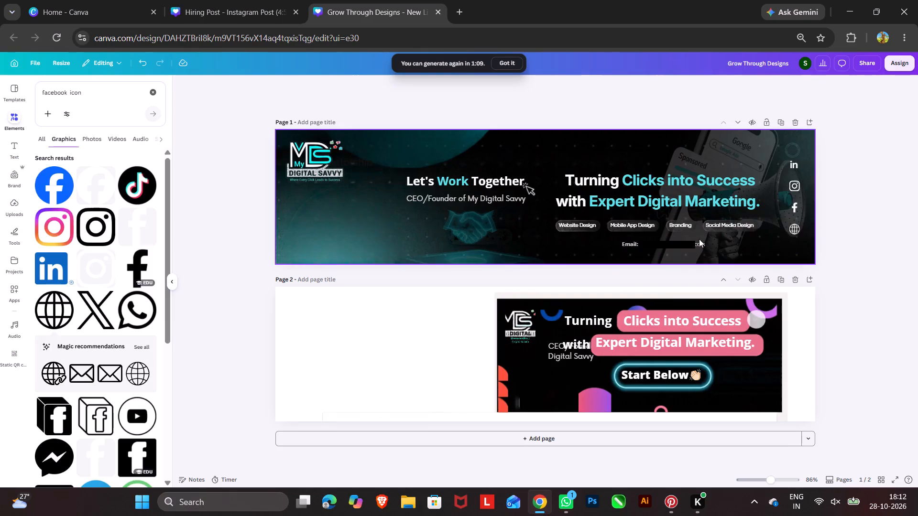
left_click(674, 246)
double_click(860, 263)
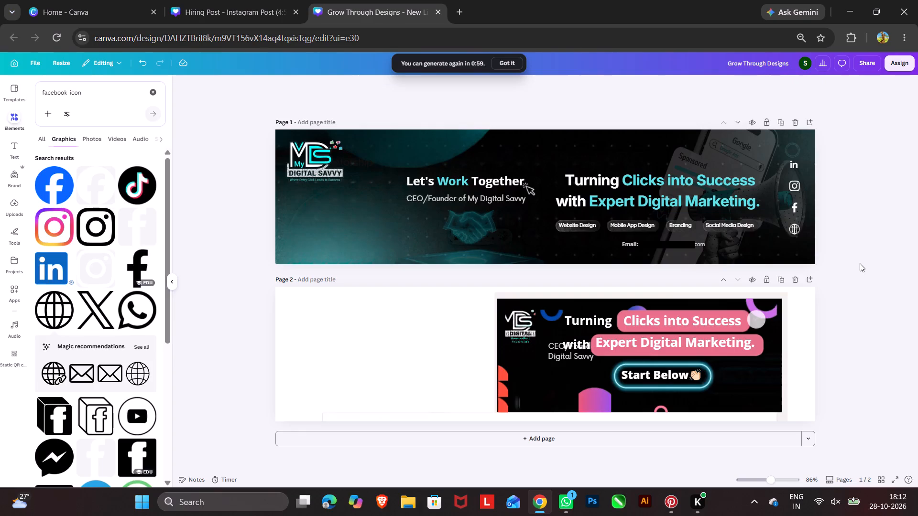
Apply a Drop shadow to "Turning Clicks into Success" with direction 0, offset 0, blur 100 and transparency 100.
left_click(706, 184)
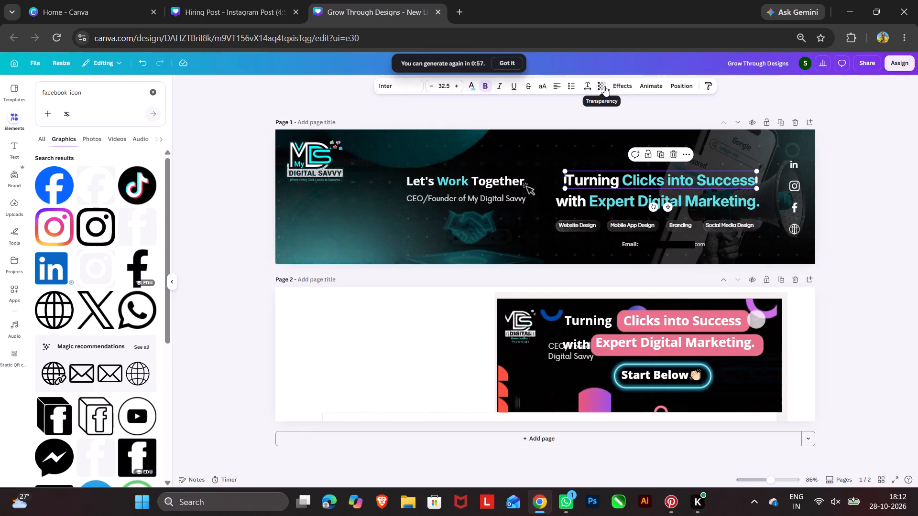
left_click(616, 85)
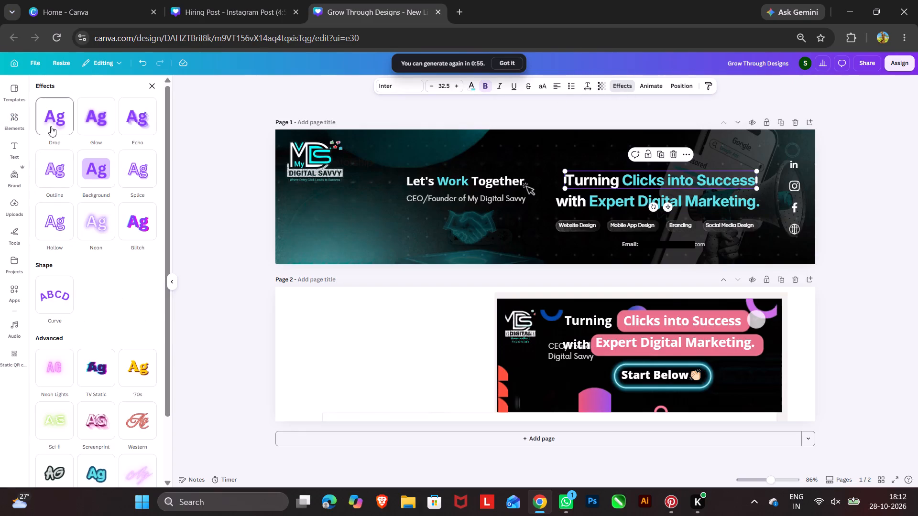
left_click(62, 117)
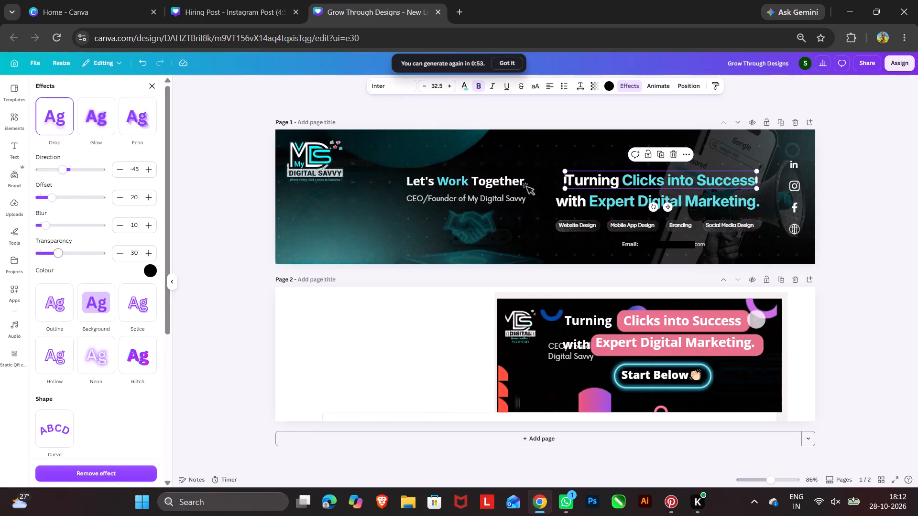
left_click_drag(57, 258, 280, 245)
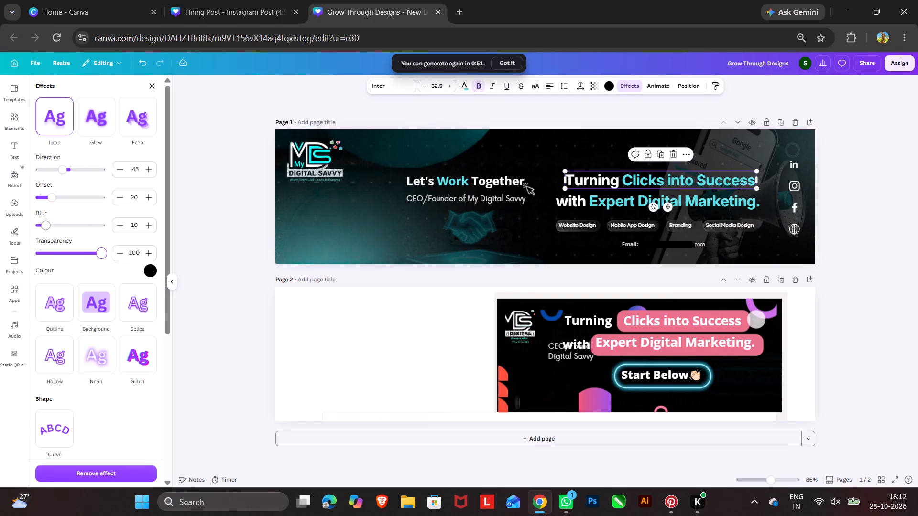
left_click_drag(46, 228, 231, 212)
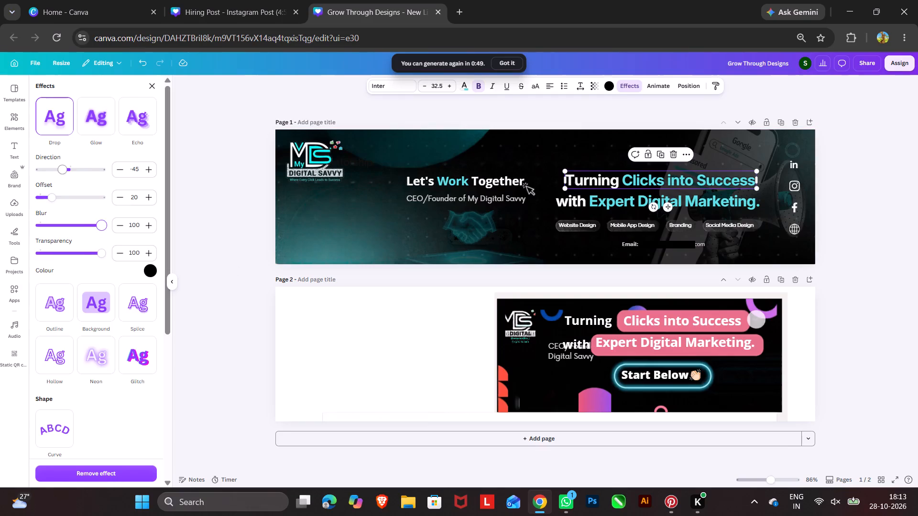
left_click_drag(62, 171, 71, 172)
left_click_drag(53, 199, 142, 200)
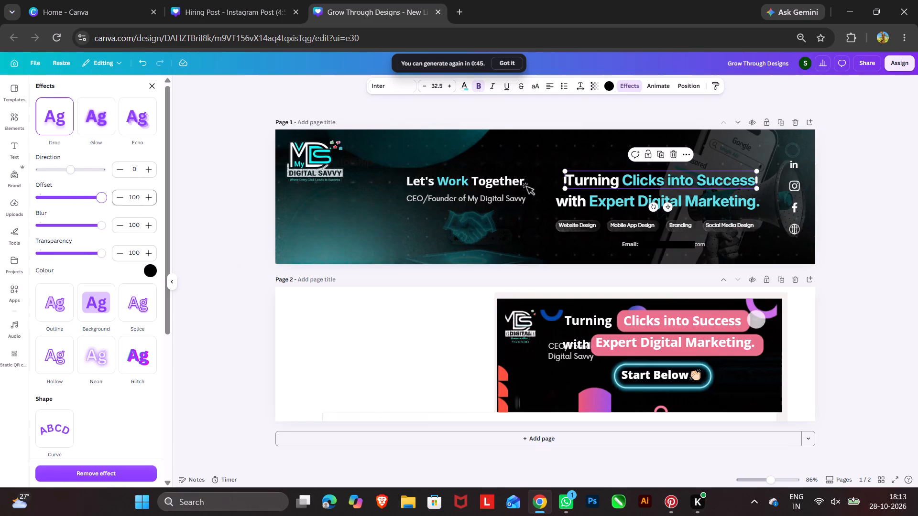
left_click_drag(101, 195, 16, 195)
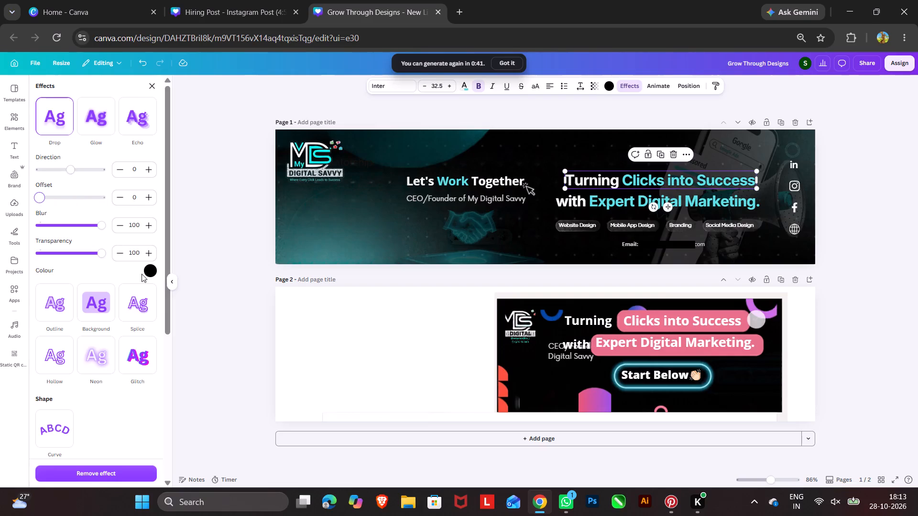
Apply a Drop shadow to "with Expert Digital Marketing." with direction about 0 and offset 0.
left_click(730, 200)
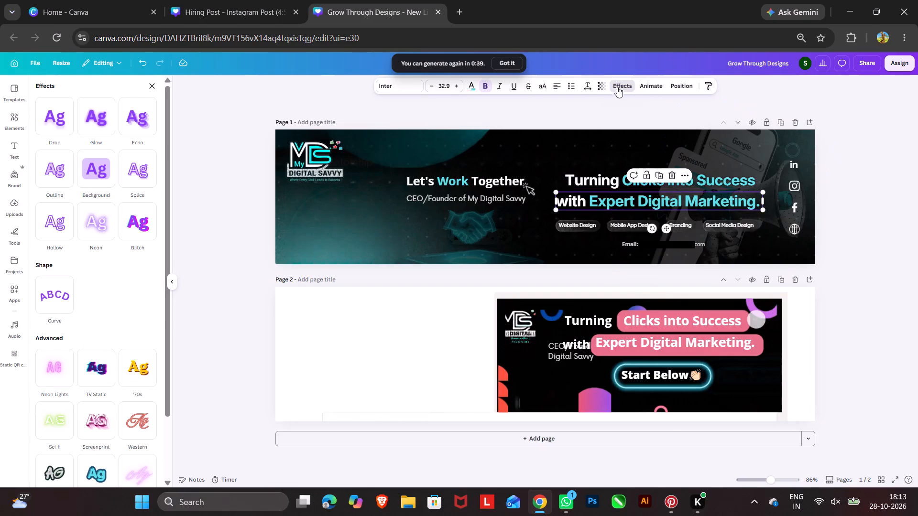
left_click(72, 119)
left_click_drag(63, 172, 71, 180)
left_click_drag(51, 199, 0, 201)
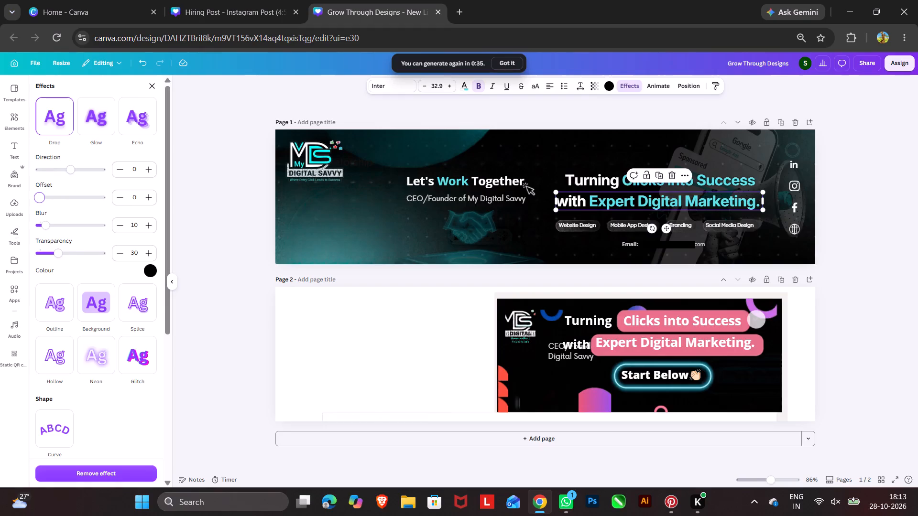
Set the drop shadow of "with Expert Digital Marketing." to blur 100 and transparency 100.
left_click_drag(45, 228, 188, 246)
left_click_drag(57, 256, 233, 256)
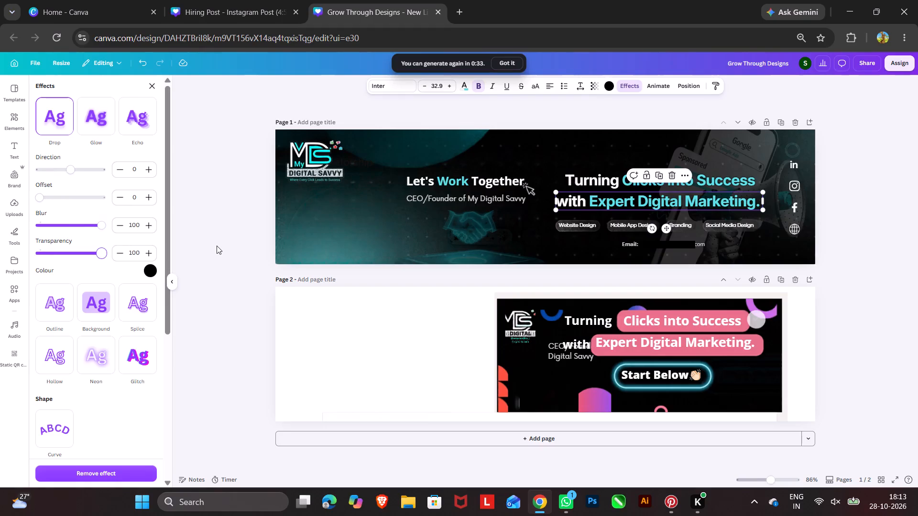
Apply a Drop shadow to the "Let's Work Together" heading with direction 0, offset 0, blur 100 and transparency 100.
left_click(426, 185)
left_click(426, 181)
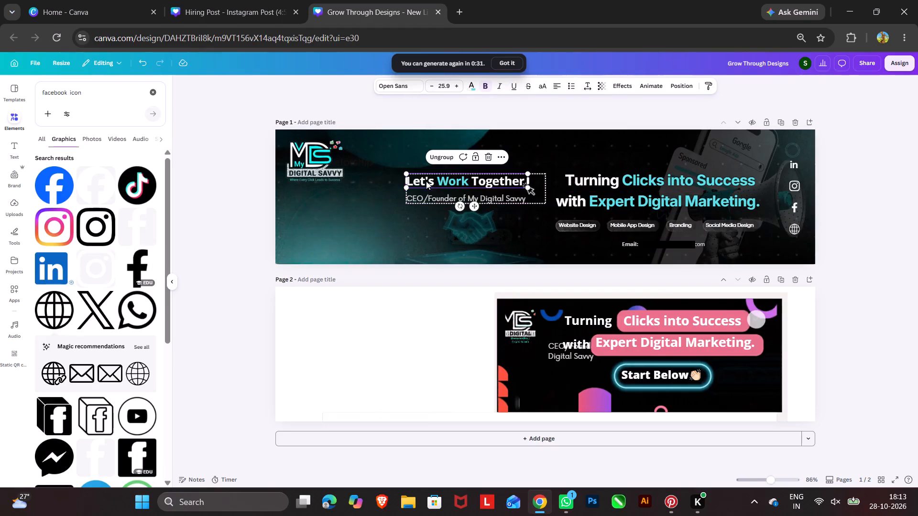
left_click(602, 85)
left_click(632, 88)
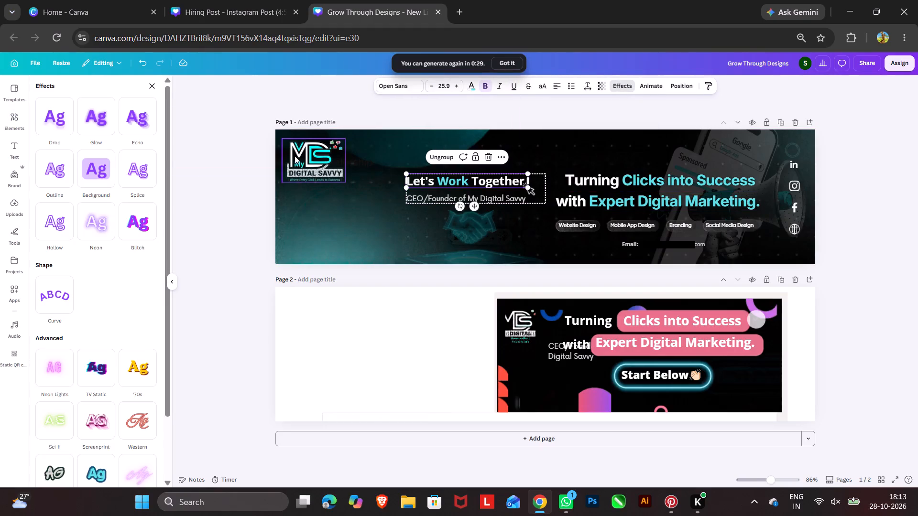
left_click(60, 123)
left_click_drag(54, 202, 0, 202)
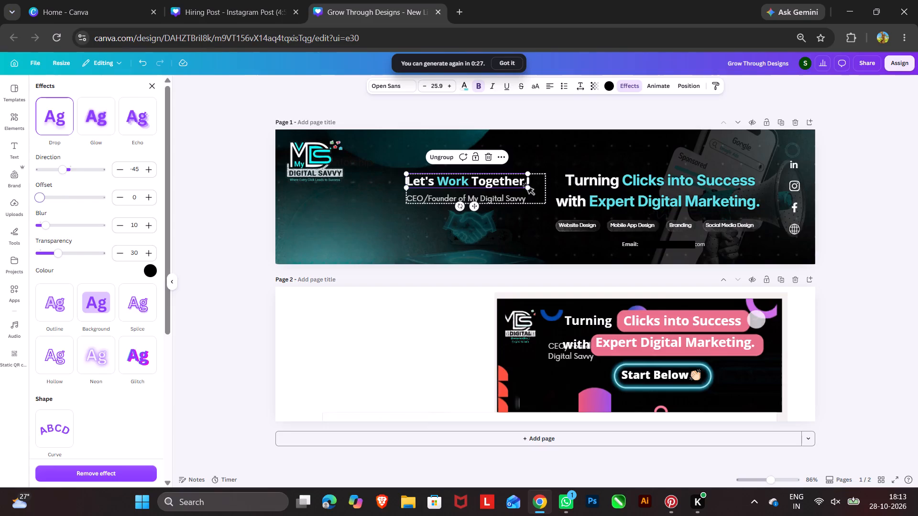
left_click_drag(0, 202, 0, 202)
left_click_drag(46, 231, 203, 241)
left_click_drag(64, 256, 242, 258)
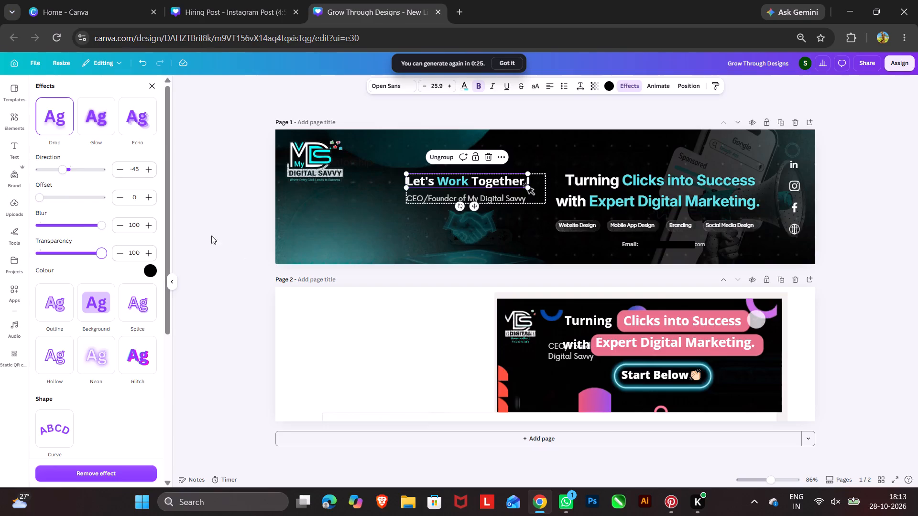
left_click_drag(66, 172, 72, 172)
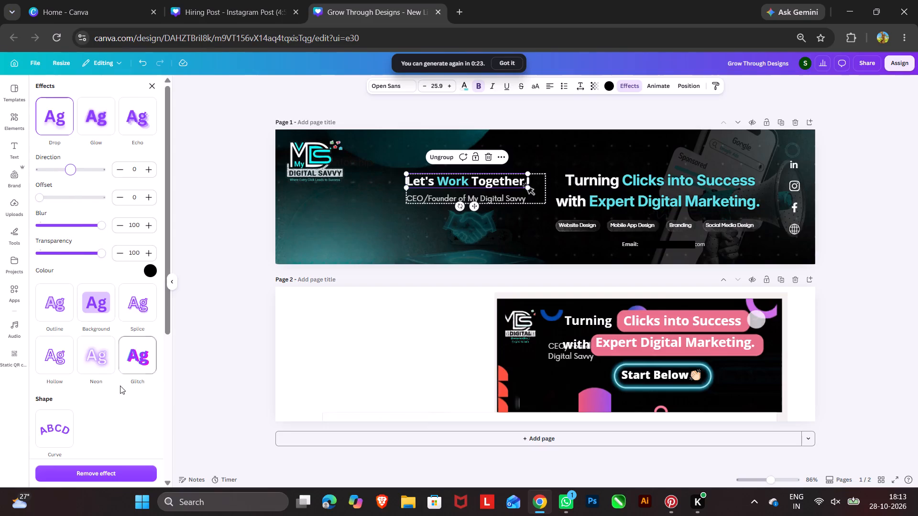
Apply a Drop shadow to "CEO/Founder of My Digital Savvy" with direction about 0, minimum offset, and maximum blur and transparency.
left_click(501, 198)
left_click(62, 126)
left_click_drag(65, 173, 70, 177)
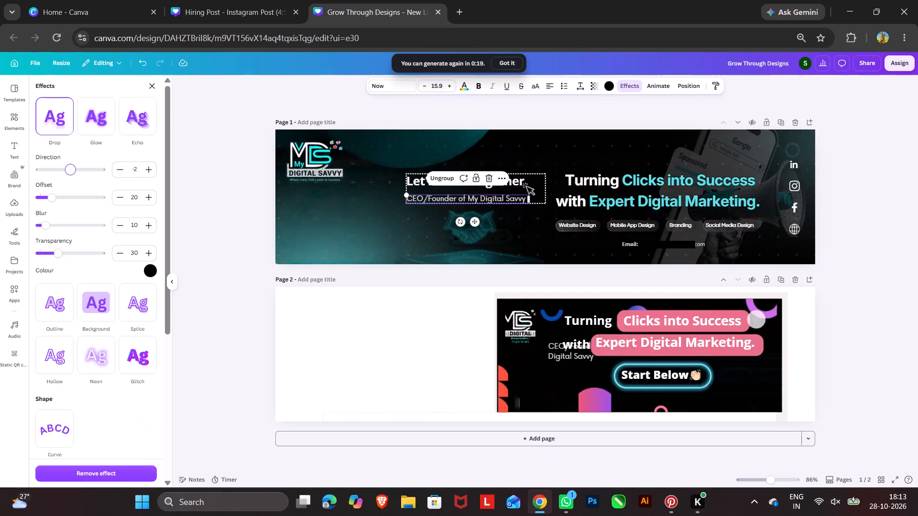
left_click_drag(70, 177, 71, 178)
left_click_drag(51, 199, 8, 199)
left_click_drag(50, 230, 161, 242)
left_click_drag(73, 253, 232, 270)
double_click(254, 262)
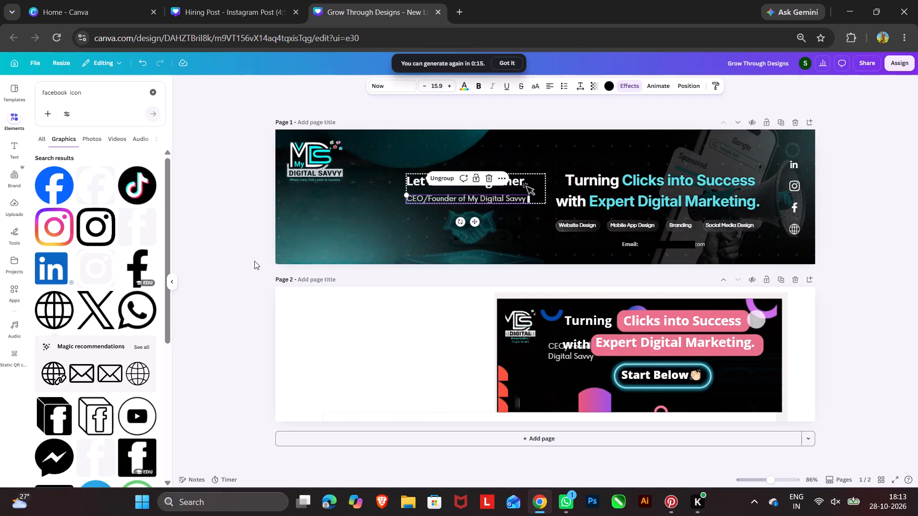
left_click(243, 261)
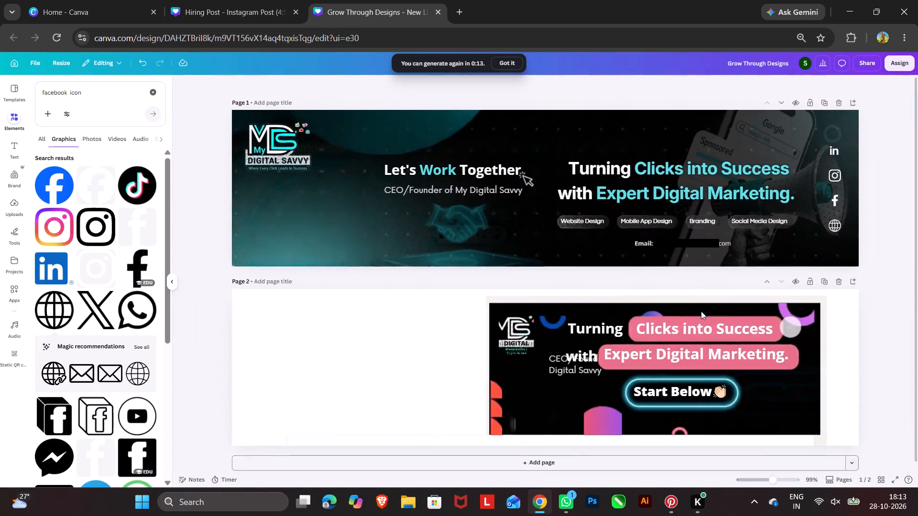
Raise the computer's screen brightness to maximum in the Windows quick settings and return to the banner design.
left_click(832, 503)
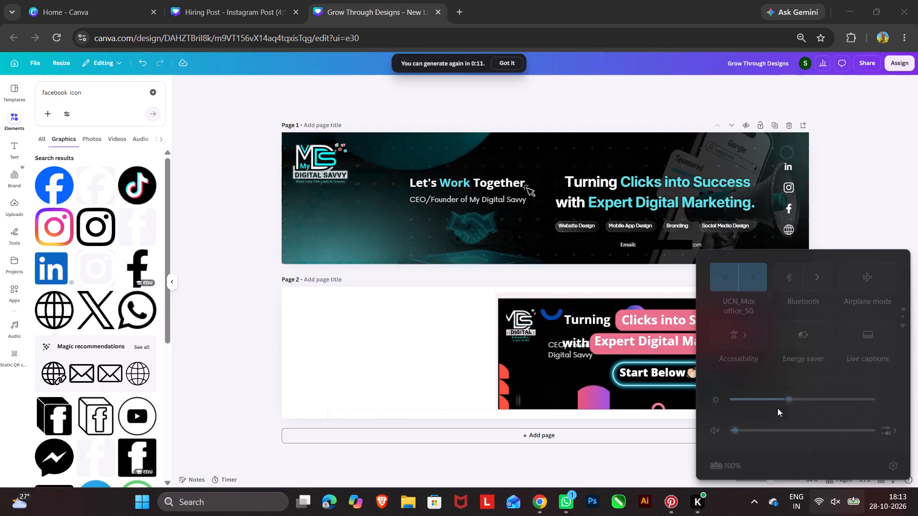
left_click_drag(787, 398, 917, 393)
double_click(876, 200)
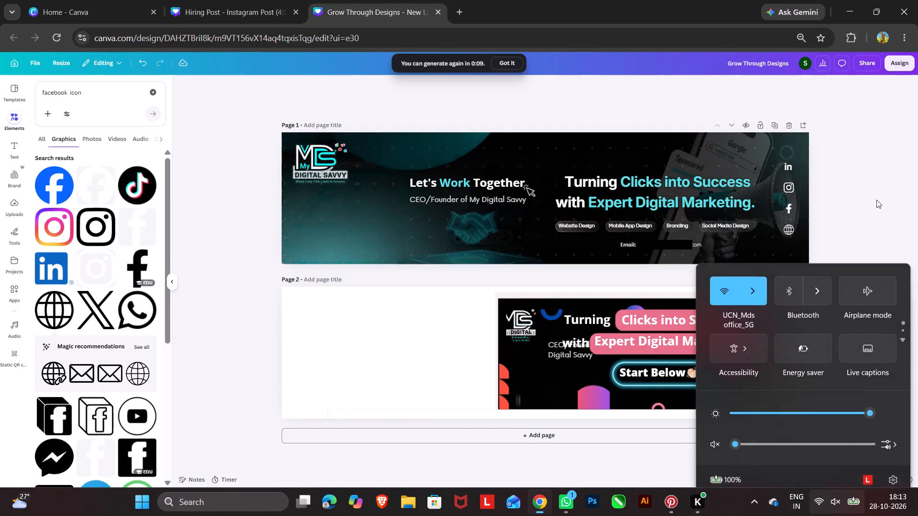
left_click(879, 200)
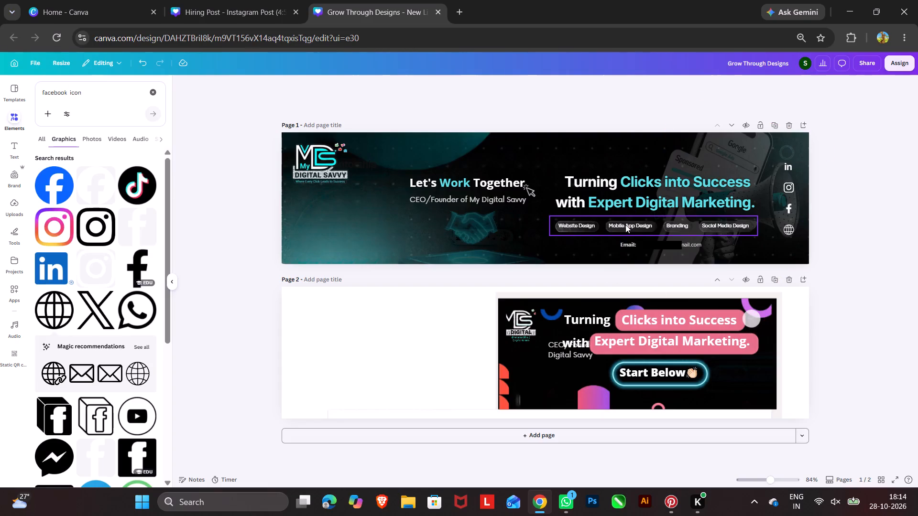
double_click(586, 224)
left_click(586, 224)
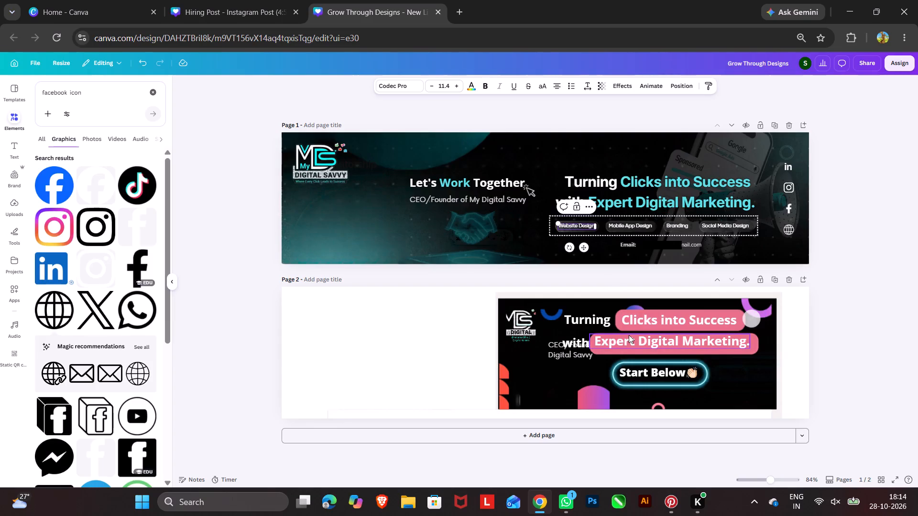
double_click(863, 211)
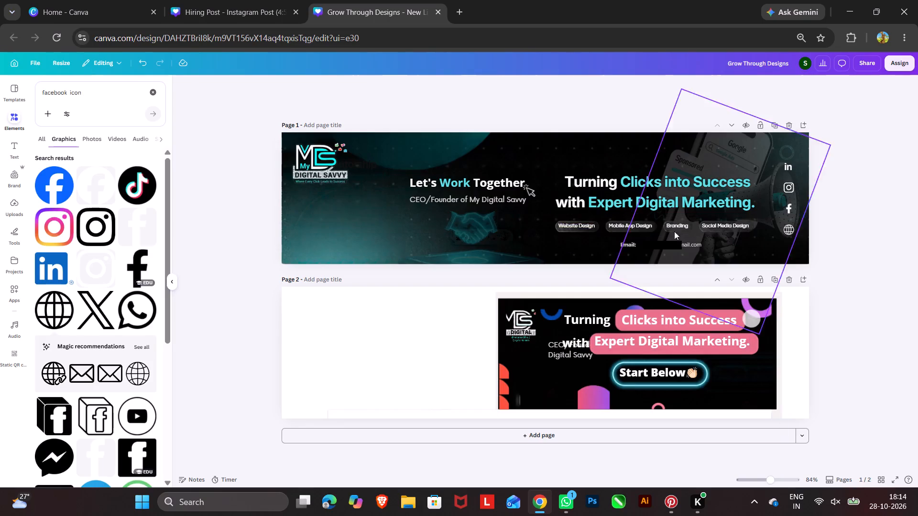
Move the email line beneath the Social Media Design label, close to the banner's bottom edge.
left_click_drag(667, 247, 739, 256)
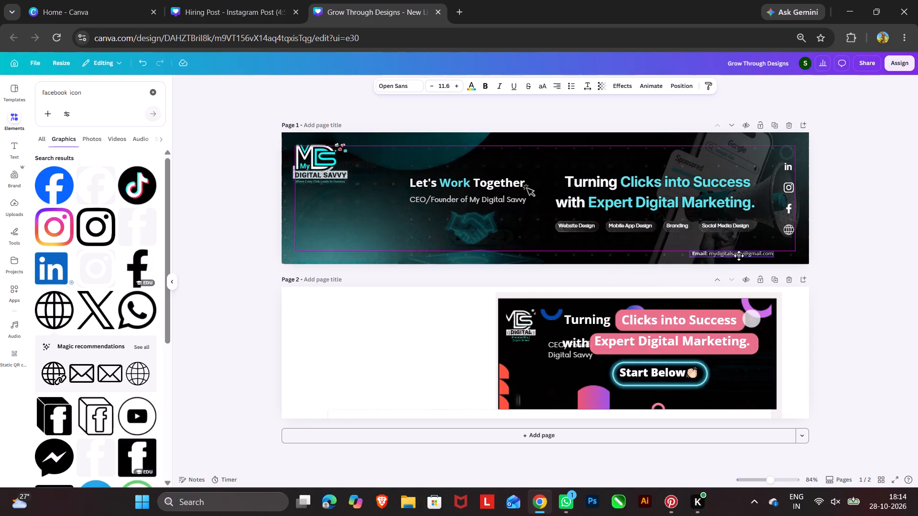
left_click_drag(739, 256, 730, 255)
Duplicate the email line and place the copy beneath the Website Design label, level with the original.
left_click(725, 232)
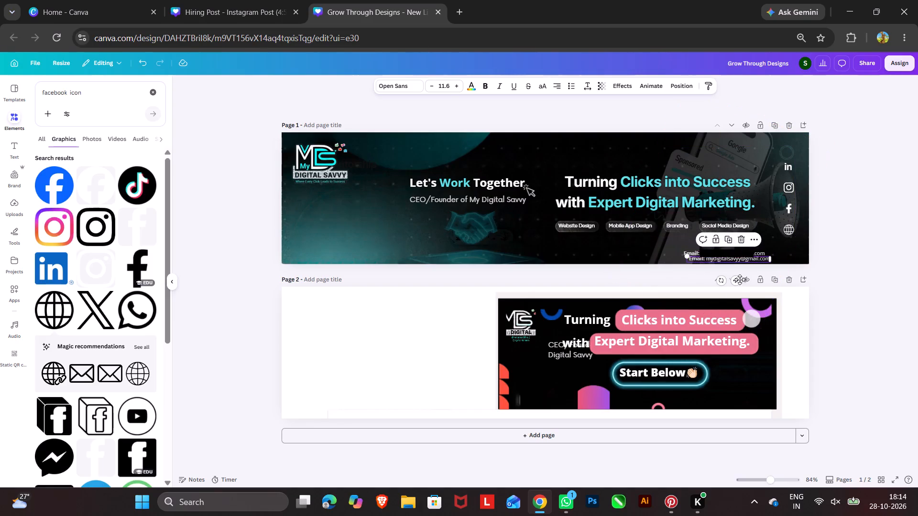
left_click_drag(738, 281, 612, 276)
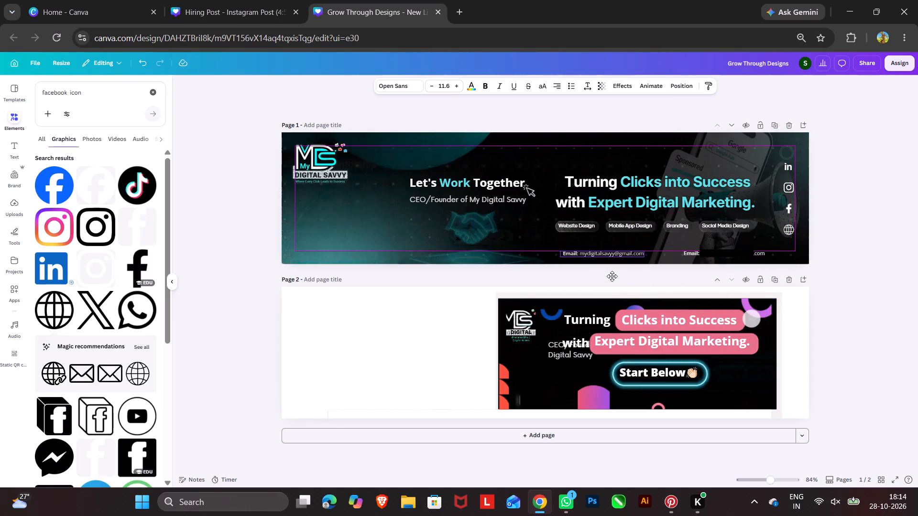
left_click_drag(612, 276, 612, 275)
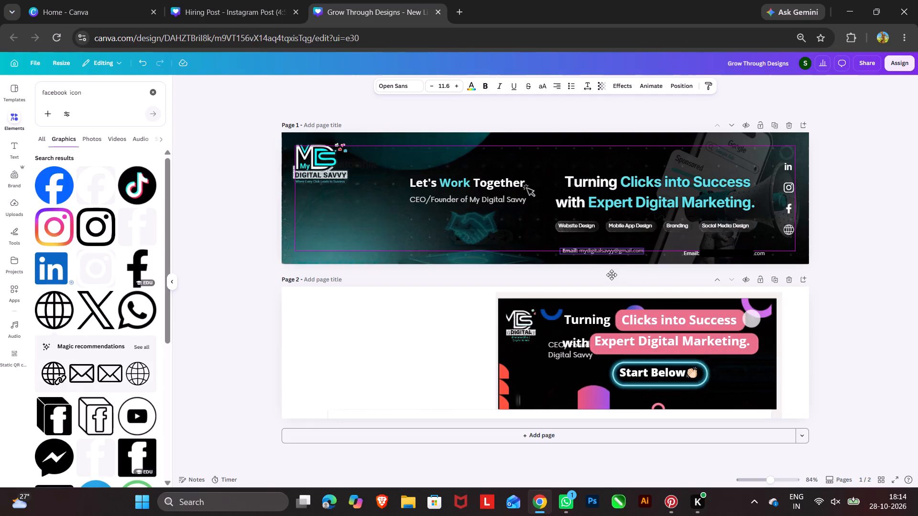
left_click_drag(612, 275, 614, 276)
left_click(823, 244)
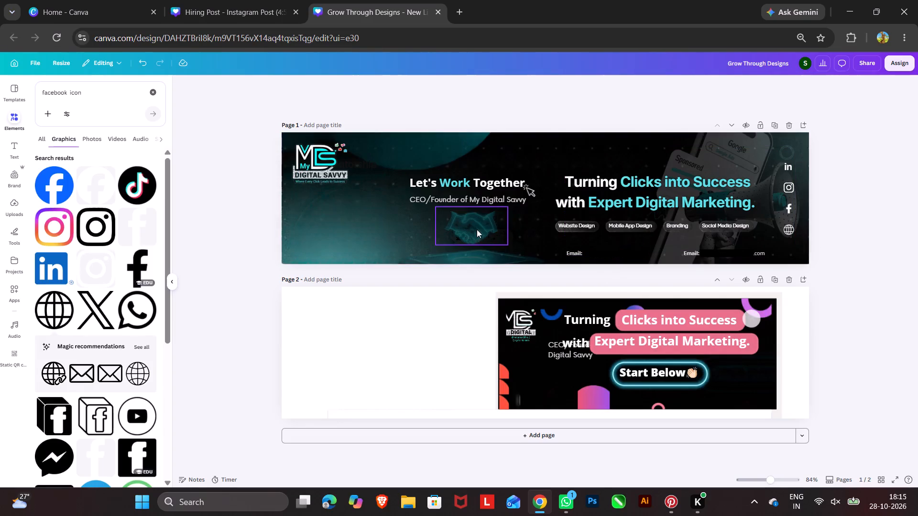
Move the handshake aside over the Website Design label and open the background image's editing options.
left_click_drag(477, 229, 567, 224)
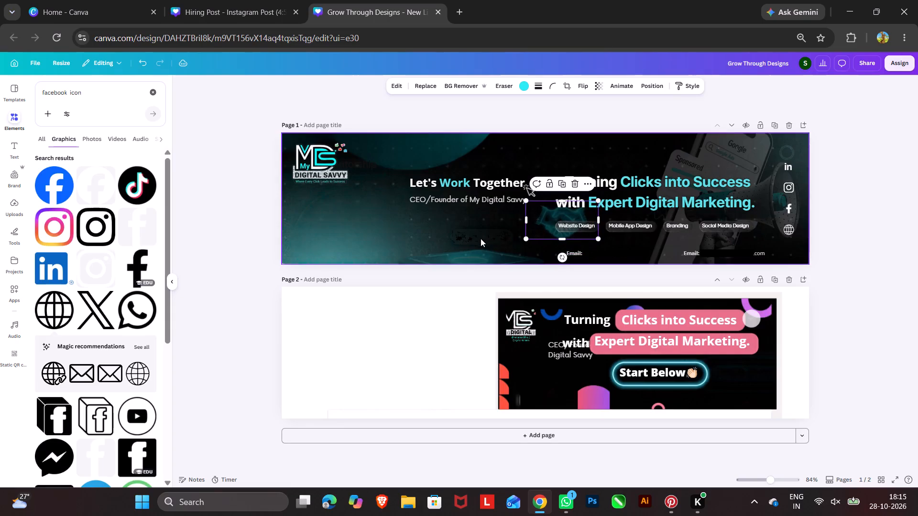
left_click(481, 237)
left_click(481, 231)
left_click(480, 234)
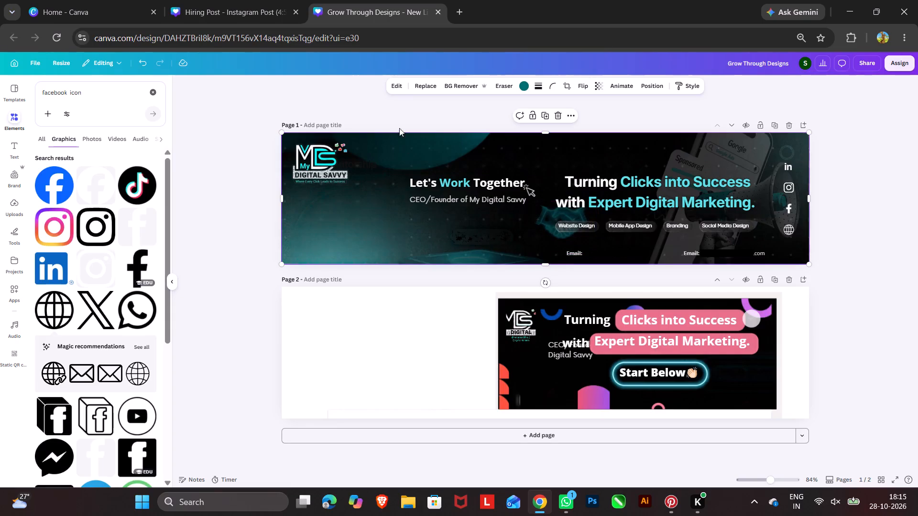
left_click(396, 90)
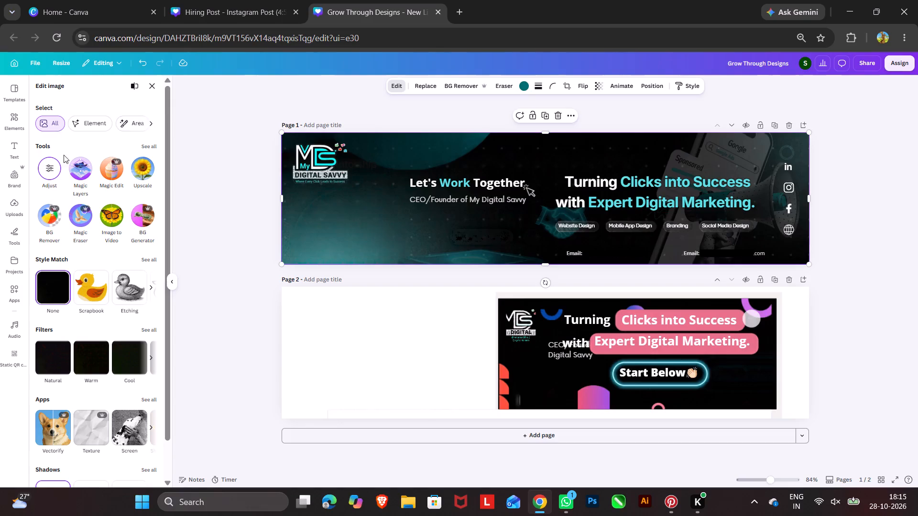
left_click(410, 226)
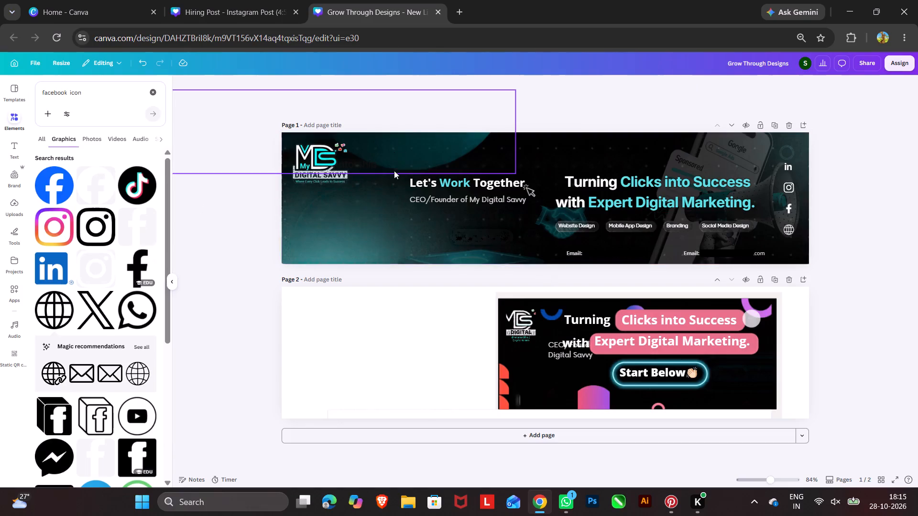
Erase the leftover dark pill-shaped smudge from the lower middle of the banner's background image using a brushed area selection.
left_click(393, 196)
left_click(398, 83)
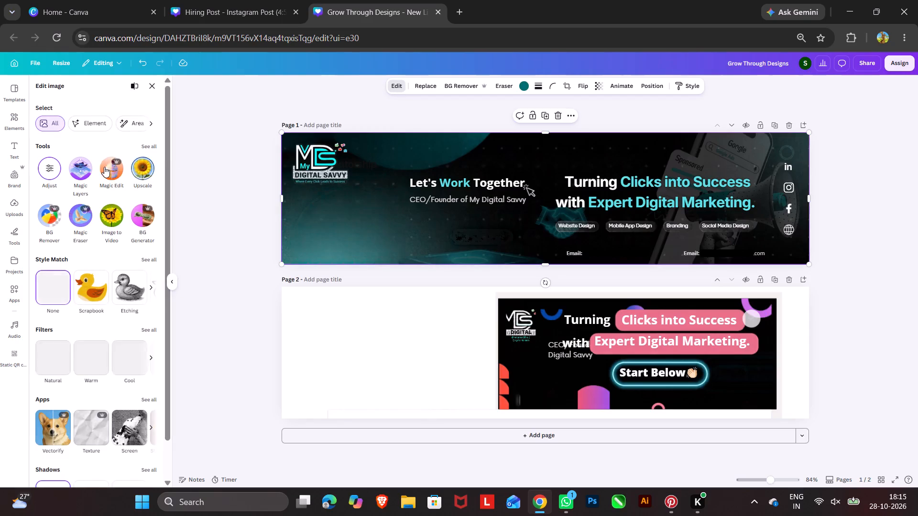
left_click(138, 128)
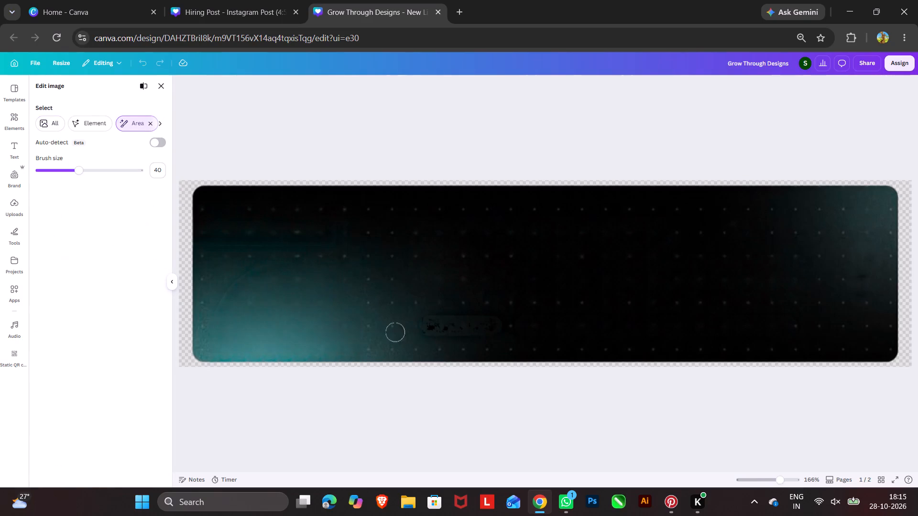
left_click_drag(429, 326, 481, 323)
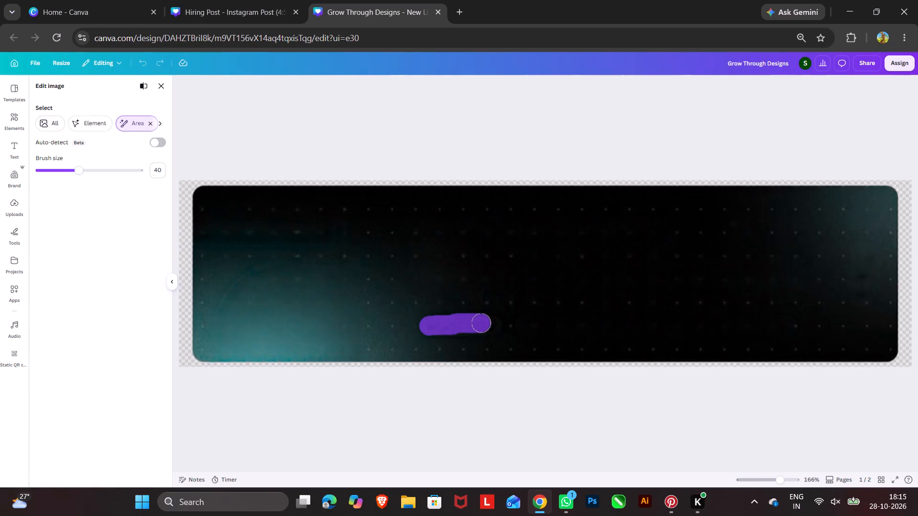
left_click_drag(481, 323, 452, 323)
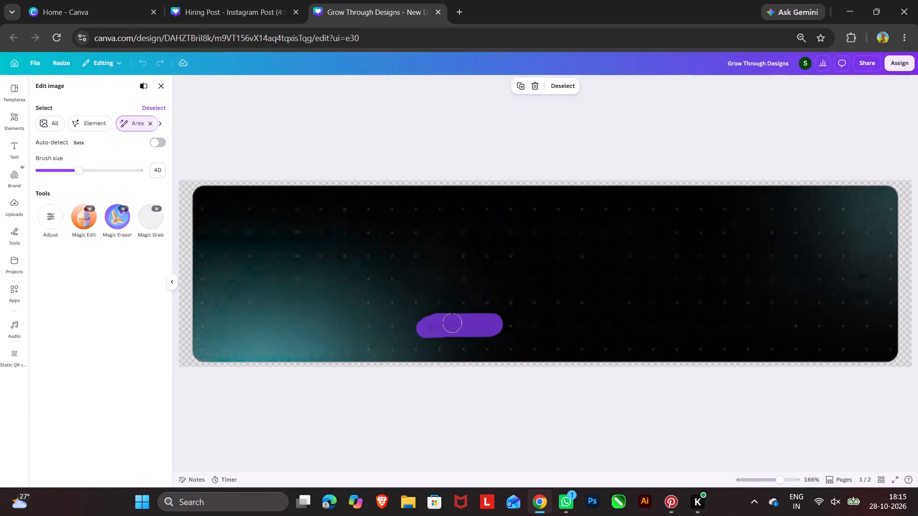
left_click(532, 85)
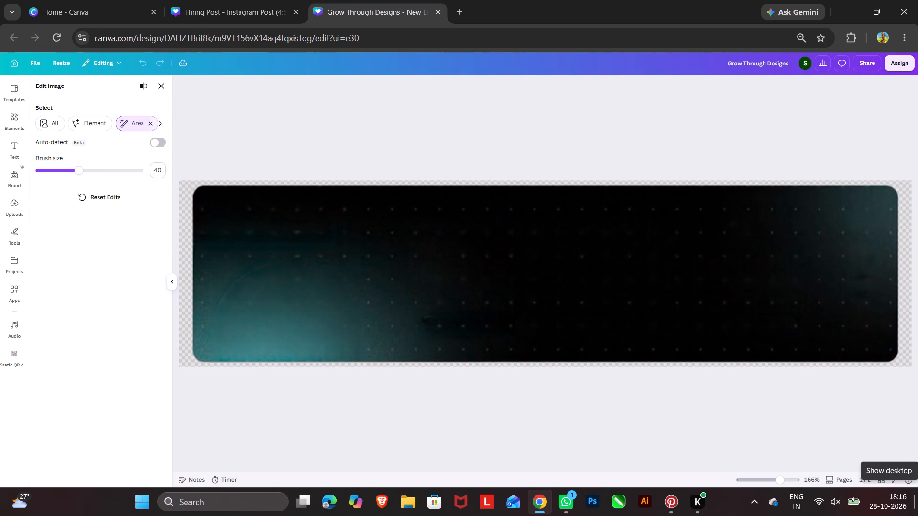
left_click(160, 90)
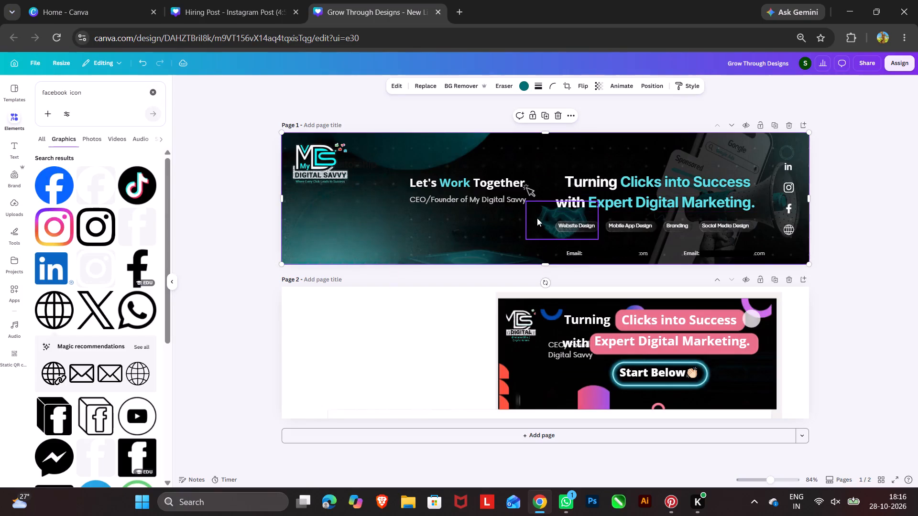
Move the handshake graphic back beneath the "CEO/Founder of My Digital Savvy" line, centred under the text.
left_click_drag(537, 218, 448, 227)
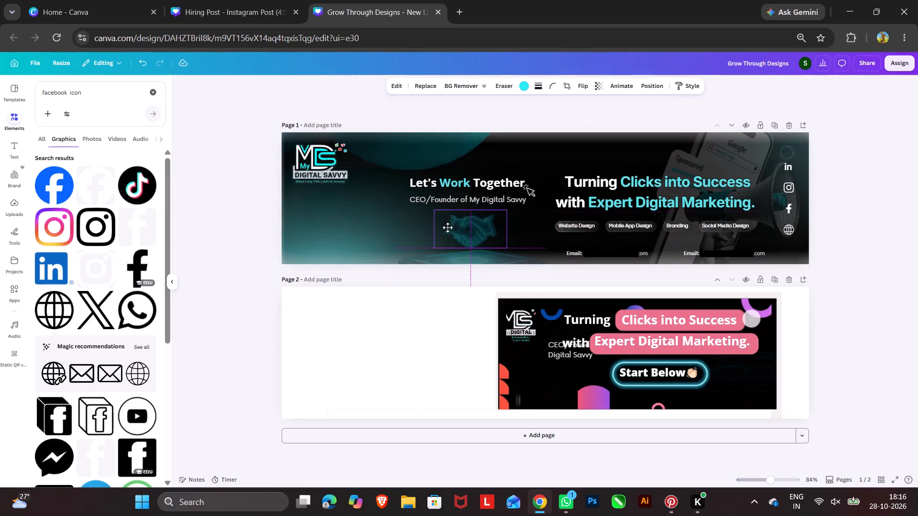
left_click_drag(448, 227, 447, 225)
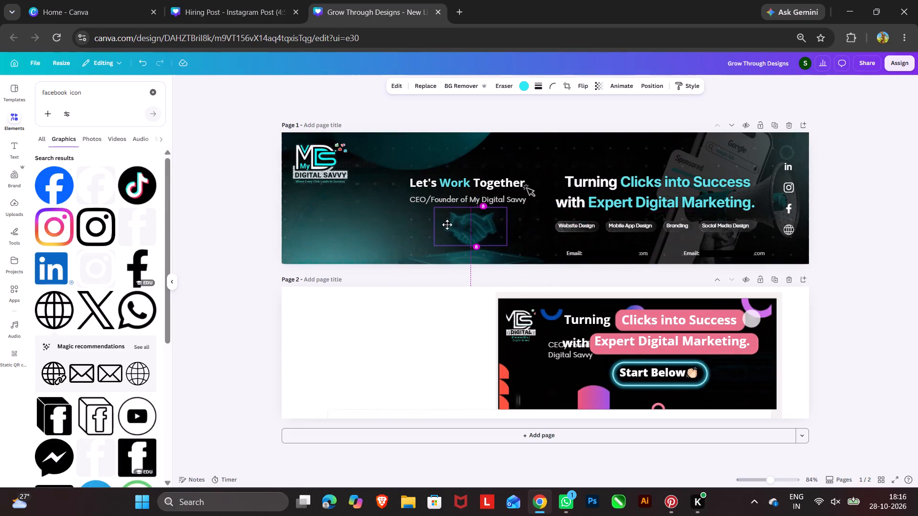
left_click_drag(447, 225, 447, 224)
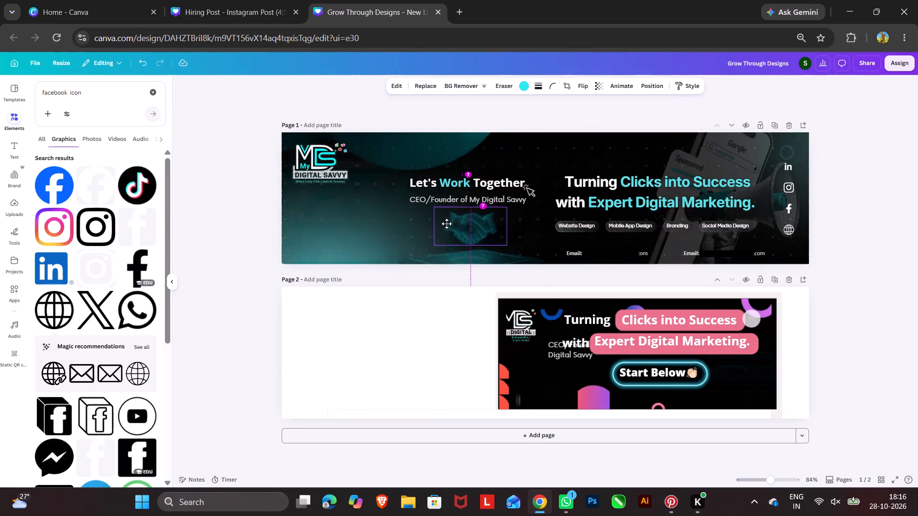
left_click_drag(447, 224, 447, 222)
triple_click(252, 223)
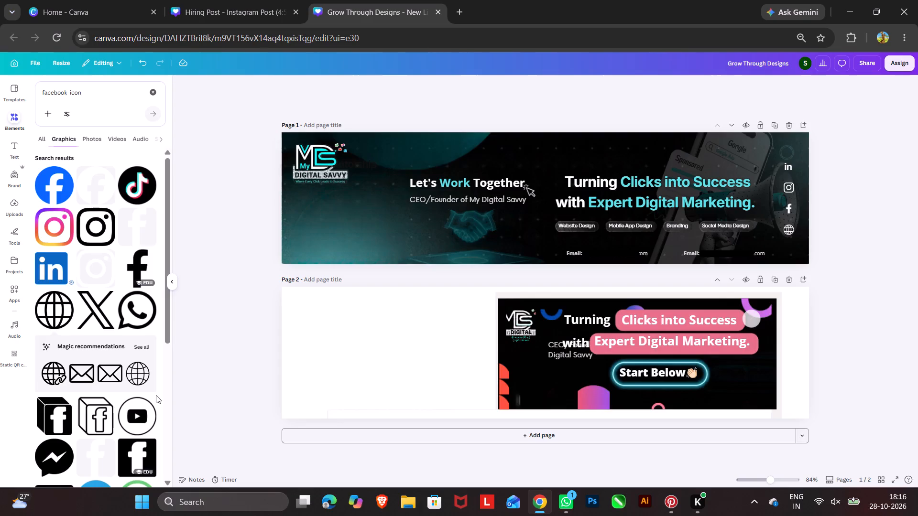
Delete all the leftover artwork and text from page 2, leaving the page blank.
left_click(525, 349)
left_click_drag(841, 300, 619, 344)
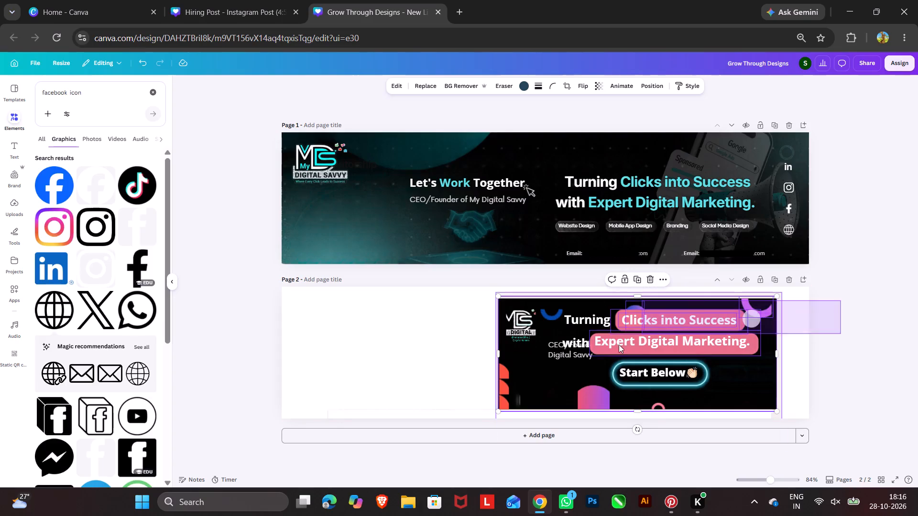
left_click_drag(619, 344, 482, 432)
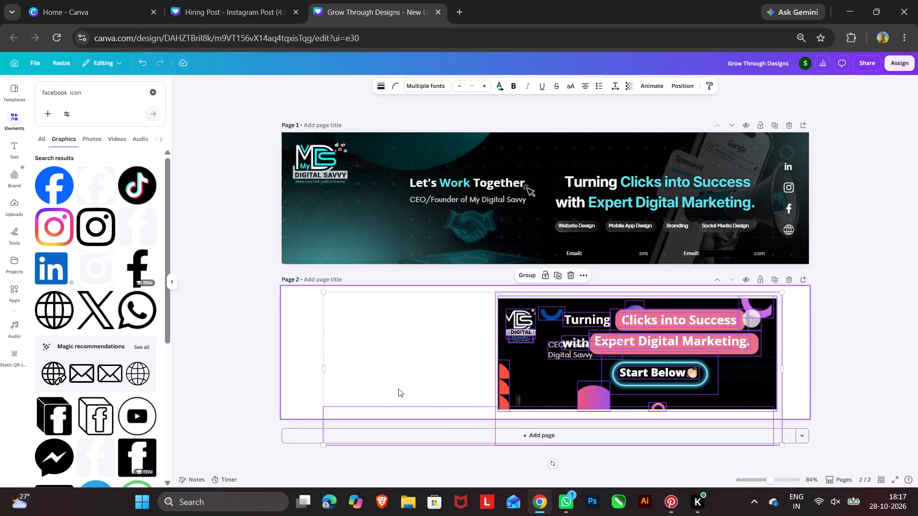
left_click(573, 276)
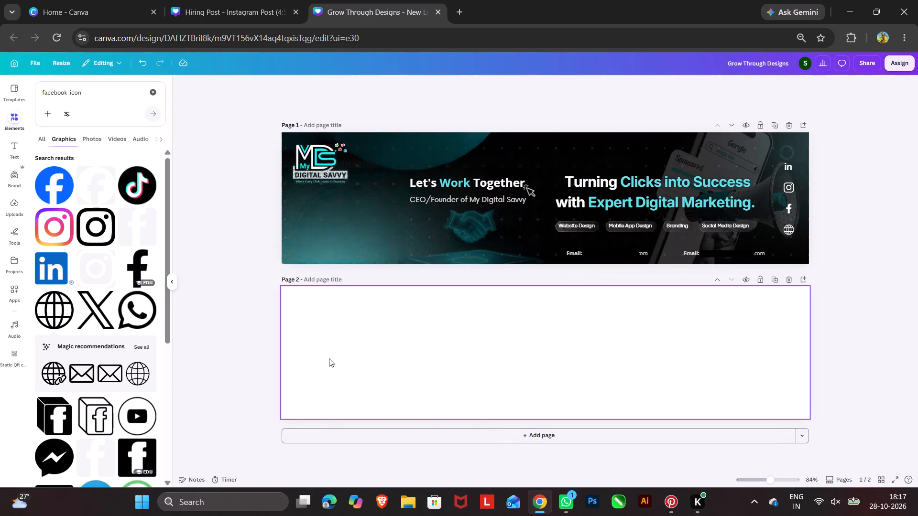
left_click(329, 358)
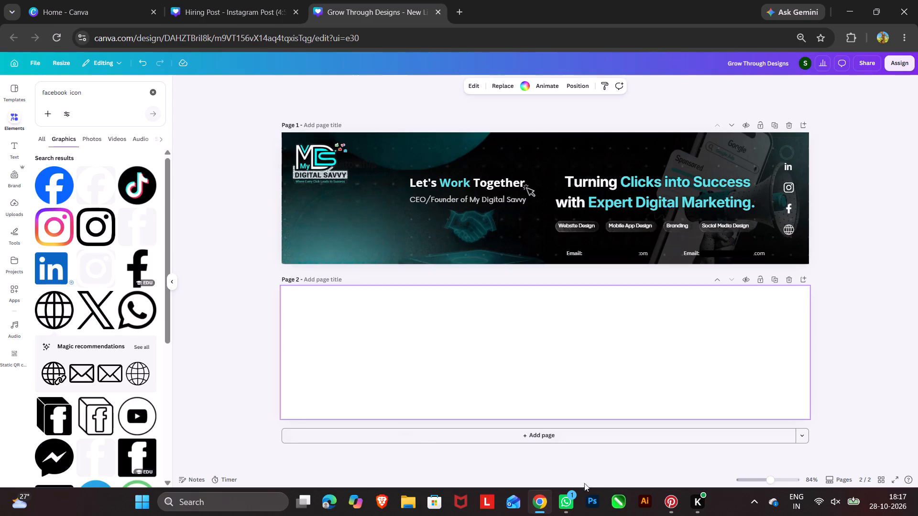
Switch to Pinterest, examine the handshake-themed design references, and return to the Canva design.
left_click(674, 500)
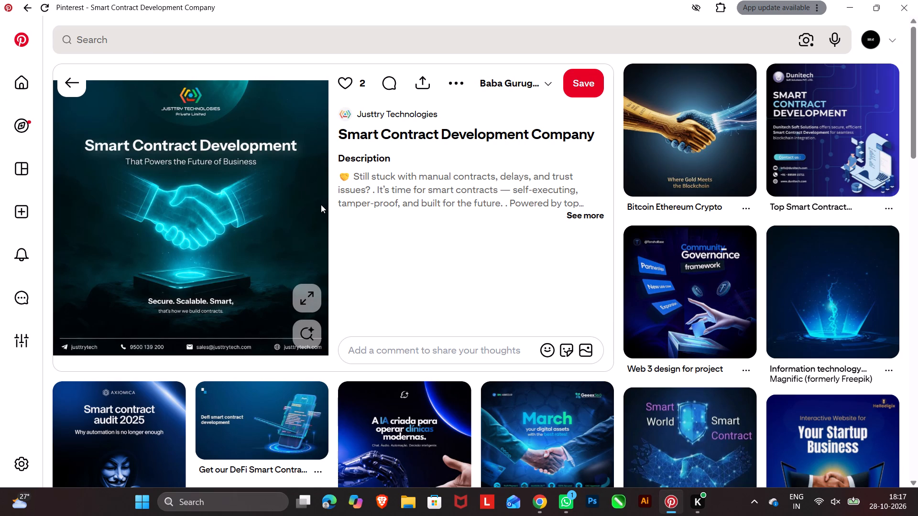
scroll(533, 234, "down", 4)
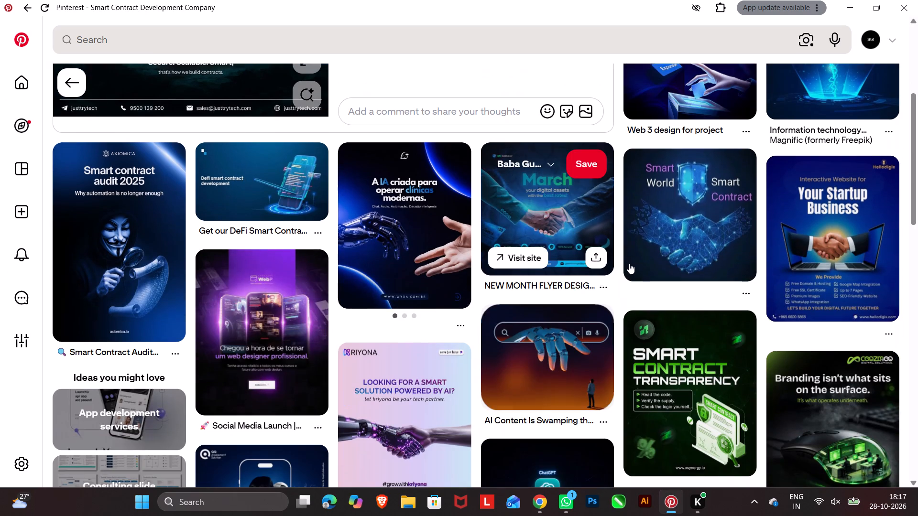
scroll(495, 298, "up", 4)
left_click(65, 85)
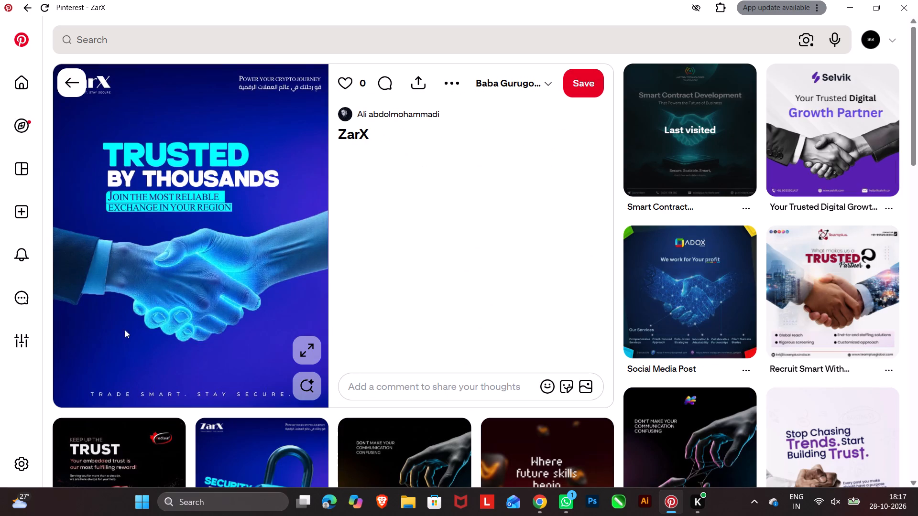
scroll(541, 302, "down", 4)
scroll(686, 330, "up", 2)
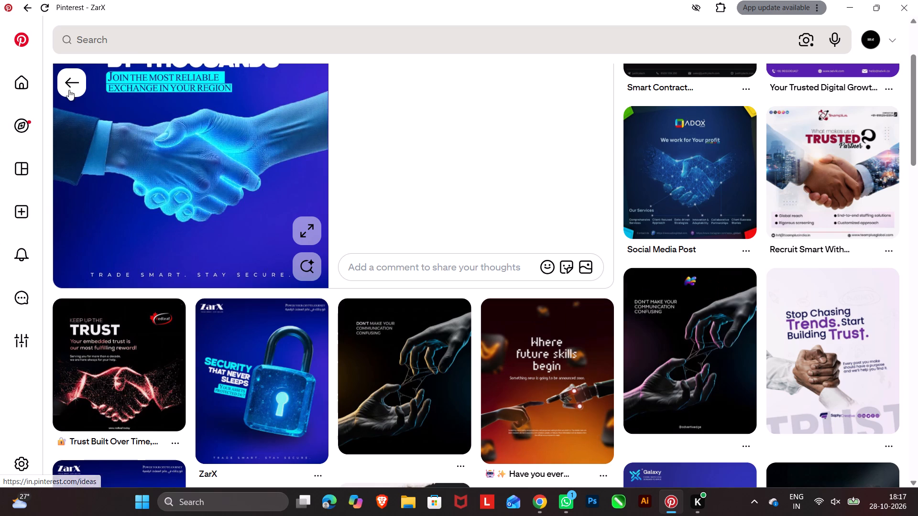
left_click(663, 504)
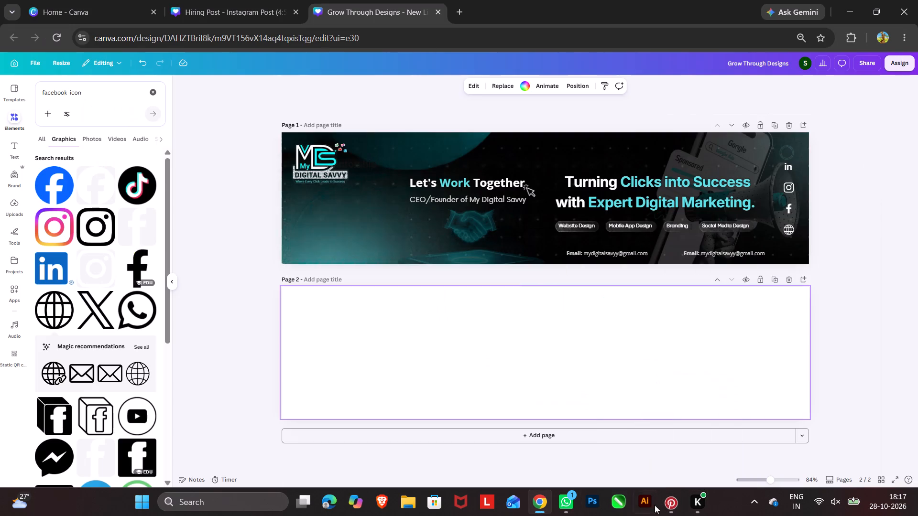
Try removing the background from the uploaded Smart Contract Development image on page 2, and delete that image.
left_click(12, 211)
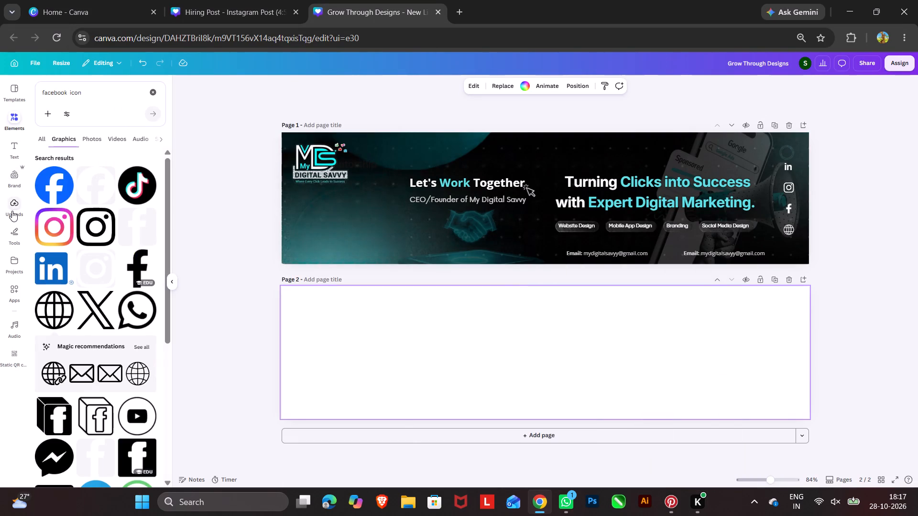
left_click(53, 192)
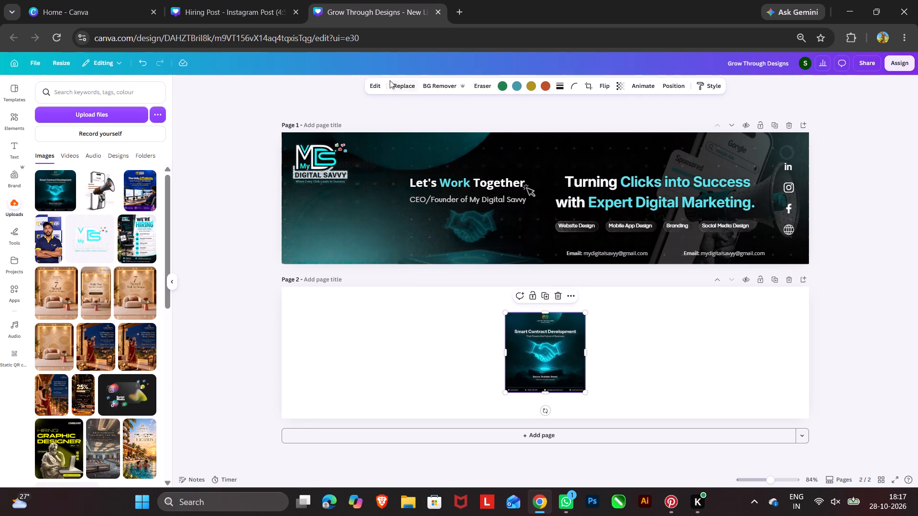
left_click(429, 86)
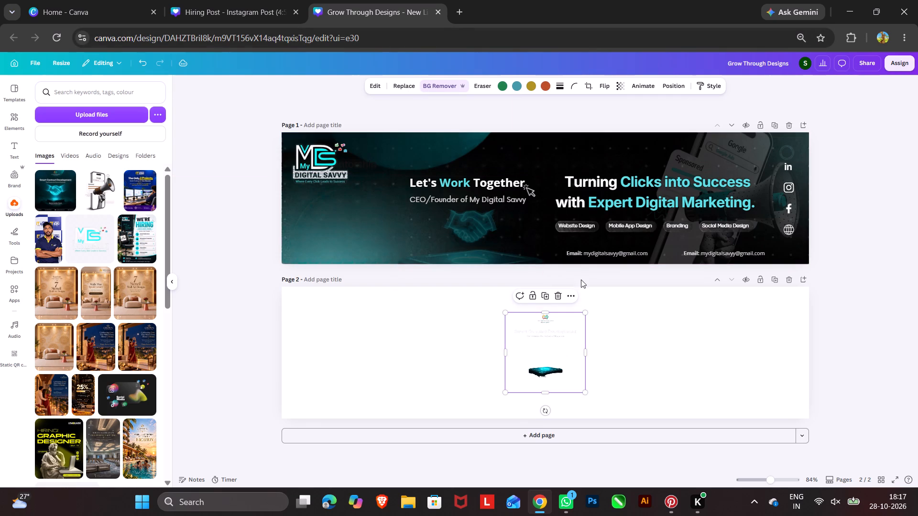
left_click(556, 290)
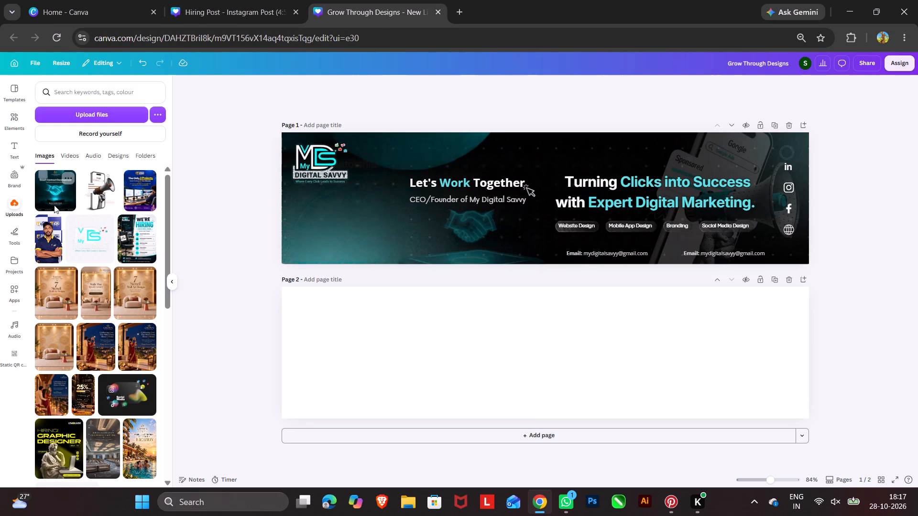
Place the uploaded Smart Contract Development image on page 2 and extract its handshake as a separate element with Magic Grab.
left_click(54, 203)
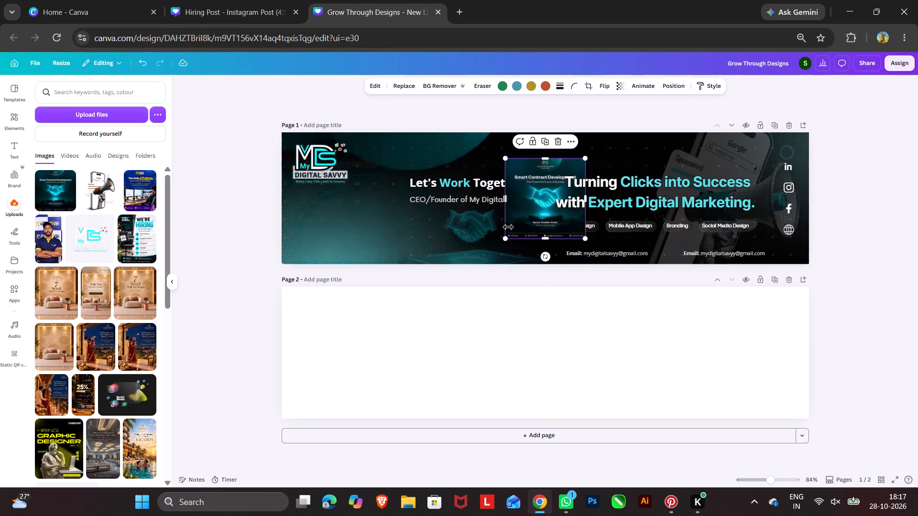
left_click_drag(544, 220, 503, 372)
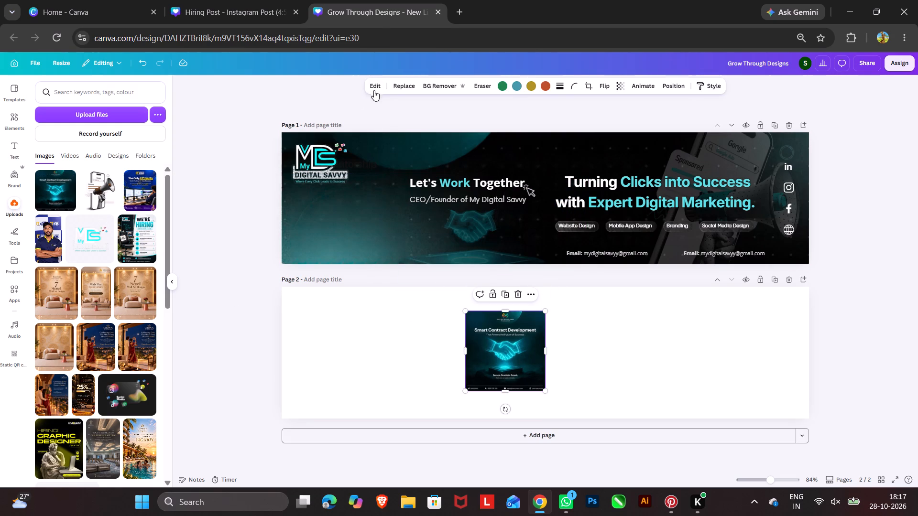
left_click(374, 87)
left_click(131, 123)
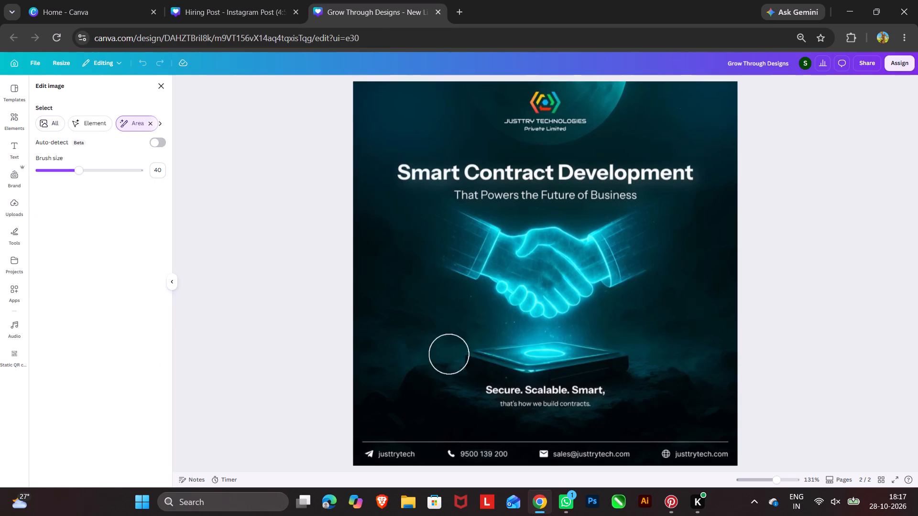
left_click(76, 128)
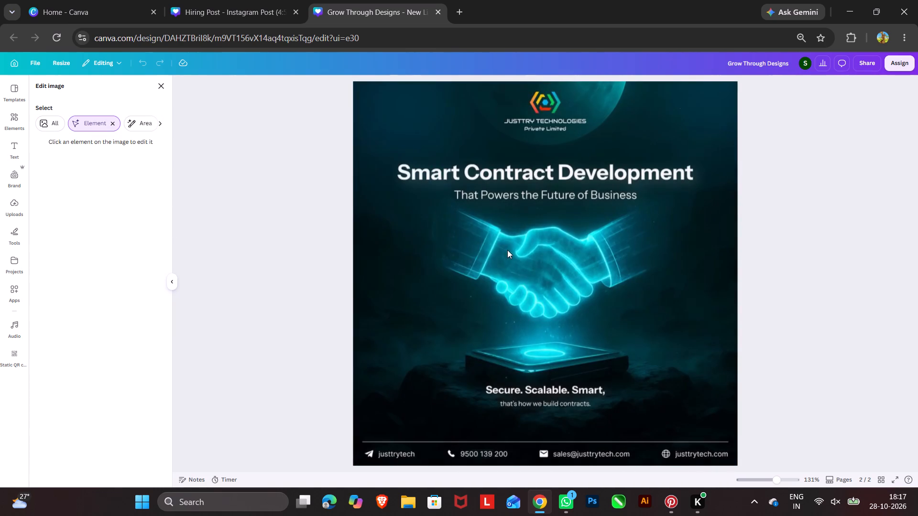
left_click(532, 259)
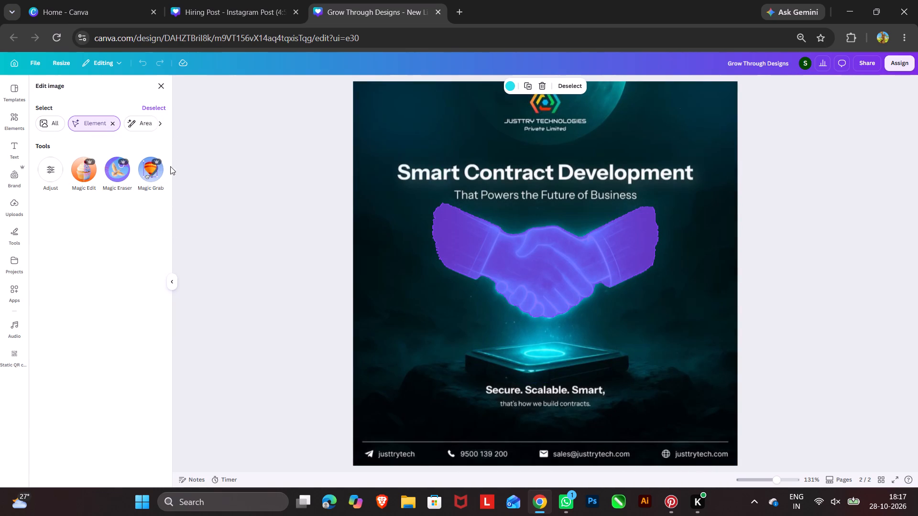
left_click(148, 173)
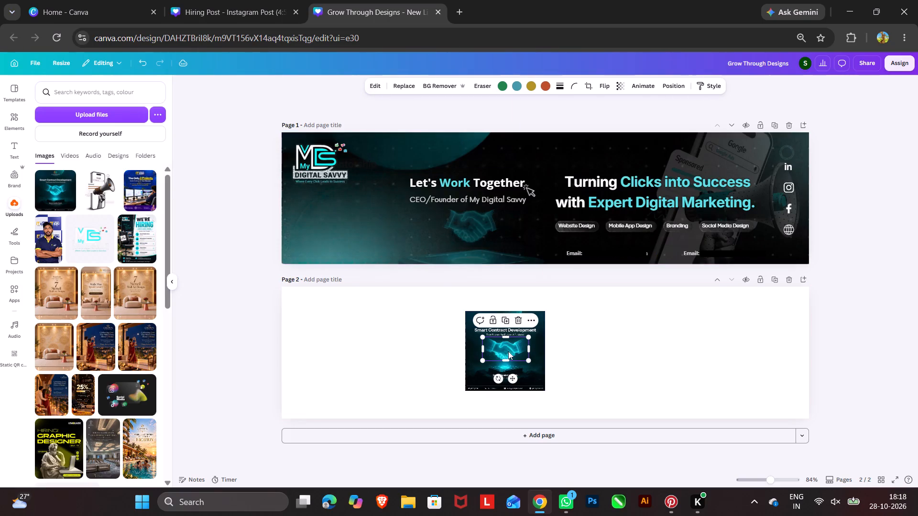
Replace the banner's faded handshake with the extracted one, enlarged and placed beneath the CEO/Founder of My Digital Savvy line.
left_click_drag(508, 351, 379, 229)
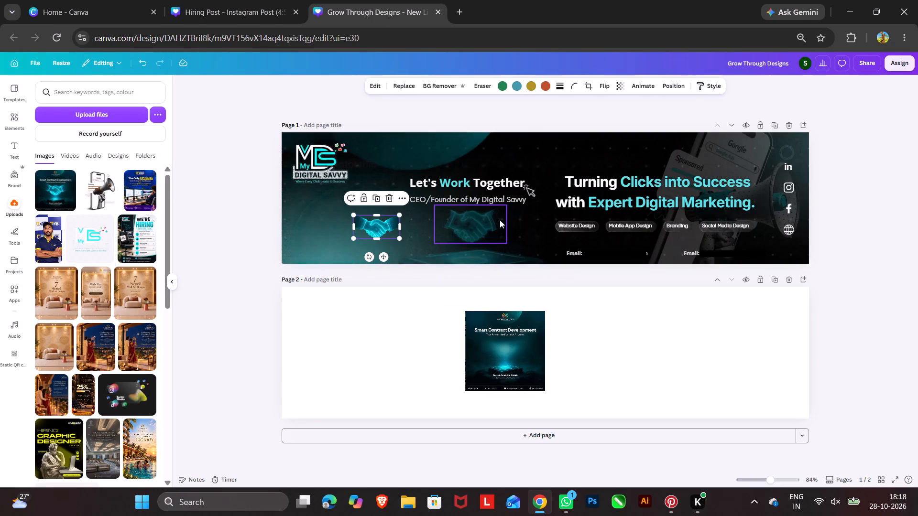
left_click(482, 215)
left_click(484, 188)
left_click(384, 226)
left_click_drag(384, 226, 459, 219)
left_click_drag(473, 236, 489, 237)
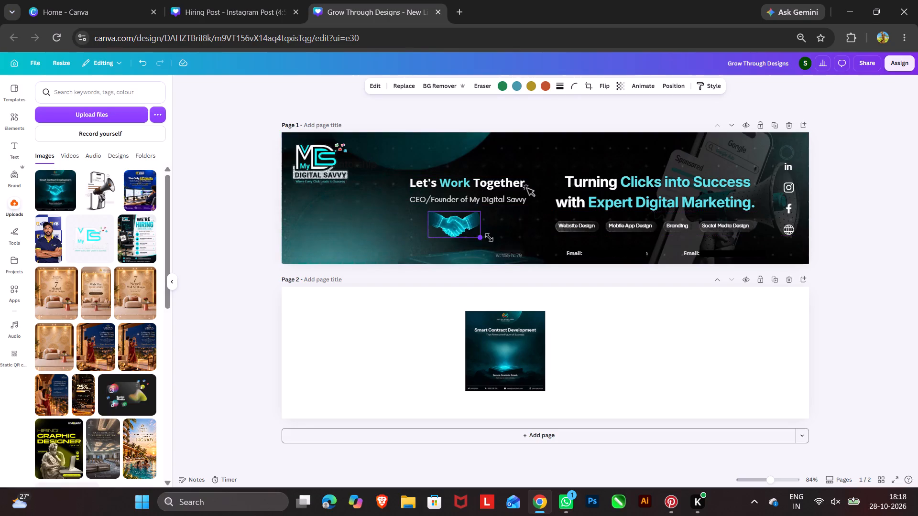
left_click_drag(489, 237, 503, 241)
left_click_drag(476, 231, 483, 229)
Nudge the glowing platform artwork at the banner's bottom edge slightly sideways beneath the handshake.
left_click_drag(493, 261, 489, 259)
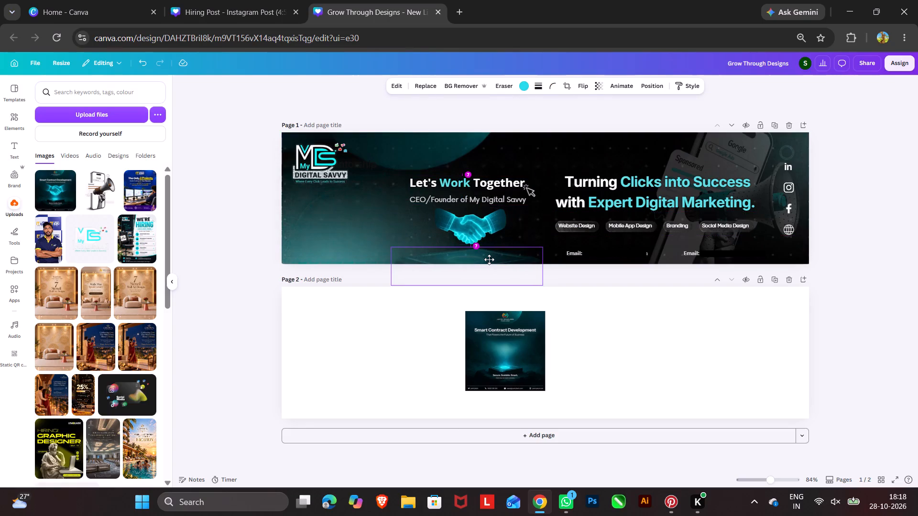
left_click_drag(489, 259, 489, 259)
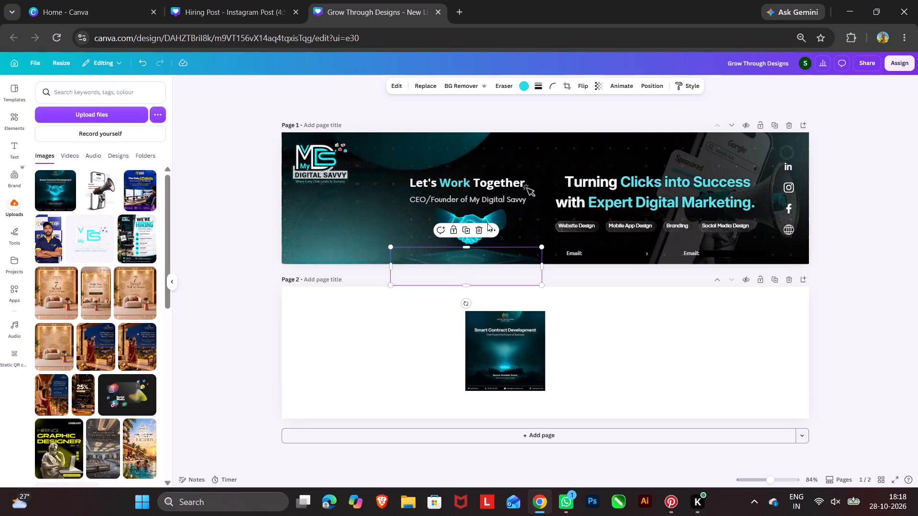
Set the new handshake's transparency to 27 so it blends into the banner background.
left_click(487, 223)
left_click(488, 219)
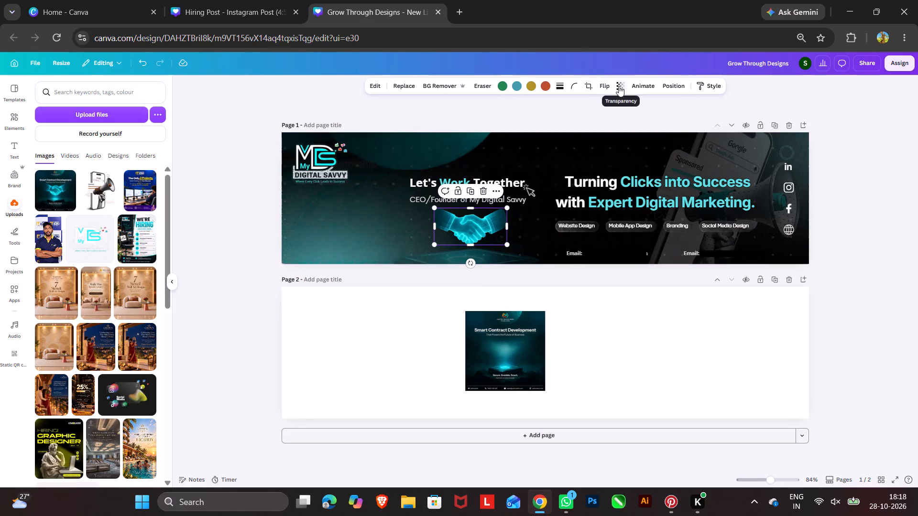
left_click(619, 86)
left_click(655, 114)
type("27")
key("Return")
double_click(838, 232)
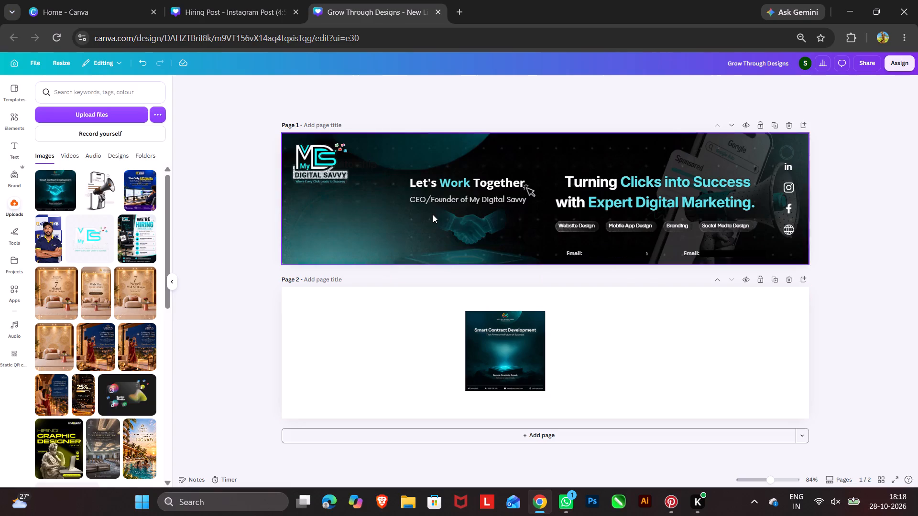
Delete the leftover Smart Contract Development image from page 2.
left_click(510, 361)
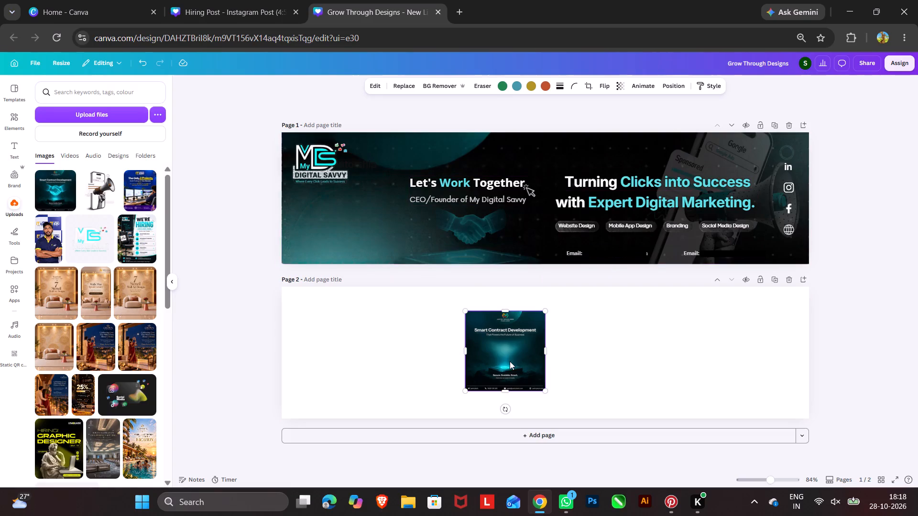
left_click(518, 291)
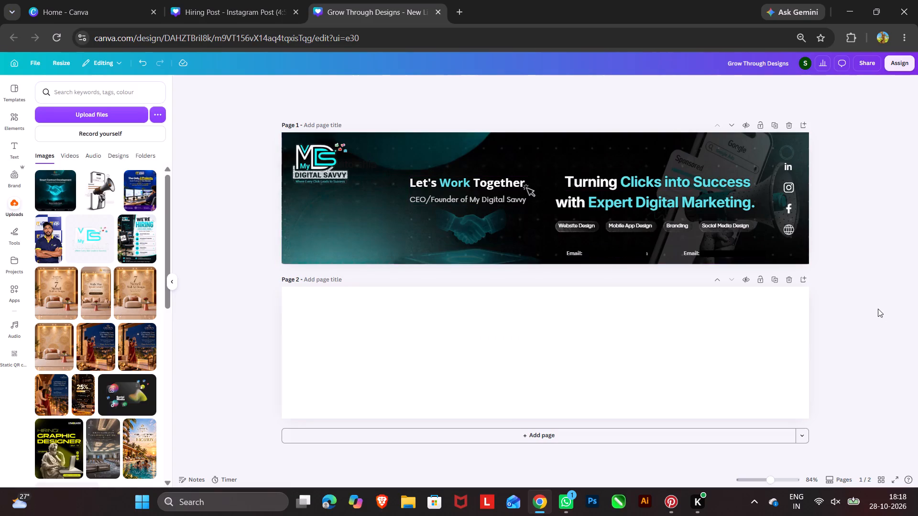
left_click(846, 307)
left_click(840, 307)
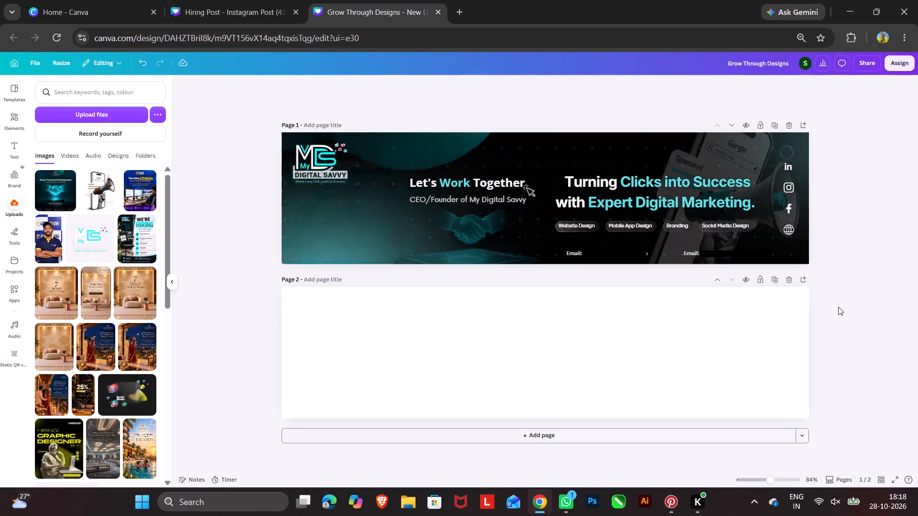
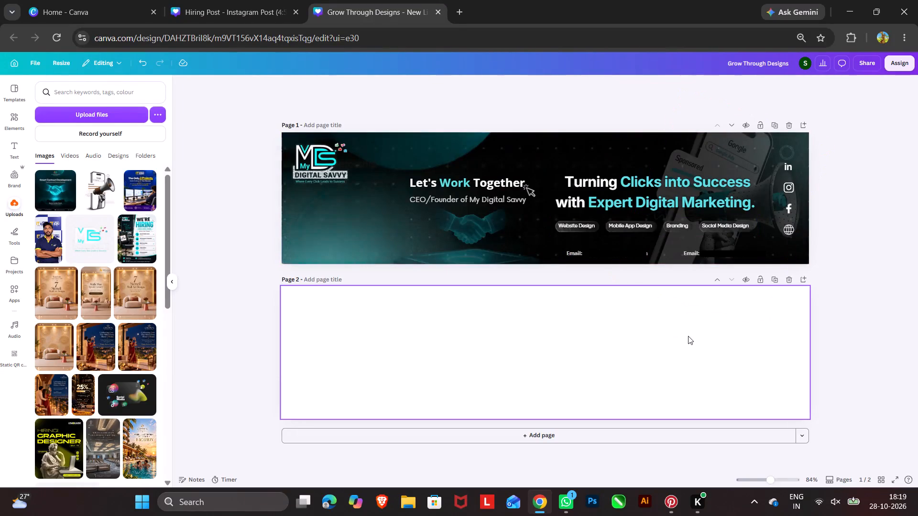
Insert a square shape and resize it into a slim horizontal bar beneath the CEO/Founder of My Digital Savvy line.
left_click(476, 246)
left_click(398, 86)
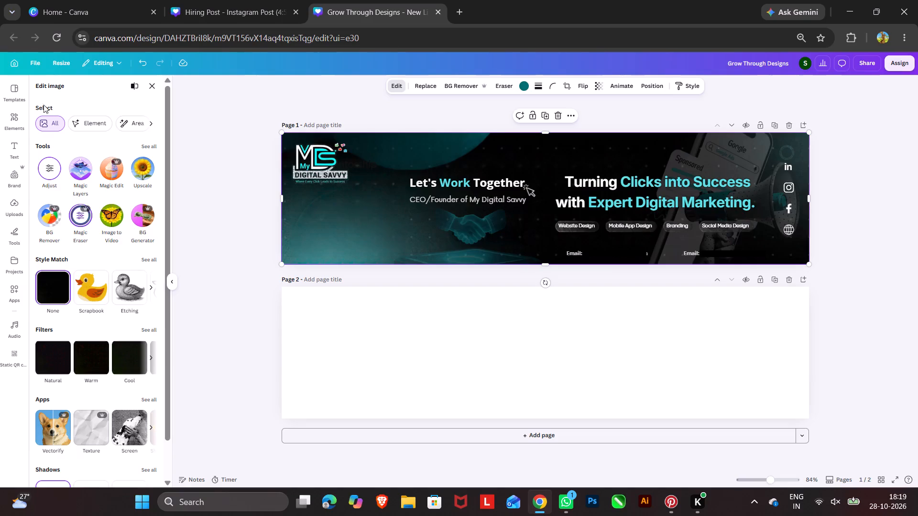
left_click(7, 111)
left_click(156, 90)
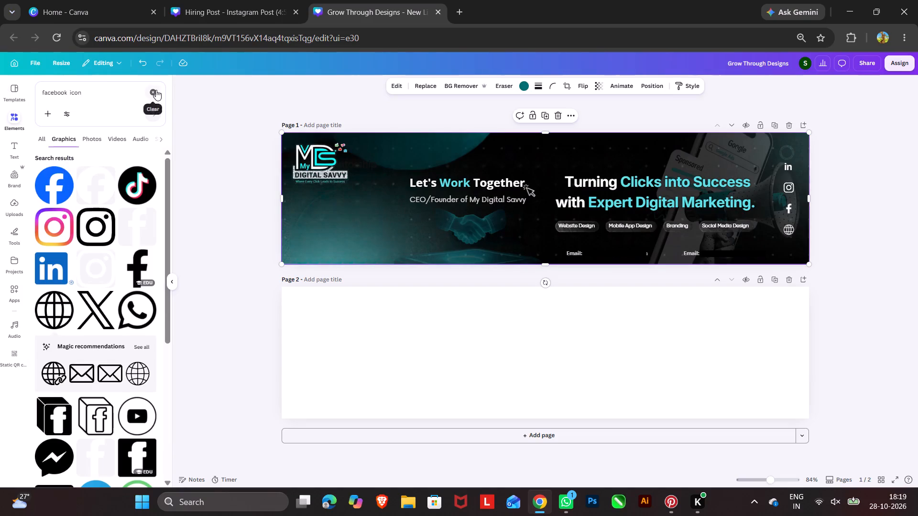
left_click(116, 253)
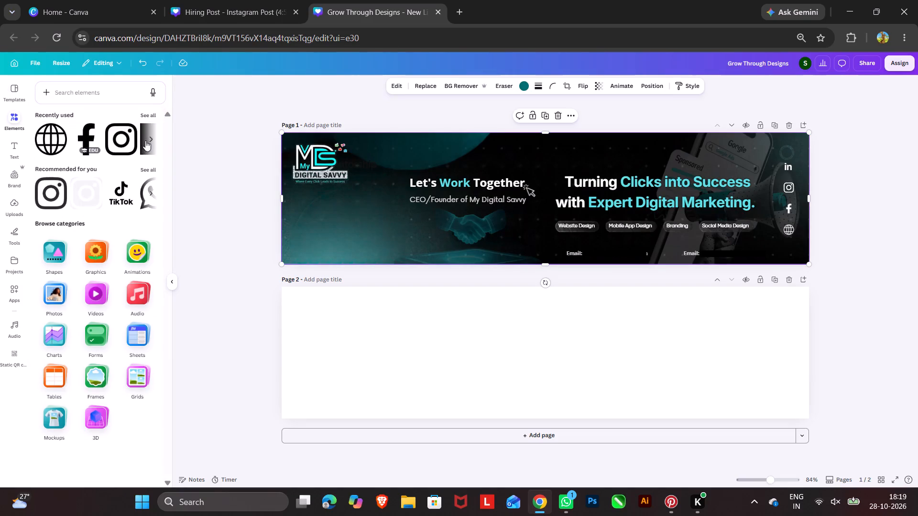
left_click(144, 141)
left_click(54, 146)
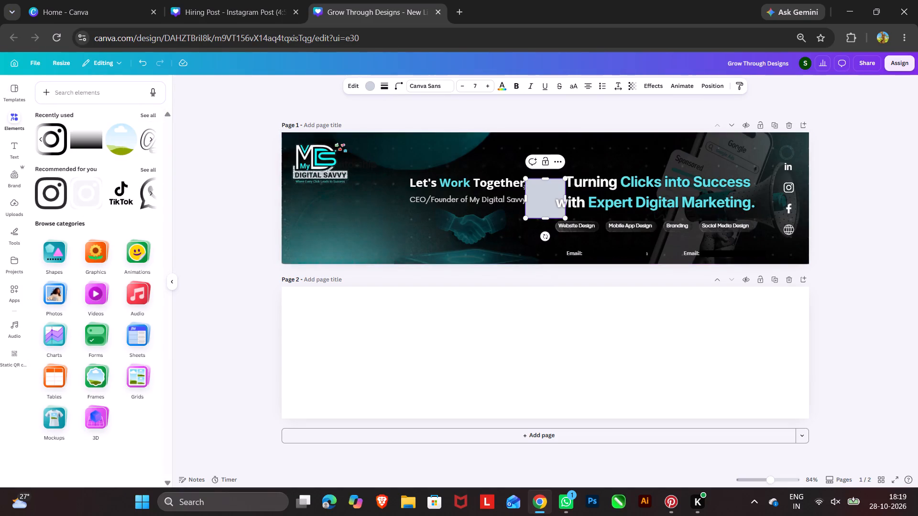
left_click_drag(533, 204, 490, 238)
left_click_drag(500, 211, 502, 214)
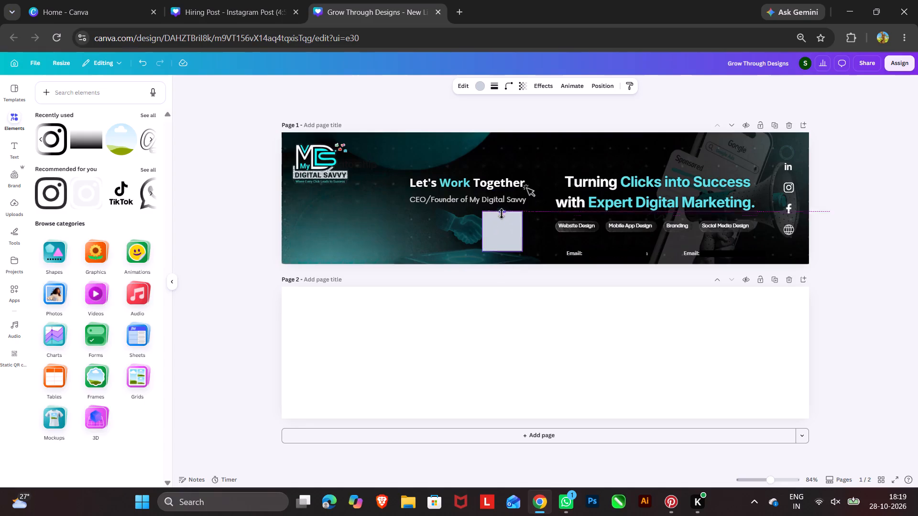
left_click_drag(502, 214, 503, 220)
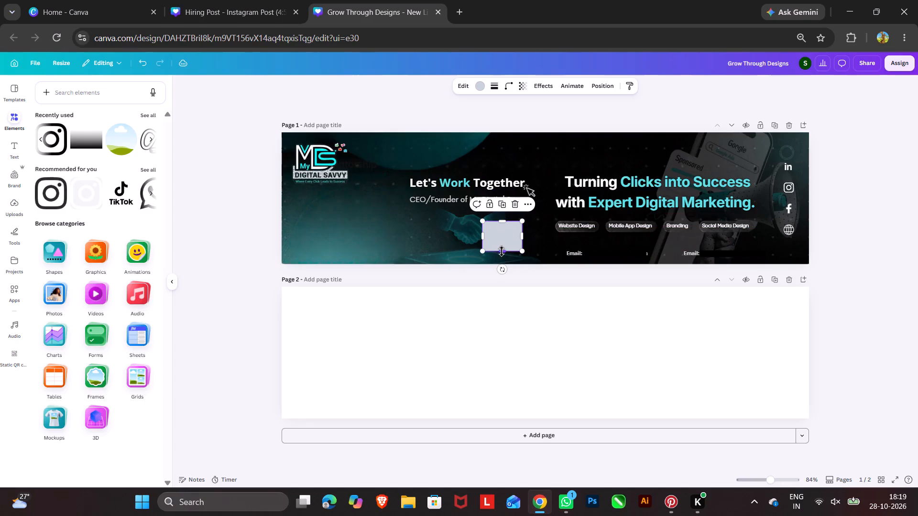
left_click_drag(502, 251, 507, 229)
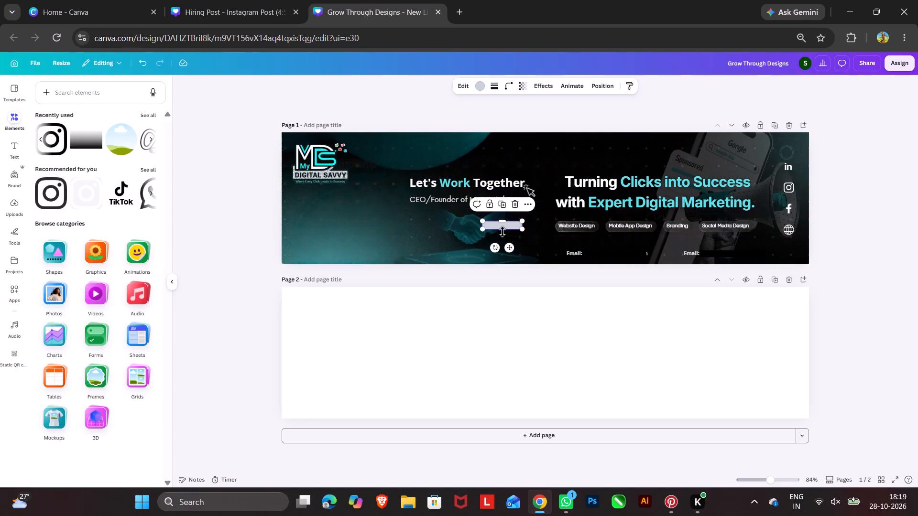
left_click(503, 232)
left_click_drag(524, 225, 538, 225)
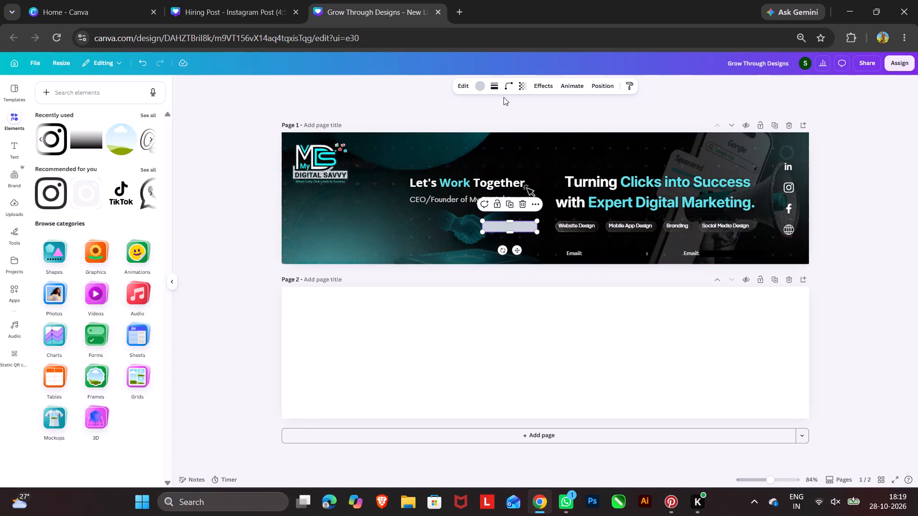
Set the bar's corner rounding to 100 to give it a pill shape.
left_click(504, 86)
left_click_drag(468, 118, 655, 113)
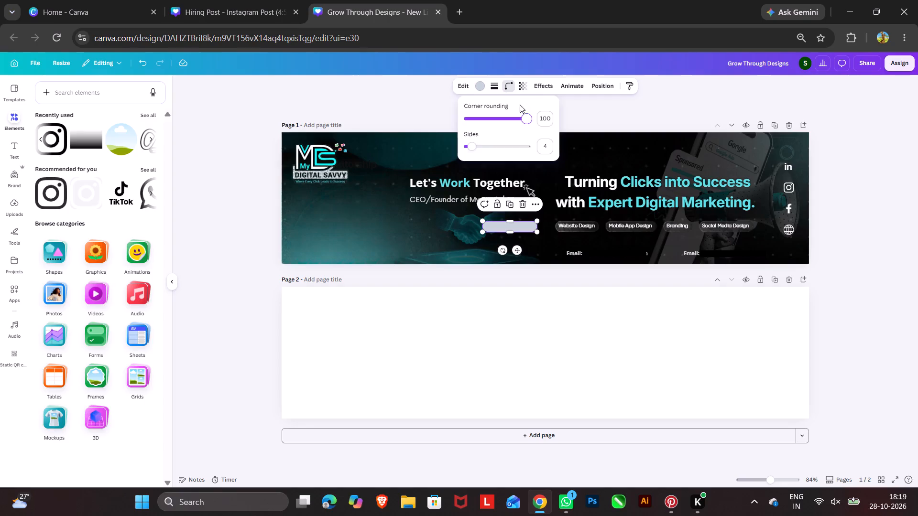
Add a solid border to the pill shape with a stroke weight of 1.
left_click(494, 88)
left_click(468, 114)
left_click(545, 138)
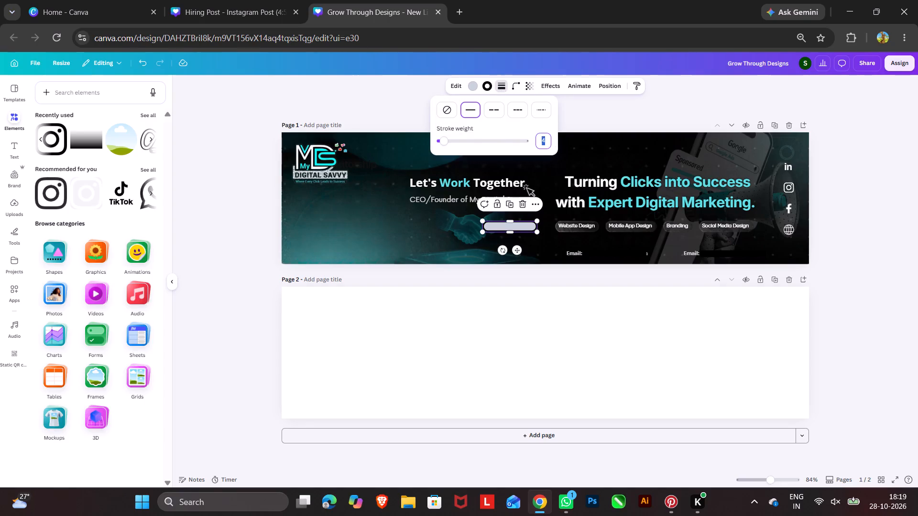
key("1")
key("Return")
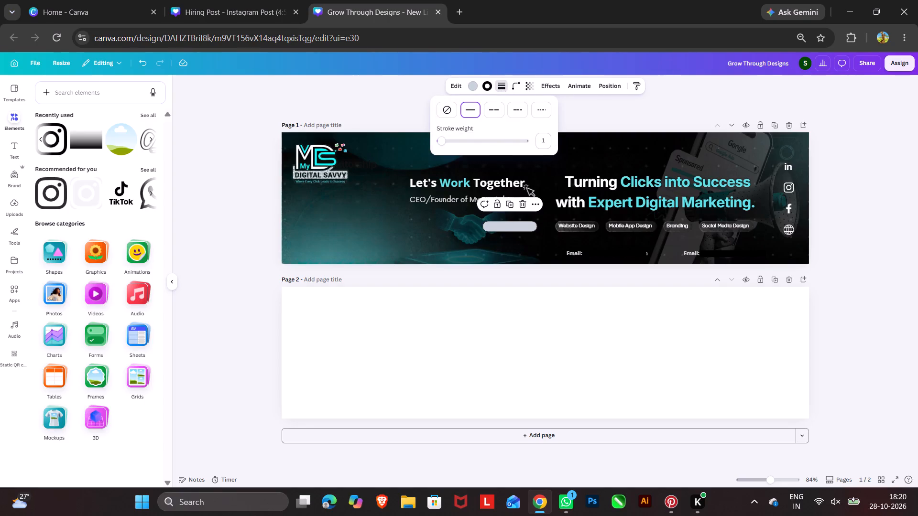
Colour the pill's border with a linear gradient running from white to black.
left_click(486, 84)
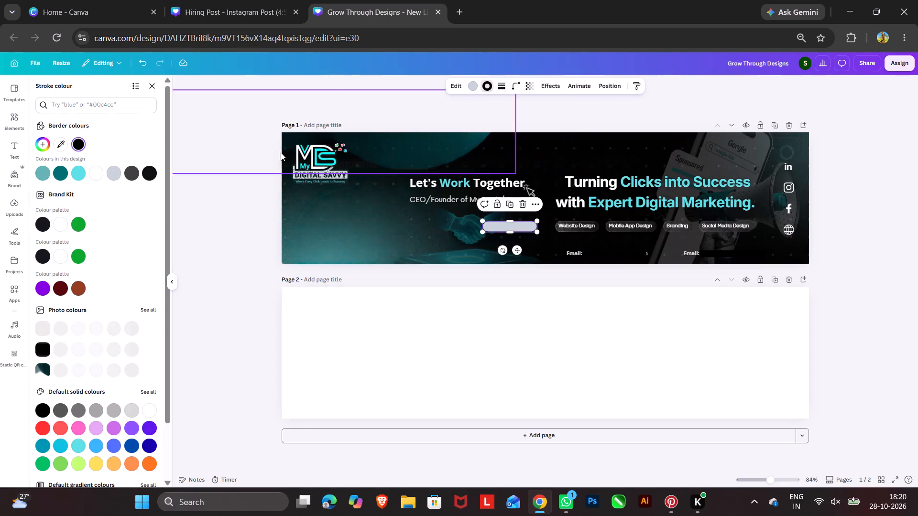
left_click(46, 144)
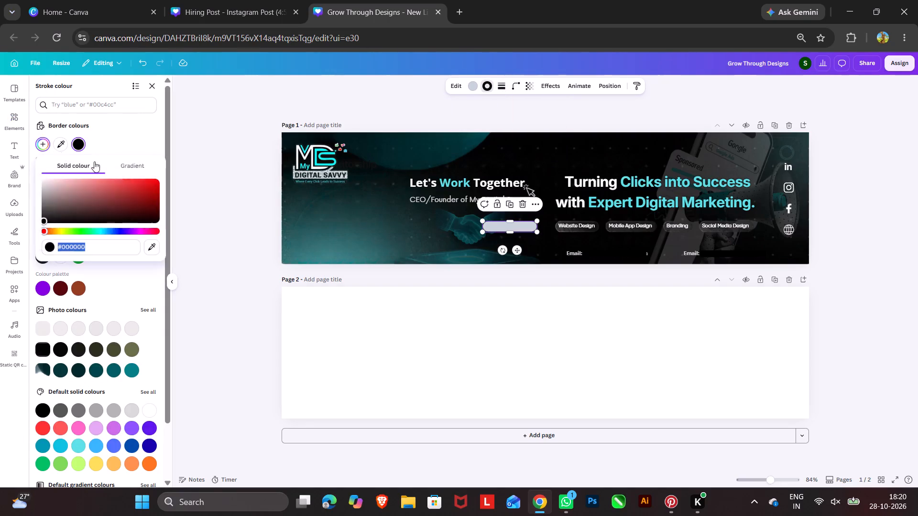
left_click(128, 165)
left_click(66, 201)
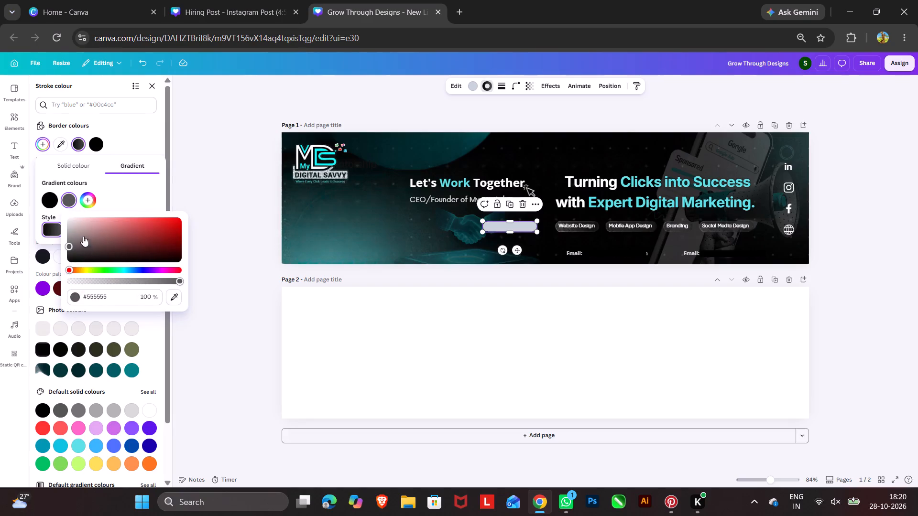
left_click_drag(83, 236, 5, 172)
left_click(51, 229)
left_click_drag(49, 200, 78, 202)
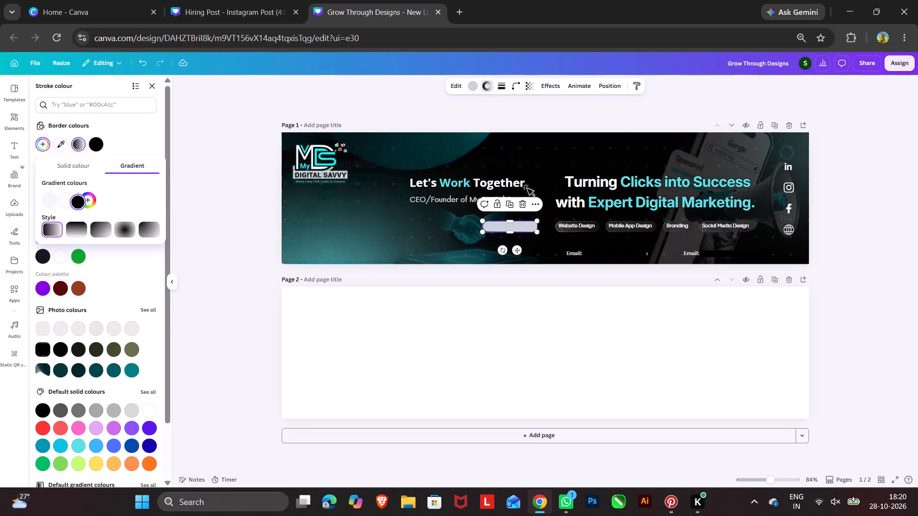
left_click_drag(78, 202, 78, 202)
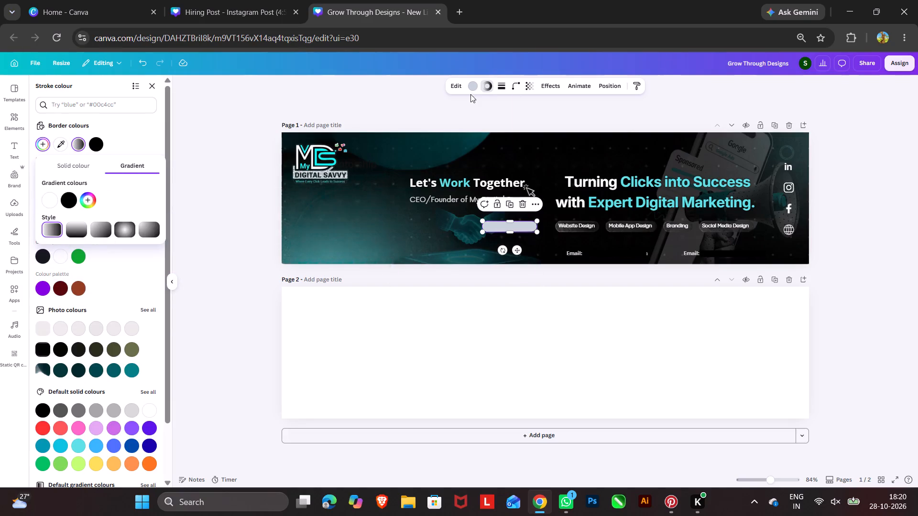
Fill the pill with a linear gradient running from mid grey, about #616161, to near-black.
left_click(469, 84)
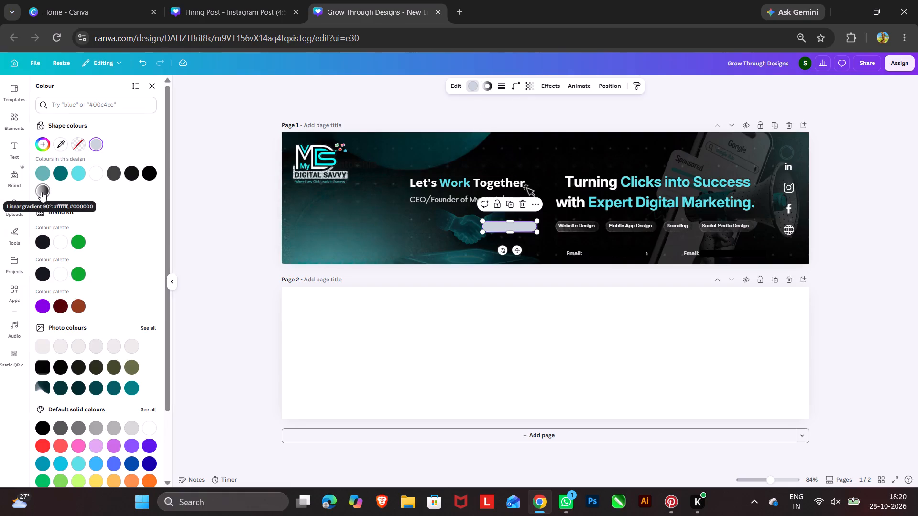
left_click(41, 191)
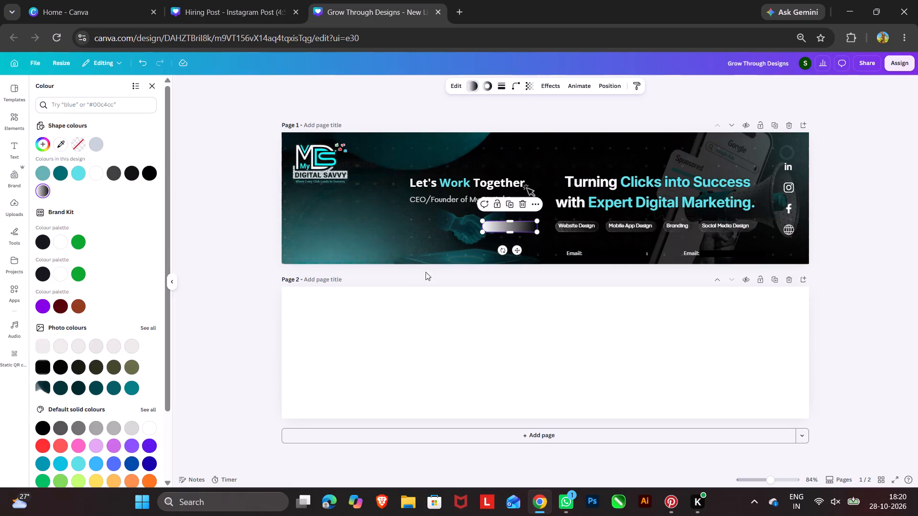
left_click(46, 145)
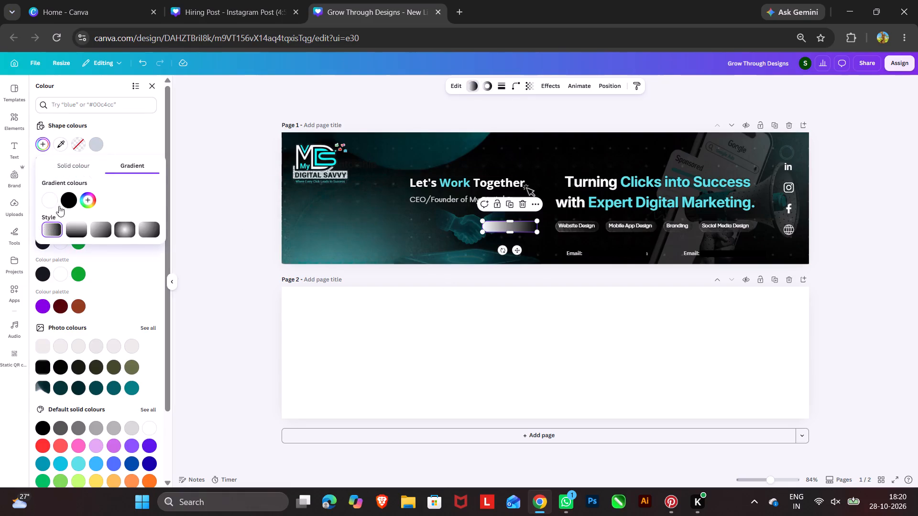
left_click(51, 201)
left_click_drag(55, 231, 21, 230)
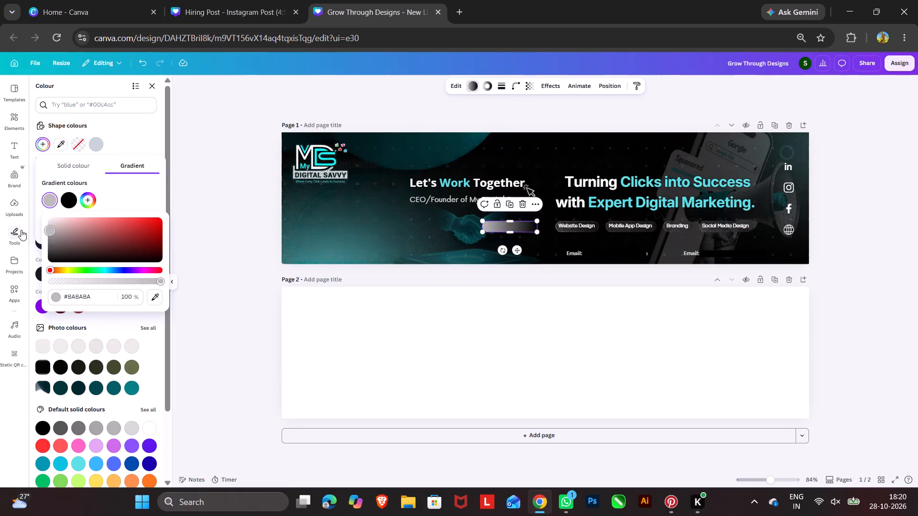
left_click_drag(21, 230, 12, 241)
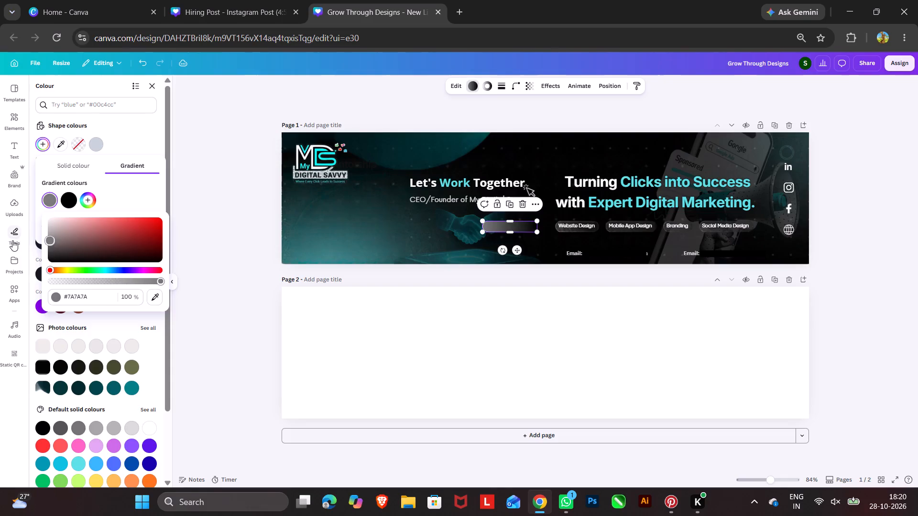
left_click(75, 198)
left_click_drag(68, 261, 62, 260)
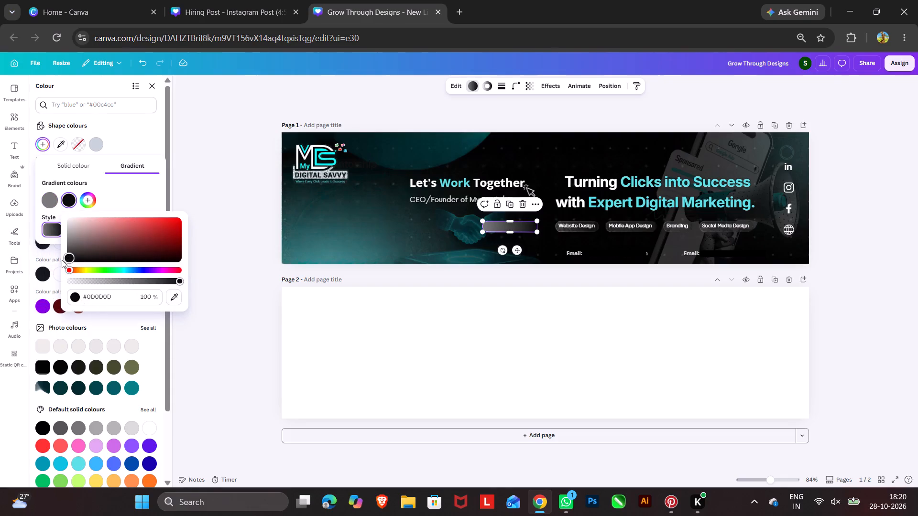
left_click_drag(62, 260, 58, 258)
left_click(49, 203)
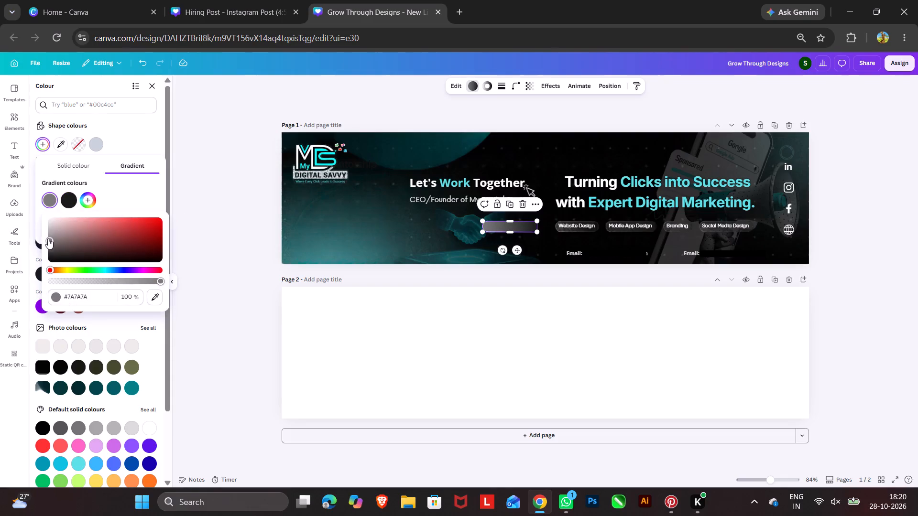
left_click_drag(48, 238, 41, 245)
left_click_drag(41, 245, 41, 244)
double_click(219, 223)
left_click(216, 221)
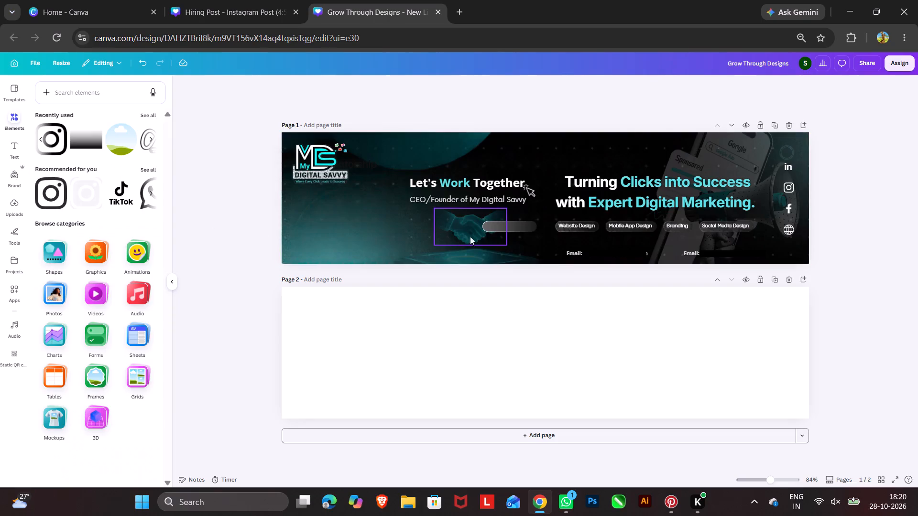
Delete the old pill images behind the Website Design, Mobile App Design, Branding and Social Media Design labels.
left_click(500, 228)
left_click(571, 232)
left_click(571, 232)
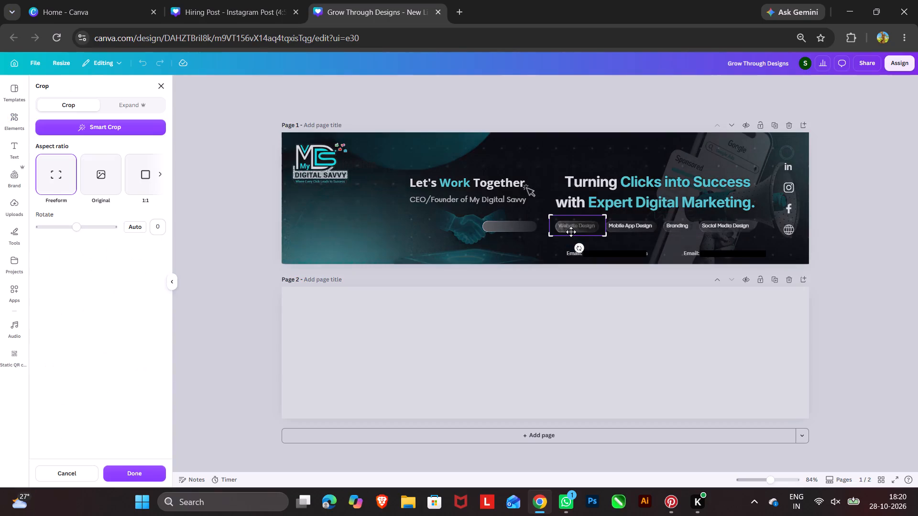
left_click(492, 239)
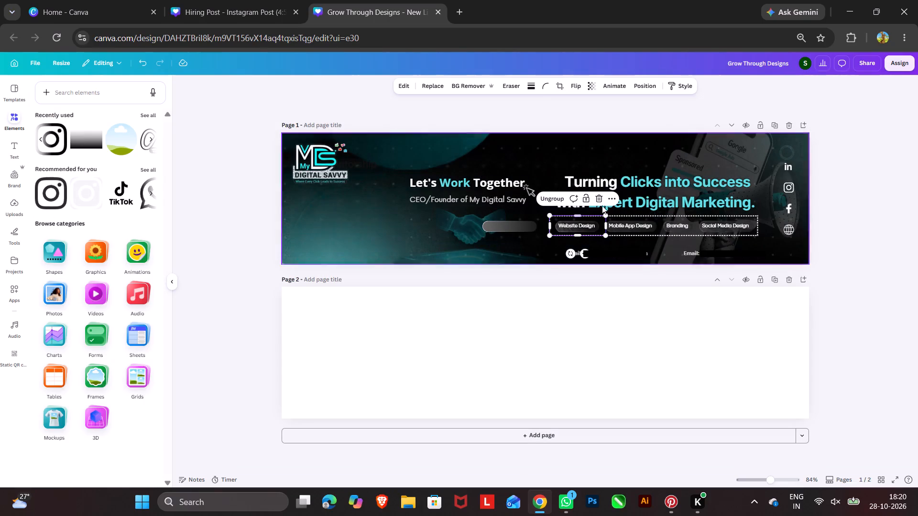
left_click(601, 198)
left_click(634, 233)
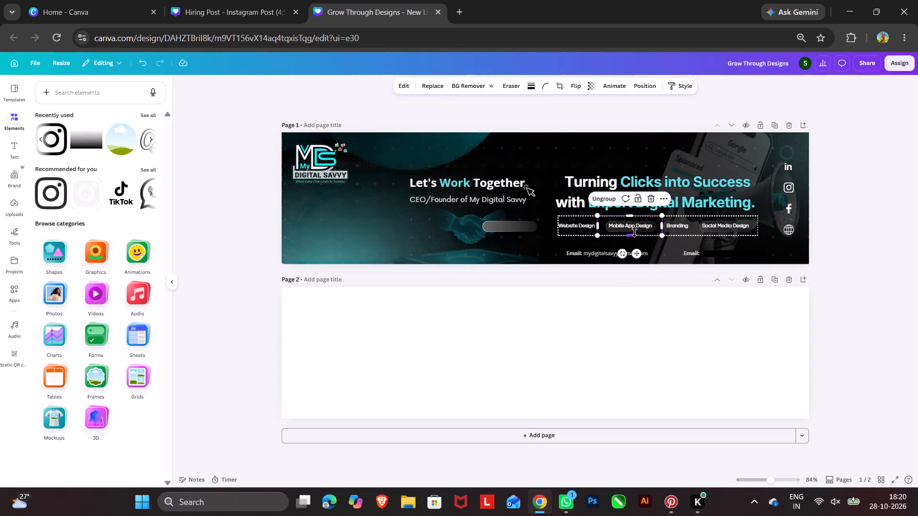
left_click(647, 195)
left_click(671, 231)
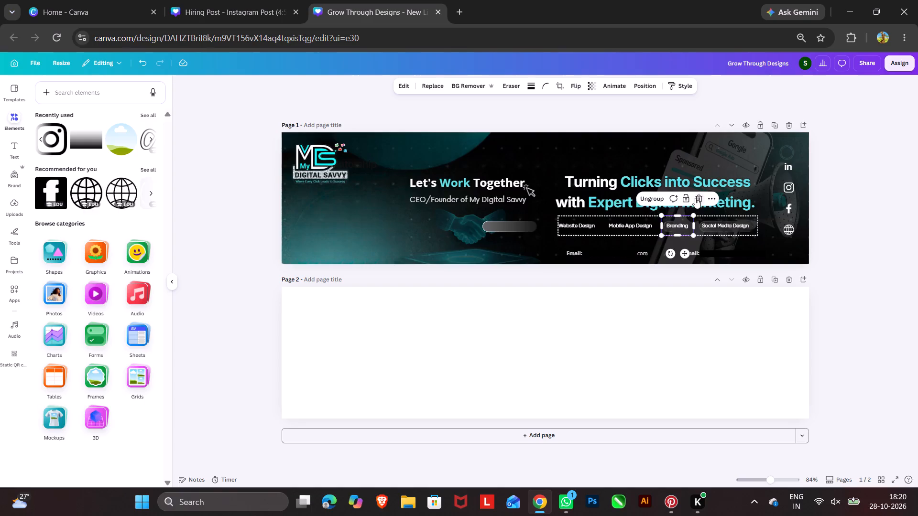
left_click(697, 197)
left_click(710, 233)
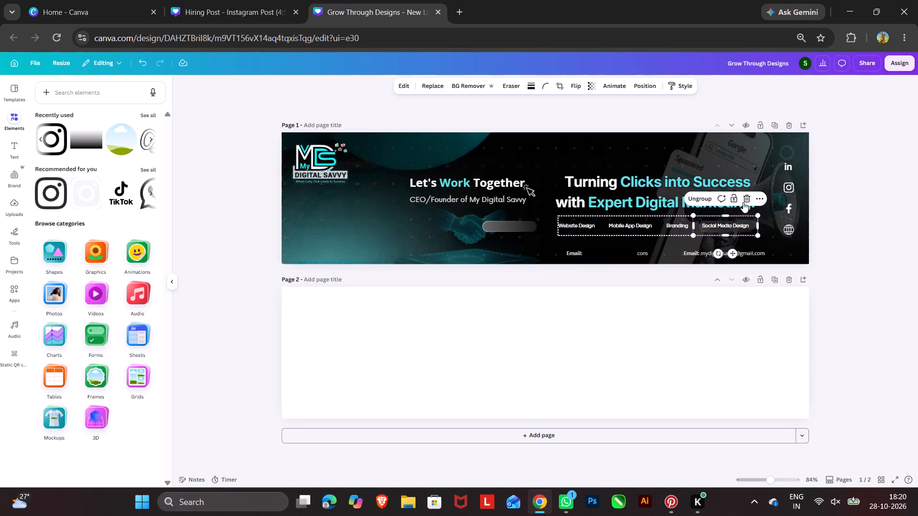
left_click(744, 200)
left_click(846, 217)
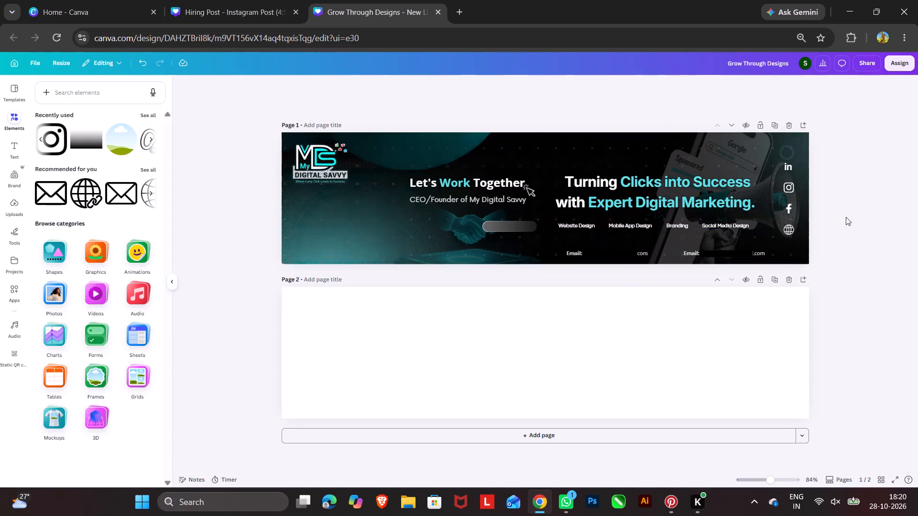
Move the gradient pill onto the Website Design label and place a duplicate of it on the Mobile App Design label.
scroll(547, 249, "right", 1)
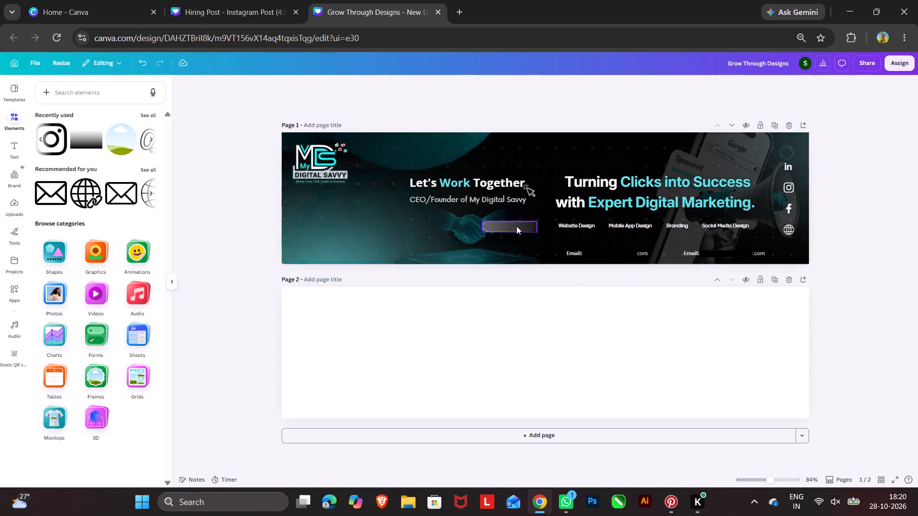
left_click(516, 226)
left_click_drag(515, 249, 529, 250)
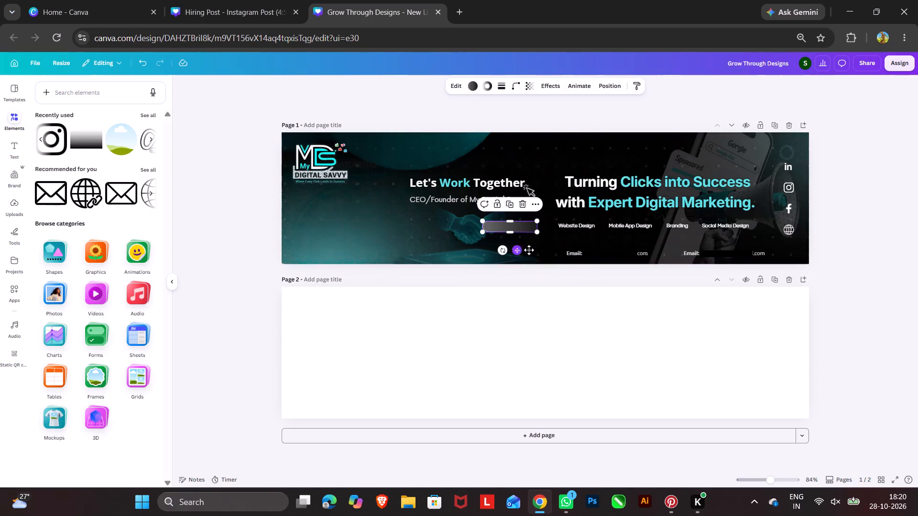
left_click_drag(529, 250, 580, 250)
left_click(575, 205)
left_click_drag(585, 255, 586, 256)
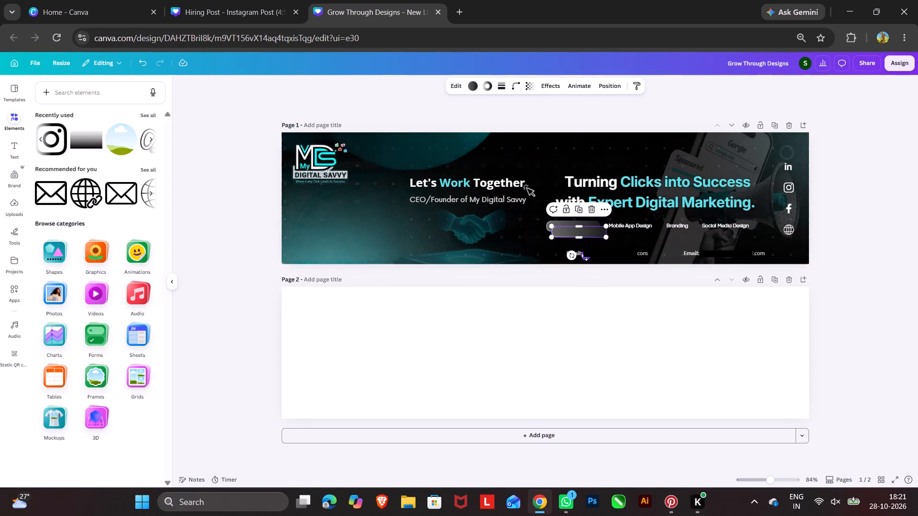
left_click_drag(586, 256, 637, 248)
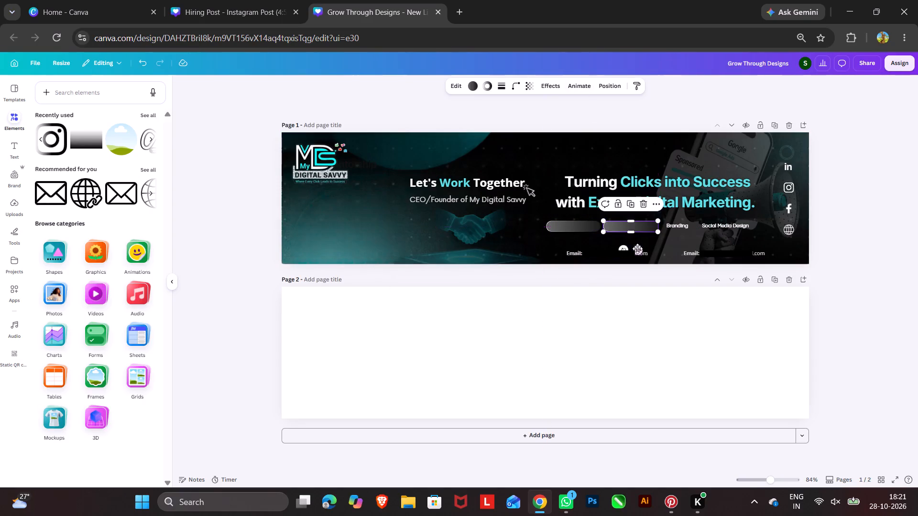
Duplicate the gradient pill twice more to cover the Branding and Social Media Design labels.
left_click(632, 203)
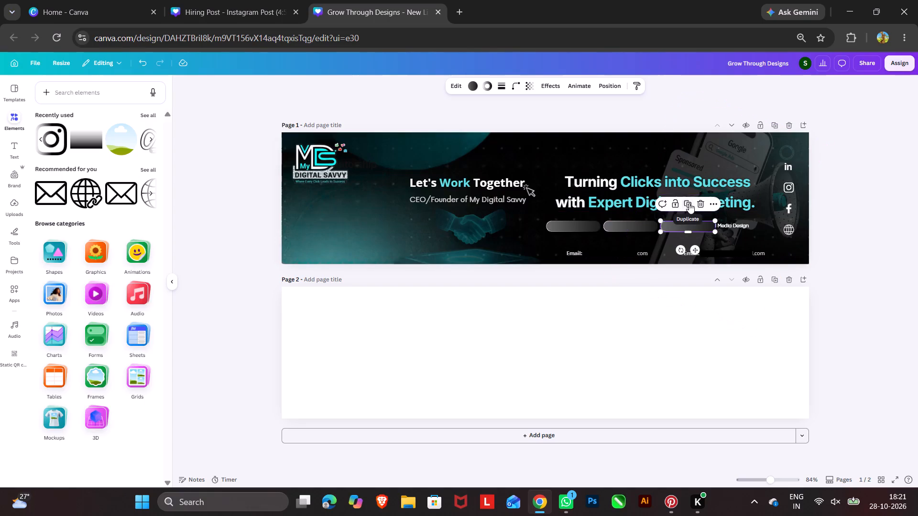
left_click(689, 203)
double_click(886, 231)
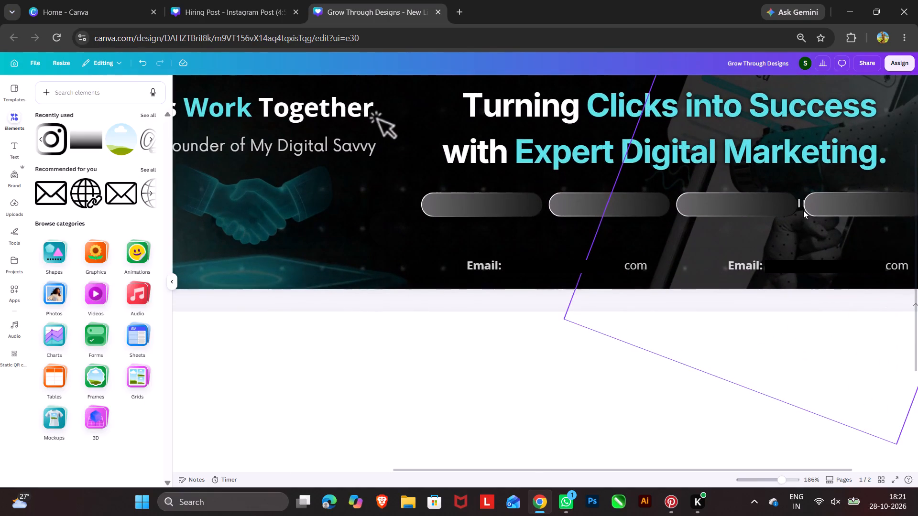
Reorder the layers so all four gradient pills sit directly beneath the service labels group and above the 1:1 mentorship text.
left_click(642, 205)
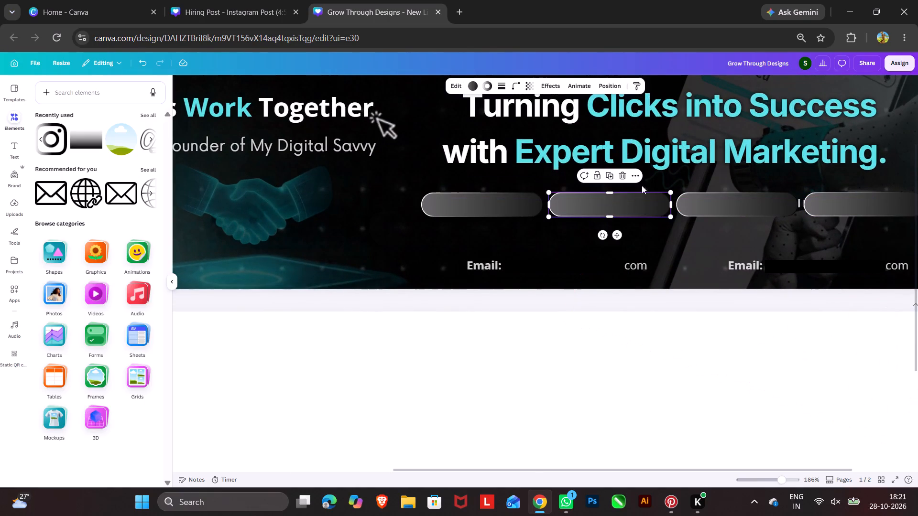
left_click(607, 89)
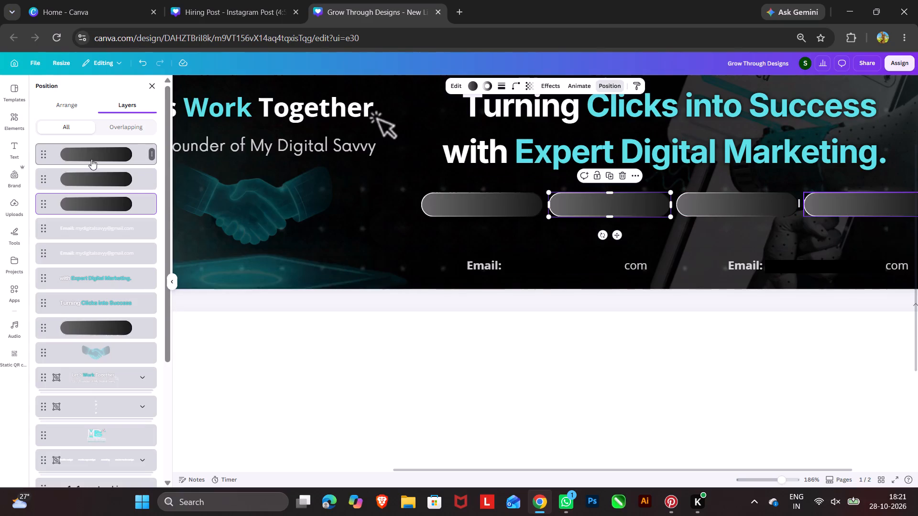
left_click_drag(104, 180, 106, 466)
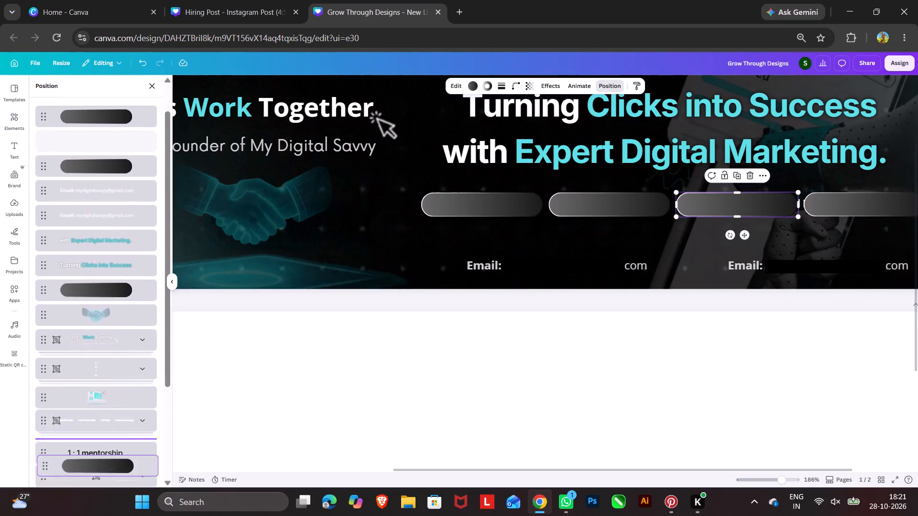
left_click_drag(106, 466, 103, 417)
left_click_drag(98, 246, 101, 390)
left_click_drag(104, 125, 102, 367)
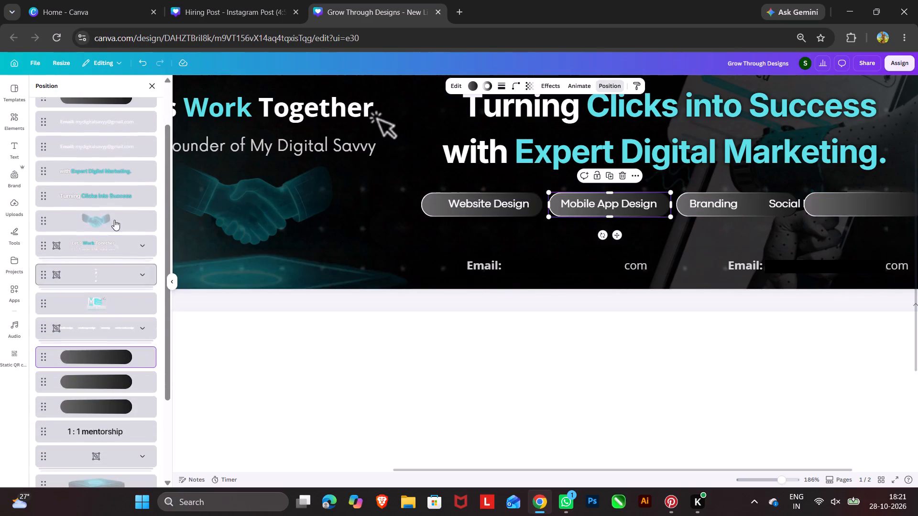
left_click_drag(110, 104, 120, 350)
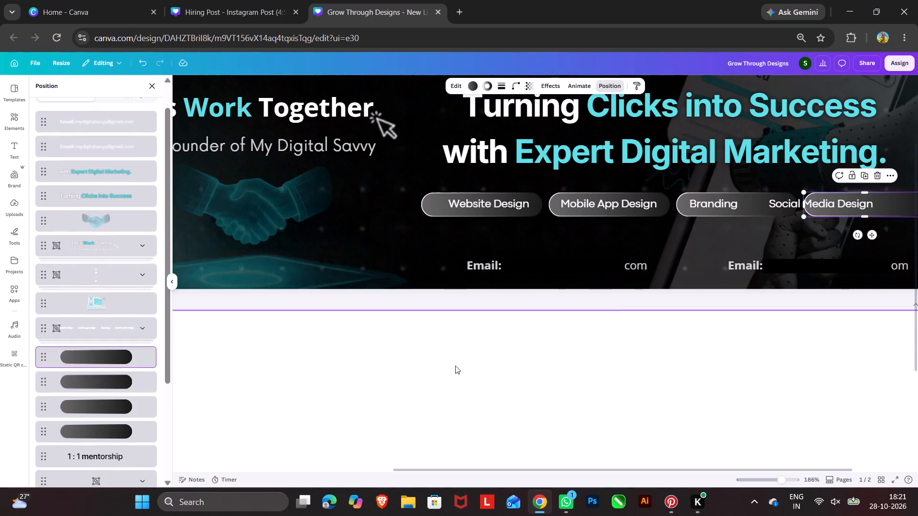
Narrow the Branding pill to about 100 wide so that it fits closely around its label.
left_click(730, 216)
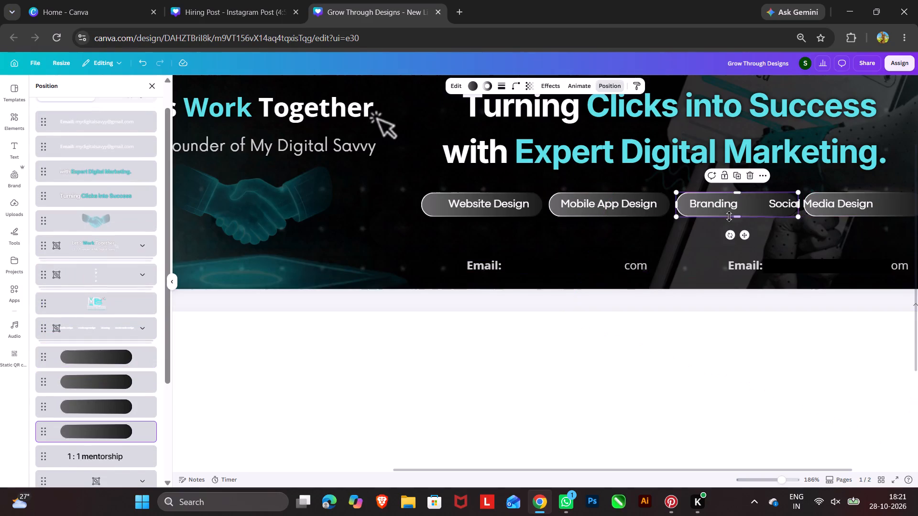
left_click_drag(798, 205, 752, 223)
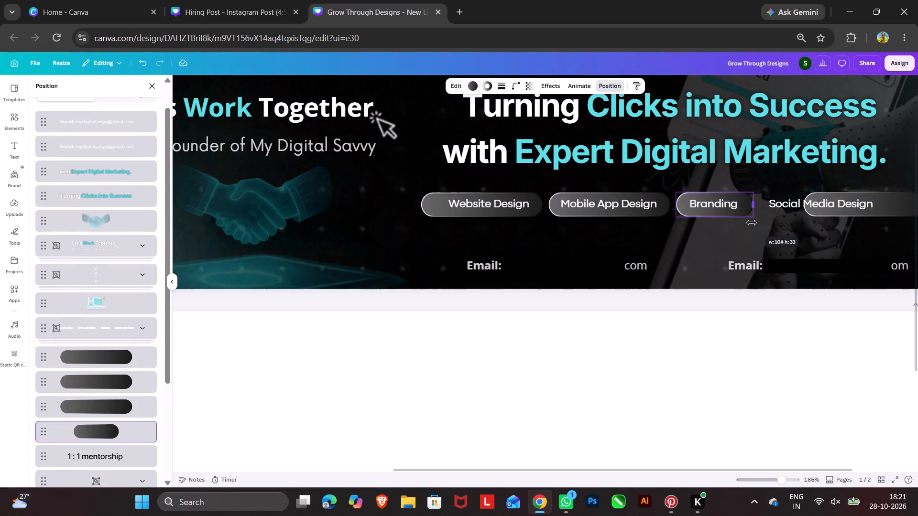
left_click_drag(752, 223, 747, 224)
Set the dark end of the Mobile App Design pill's border gradient to #1A1A1A, copied from its fill gradient.
left_click(590, 213)
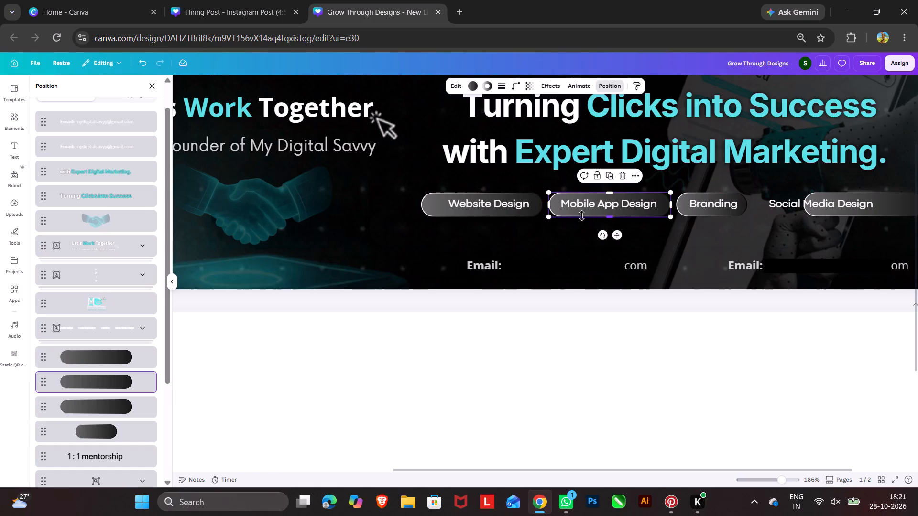
left_click(474, 84)
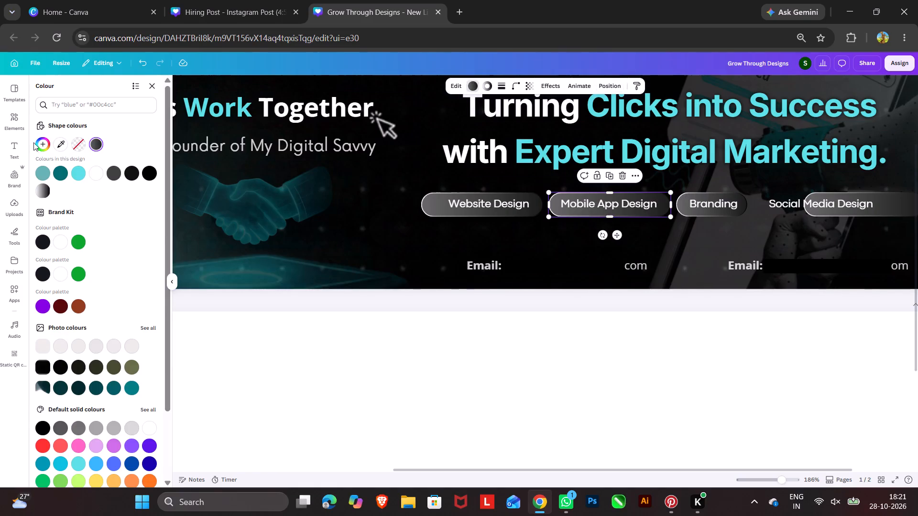
left_click(37, 142)
left_click(69, 196)
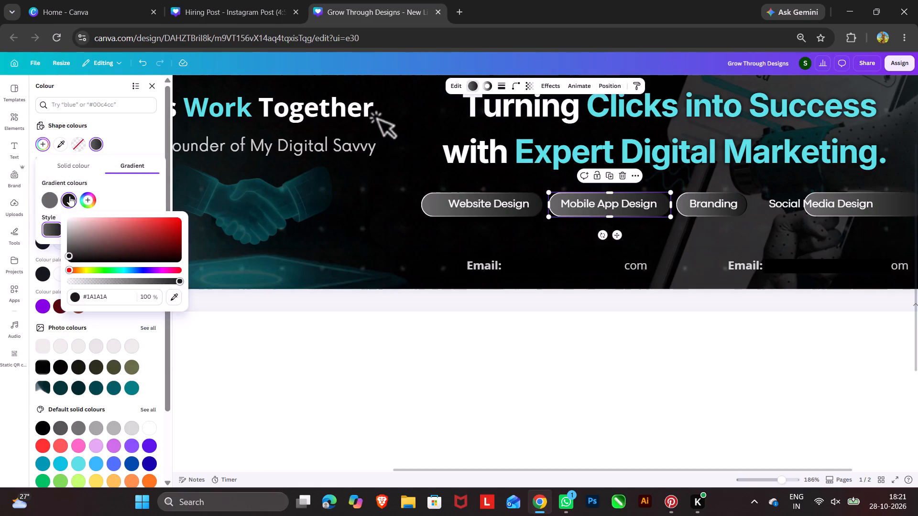
left_click(104, 298)
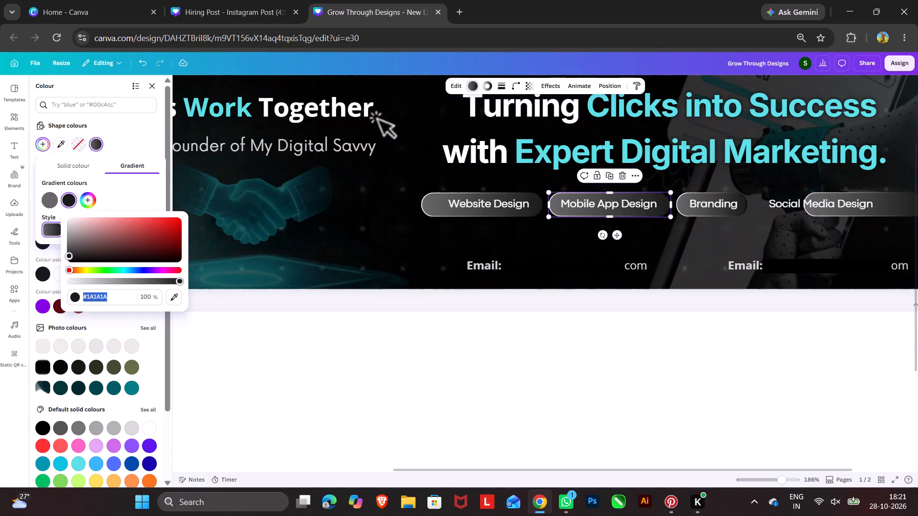
key("ctrl+c")
left_click(487, 87)
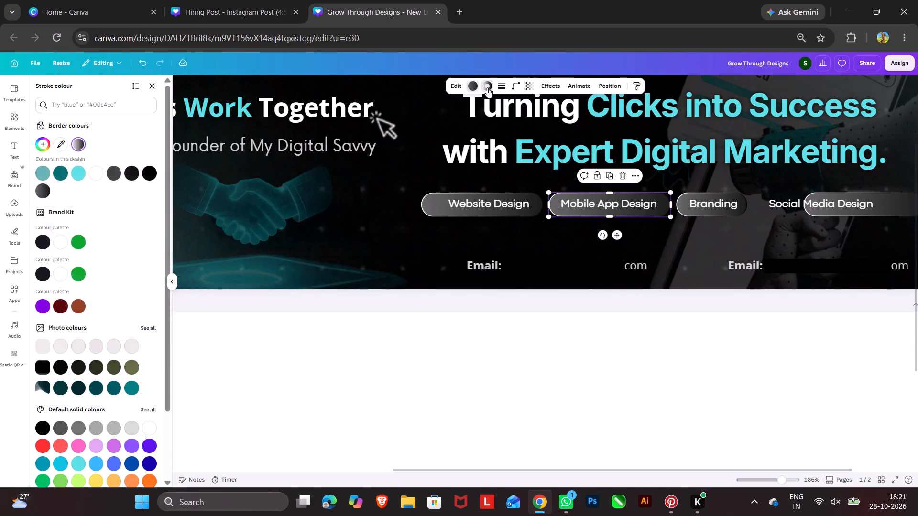
left_click(44, 143)
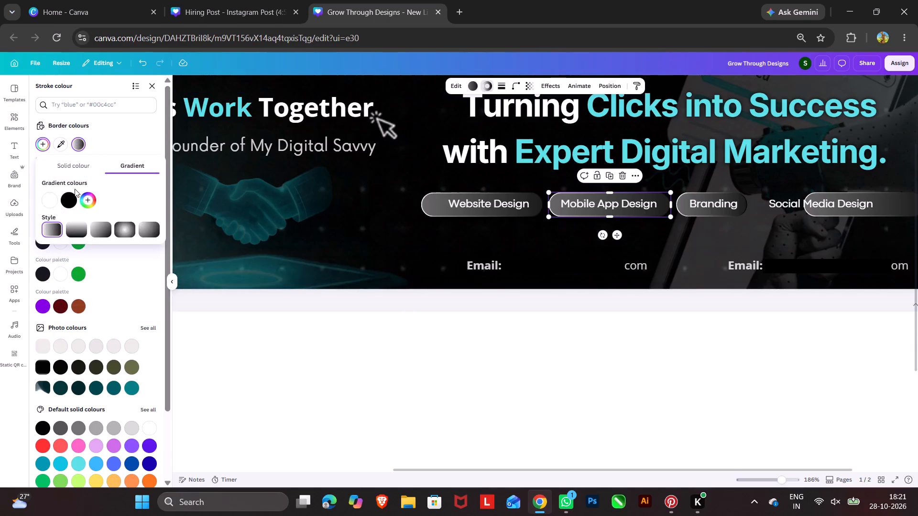
left_click(73, 197)
left_click(97, 295)
key("ctrl+v")
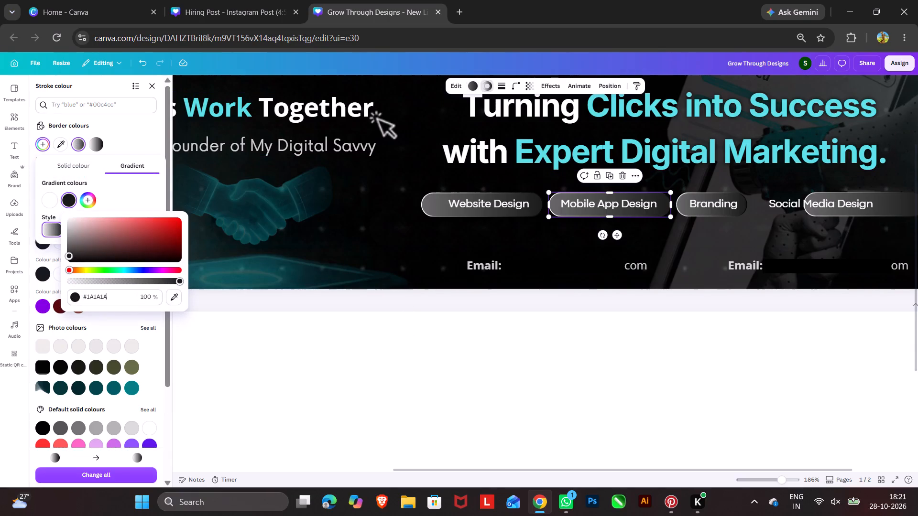
left_click(476, 361)
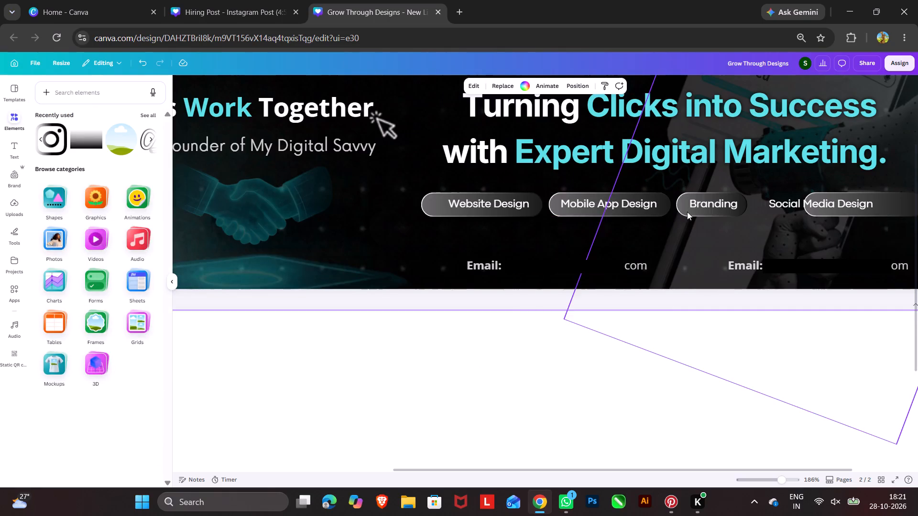
Apply the Mobile App Design pill's white-to-#1A1A1A border gradient to the Branding, Website Design and Social Media Design pills.
left_click(661, 214)
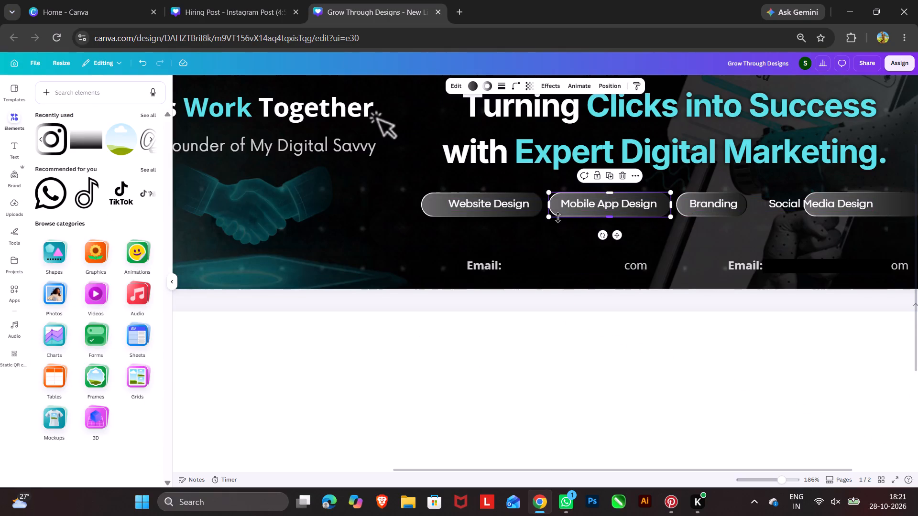
left_click(490, 83)
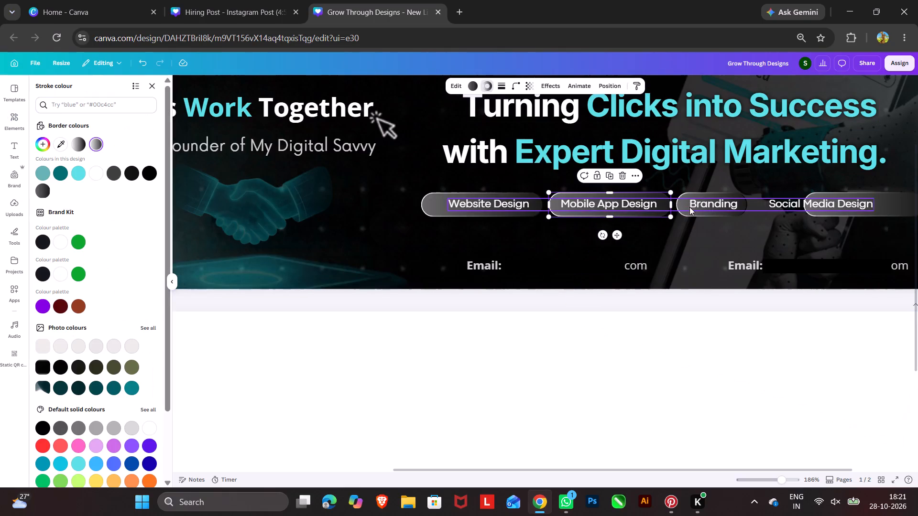
left_click(690, 216)
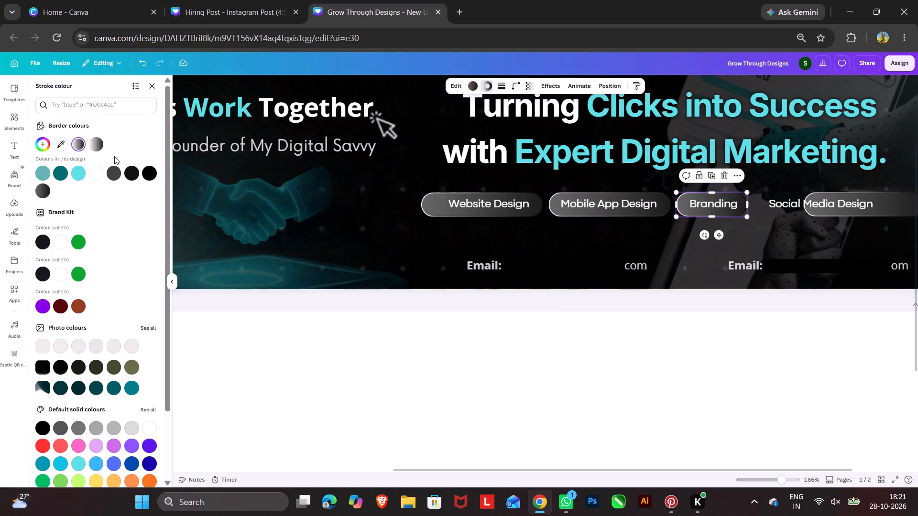
left_click(95, 145)
left_click(446, 215)
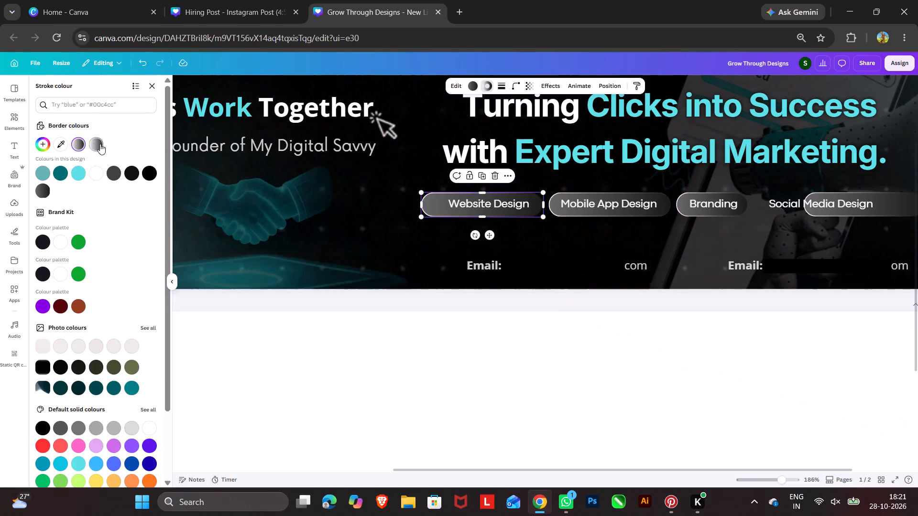
left_click(100, 144)
left_click(817, 215)
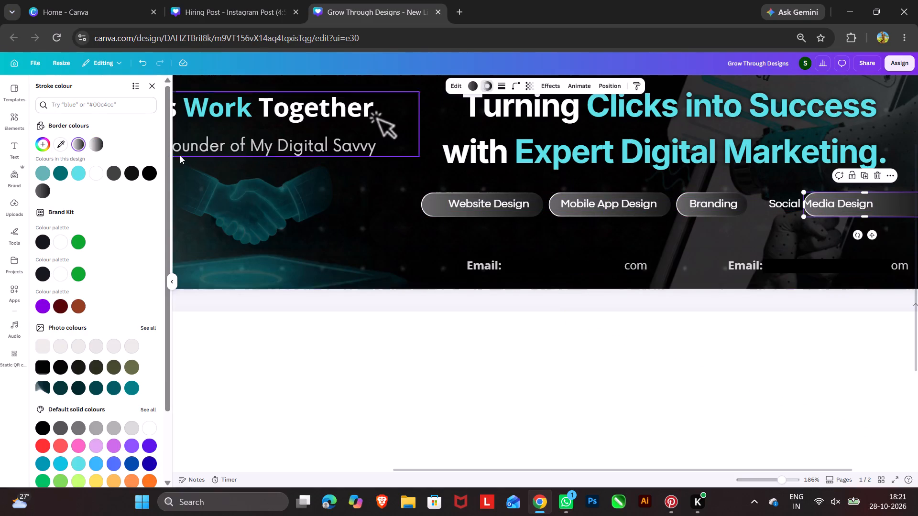
left_click(96, 143)
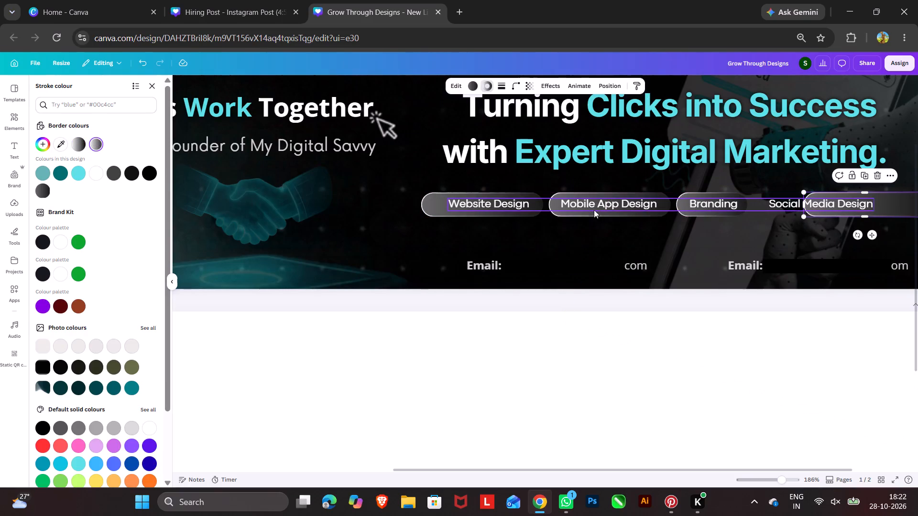
Shorten the Website Design pill from its left end to about 140 wide so that it fits its label.
left_click(432, 205)
left_click_drag(423, 204, 439, 209)
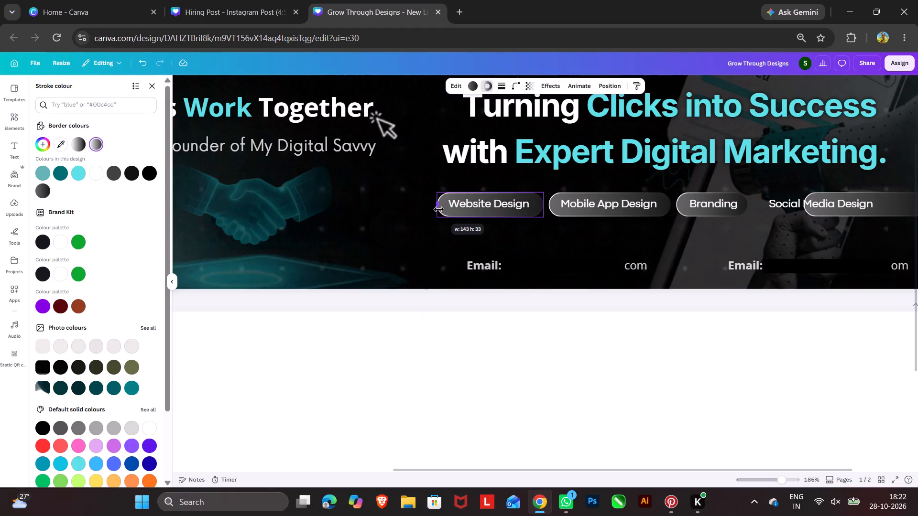
left_click_drag(439, 209, 441, 210)
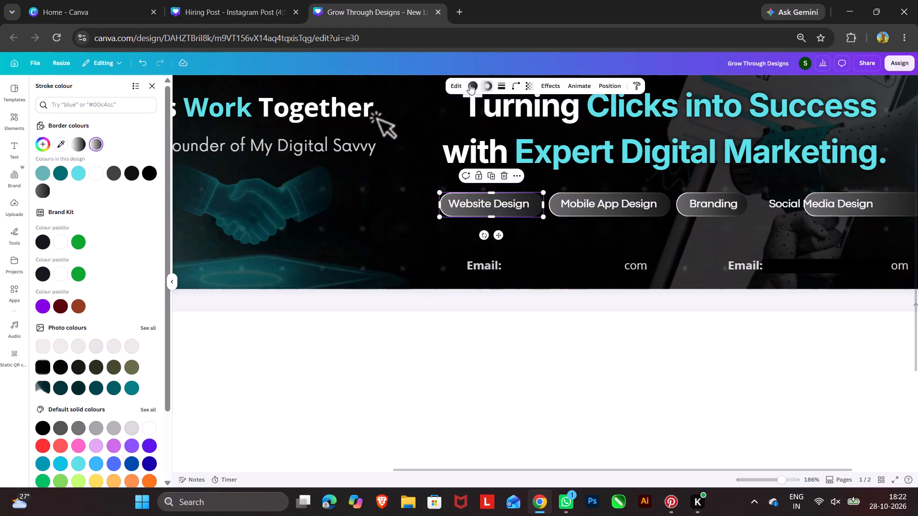
Change the light end of the Website Design pill's border gradient to grey #919191 and copy that colour code.
left_click(486, 86)
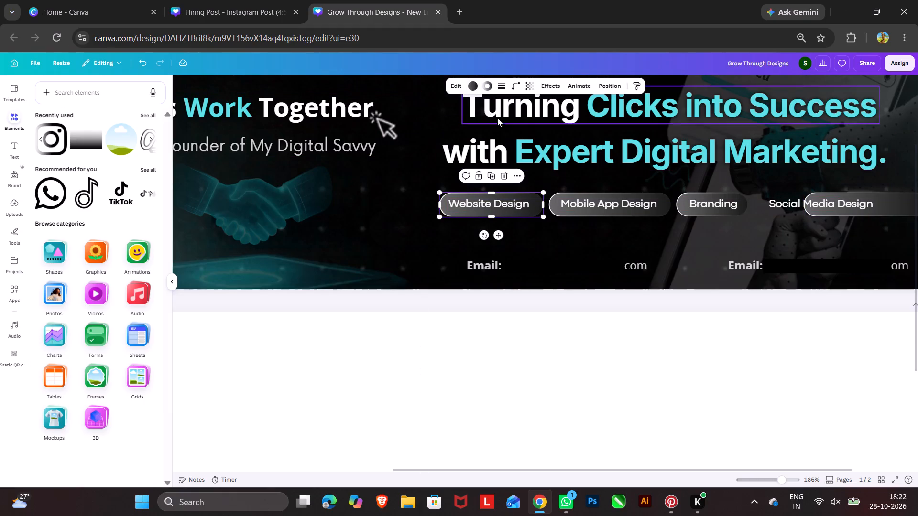
left_click(482, 84)
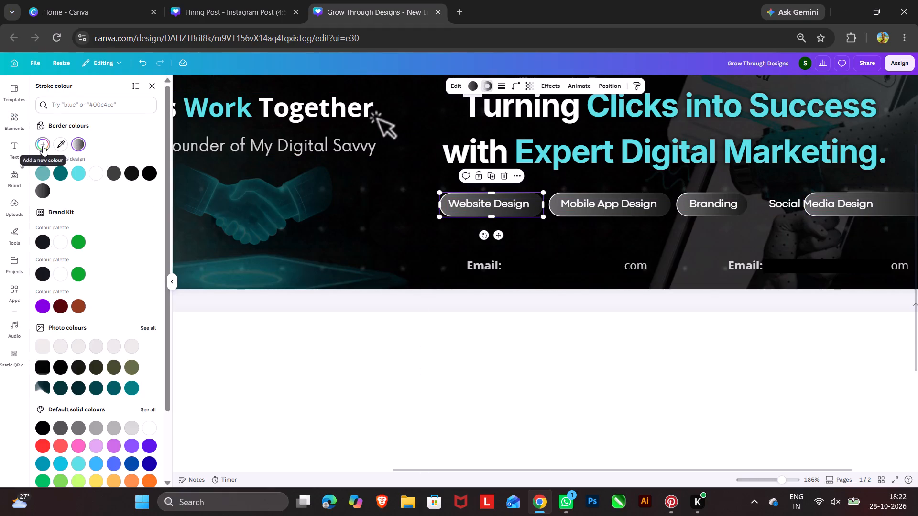
left_click(43, 146)
left_click(49, 206)
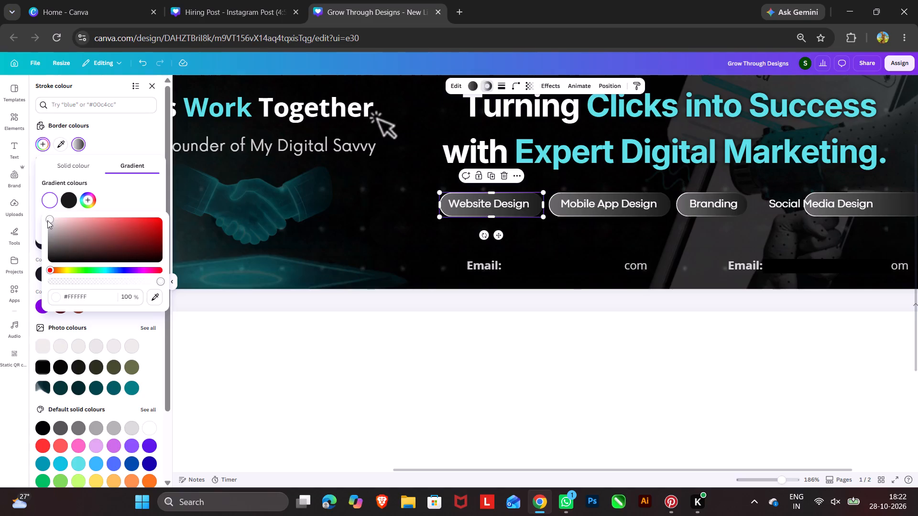
left_click_drag(50, 219, 29, 239)
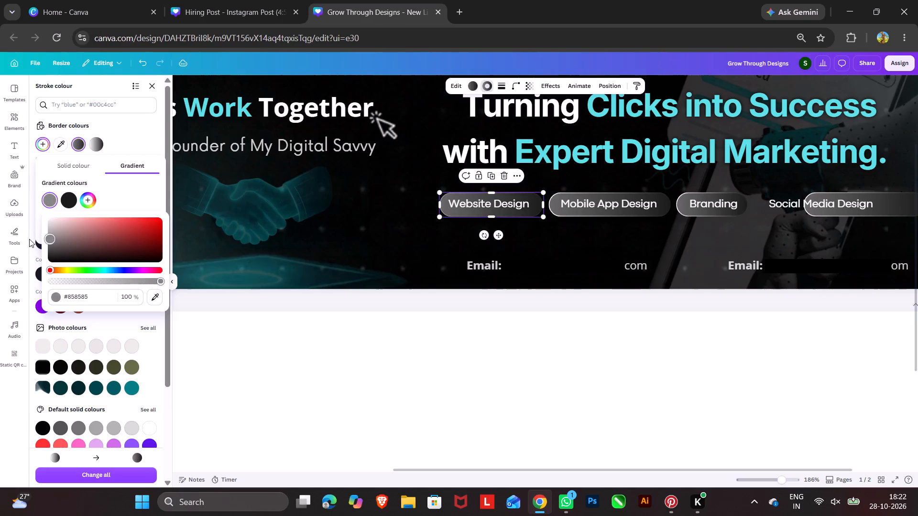
left_click_drag(29, 239, 28, 237)
left_click(78, 289)
key("ctrl+c")
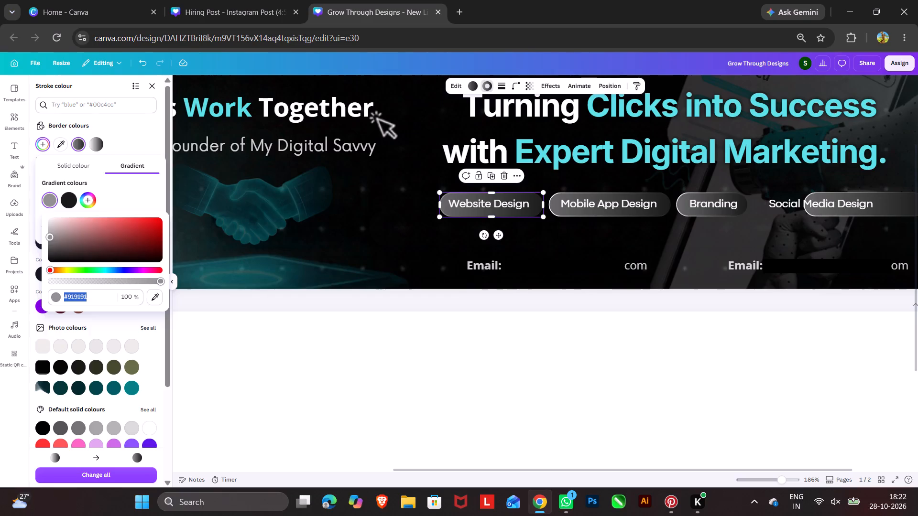
Apply the Website Design pill's #919191-to-dark border gradient to the Mobile App Design, Branding and Social Media Design pills.
left_click(574, 214)
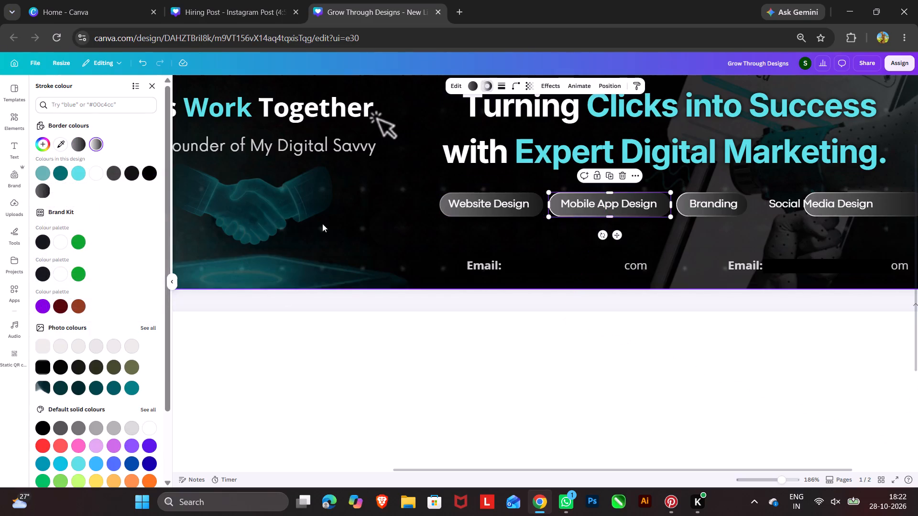
left_click(481, 215)
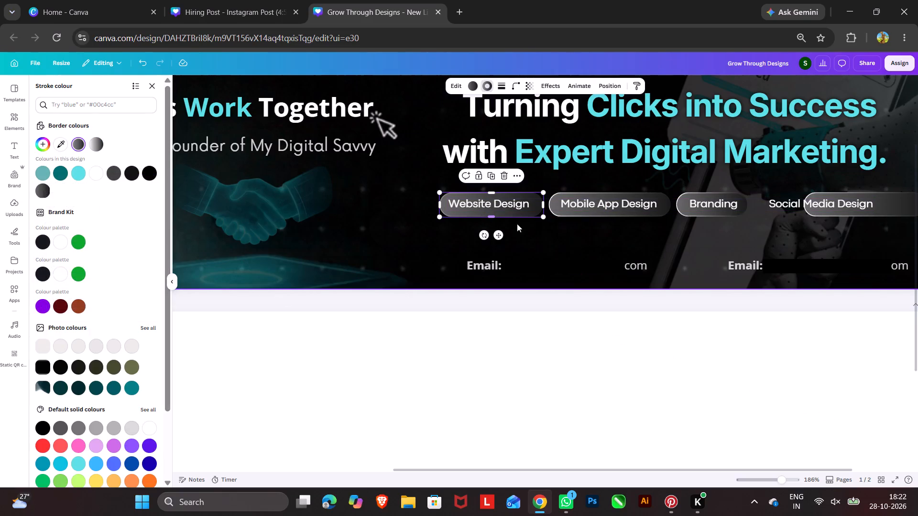
left_click(566, 214)
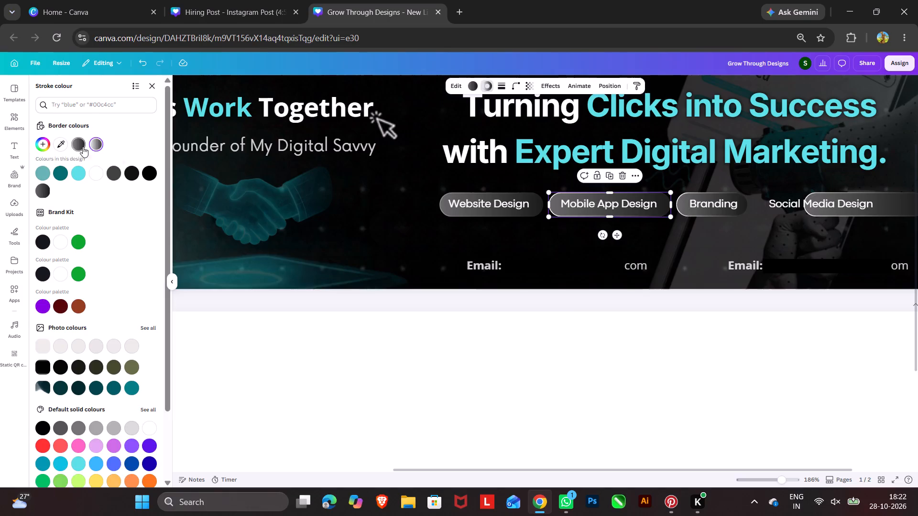
left_click(83, 147)
left_click(696, 215)
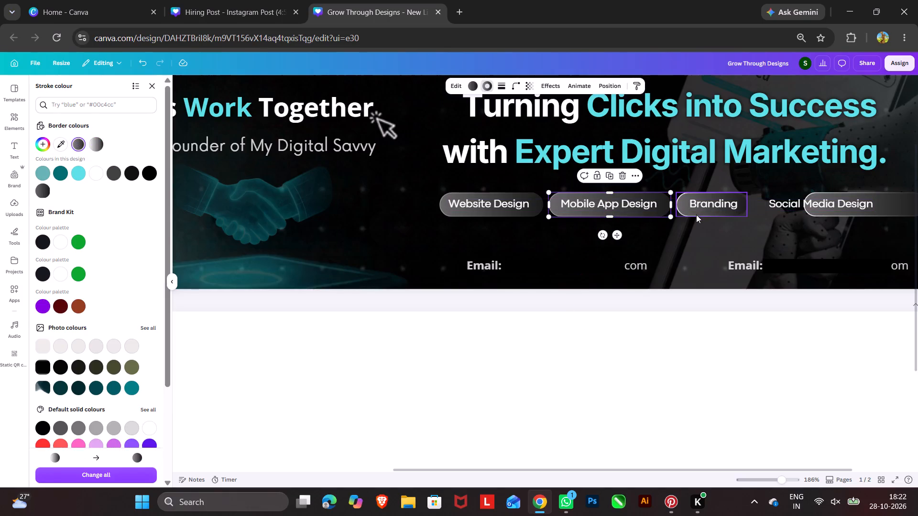
left_click(77, 140)
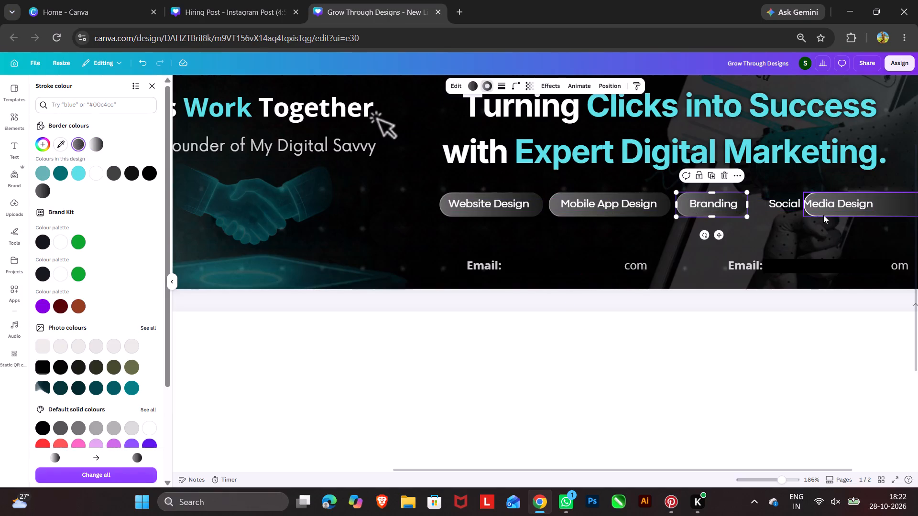
left_click(823, 215)
left_click(81, 147)
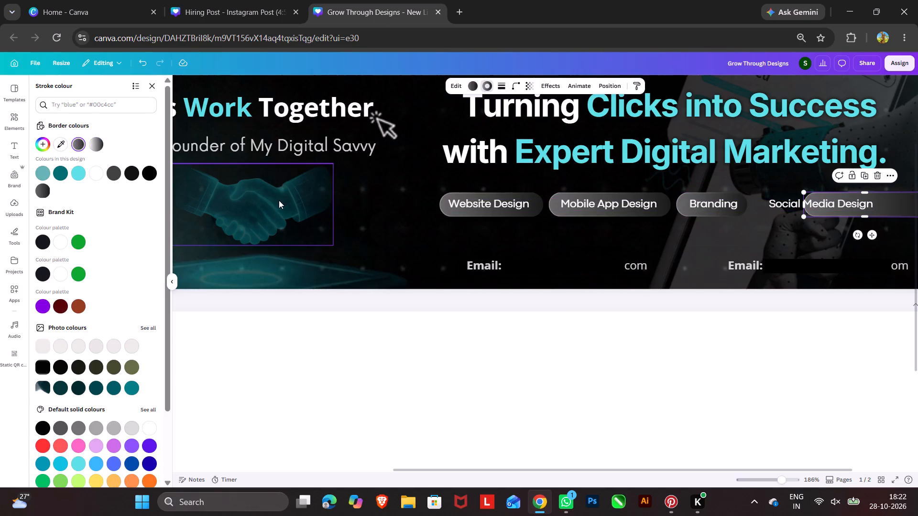
left_click(386, 344)
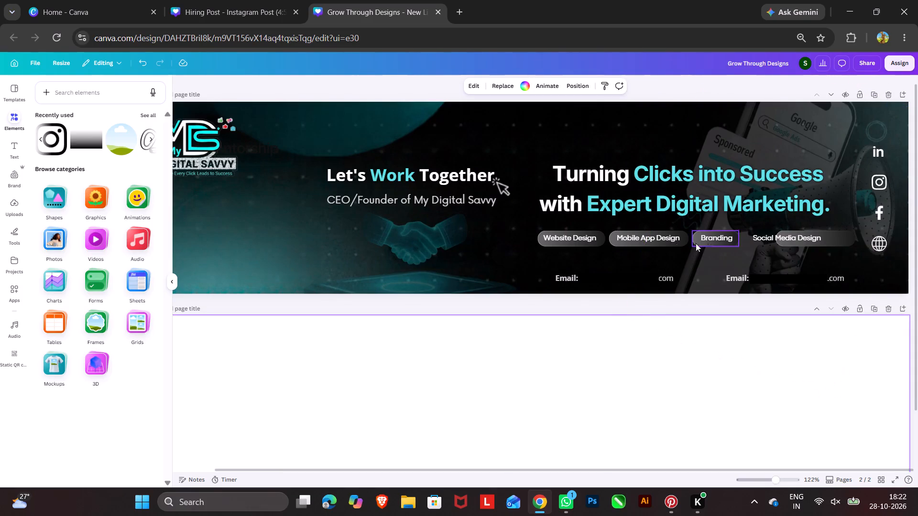
Extend the Website Design pill's left end slightly to even out the padding around its label.
left_click(601, 243)
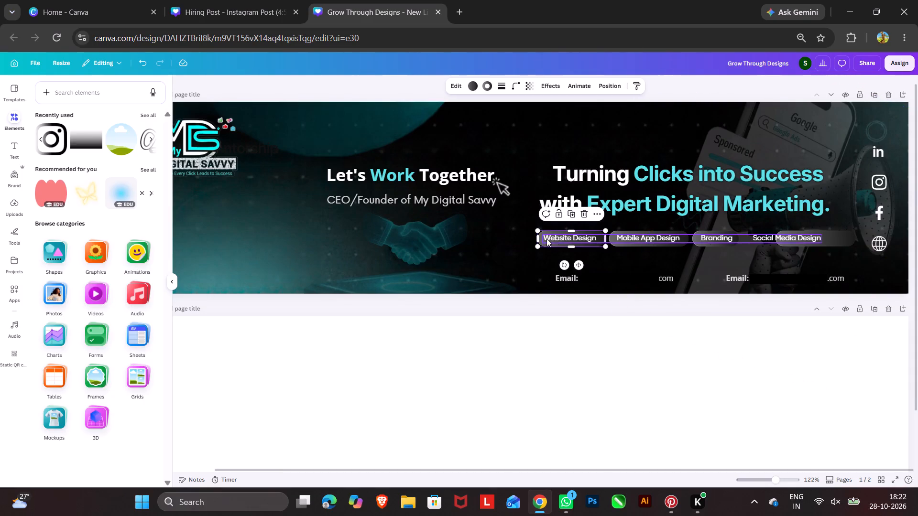
left_click(537, 236)
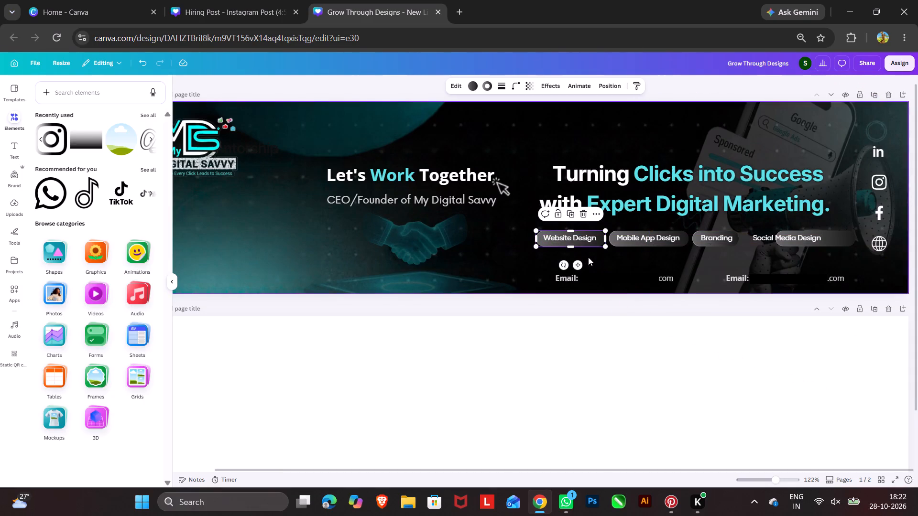
left_click(582, 239)
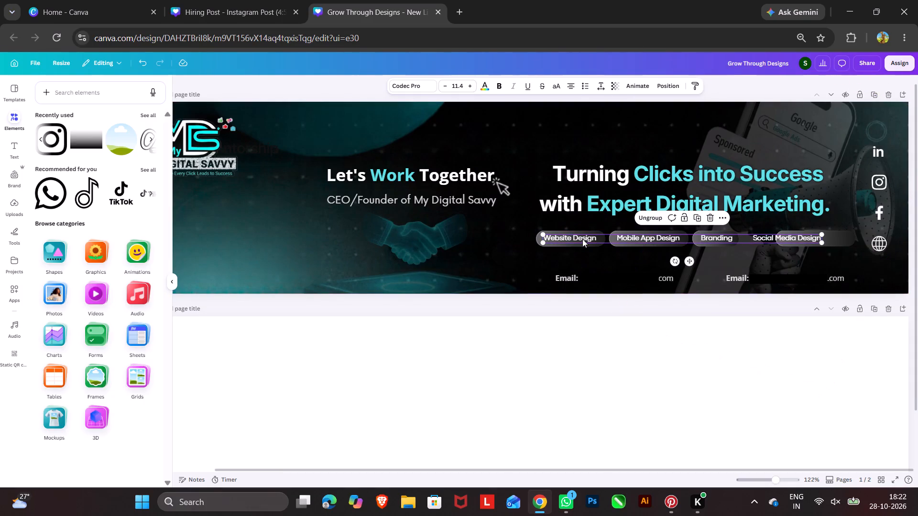
Move the Social Media Design pill left until it sits centred behind its label, in line with the other pills.
left_click(778, 249)
left_click(777, 238)
left_click(839, 238)
left_click_drag(841, 238, 822, 237)
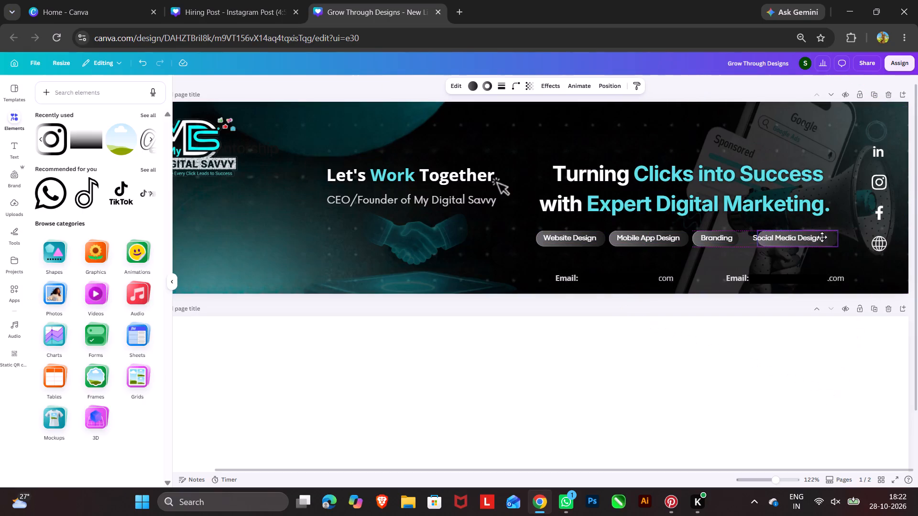
left_click_drag(822, 237, 815, 238)
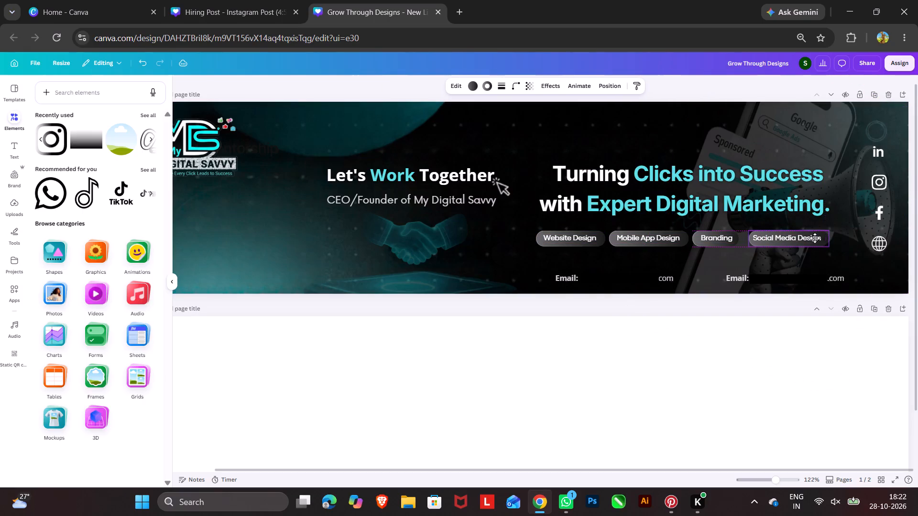
left_click_drag(815, 238, 814, 237)
left_click_drag(814, 237, 812, 236)
left_click(828, 236)
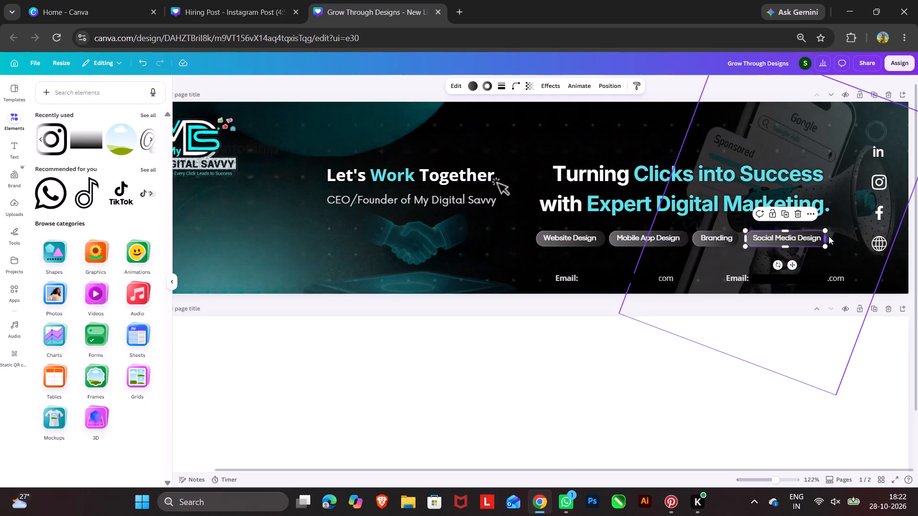
left_click(882, 353)
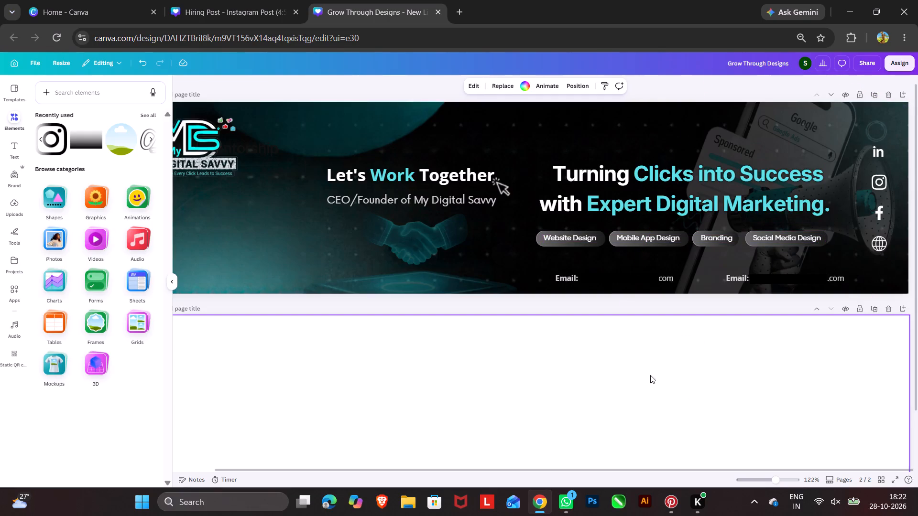
triple_click(870, 301)
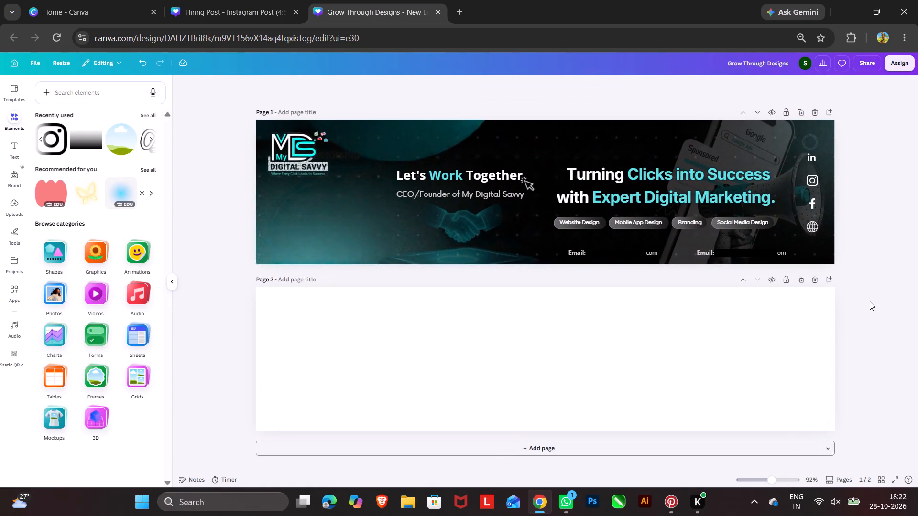
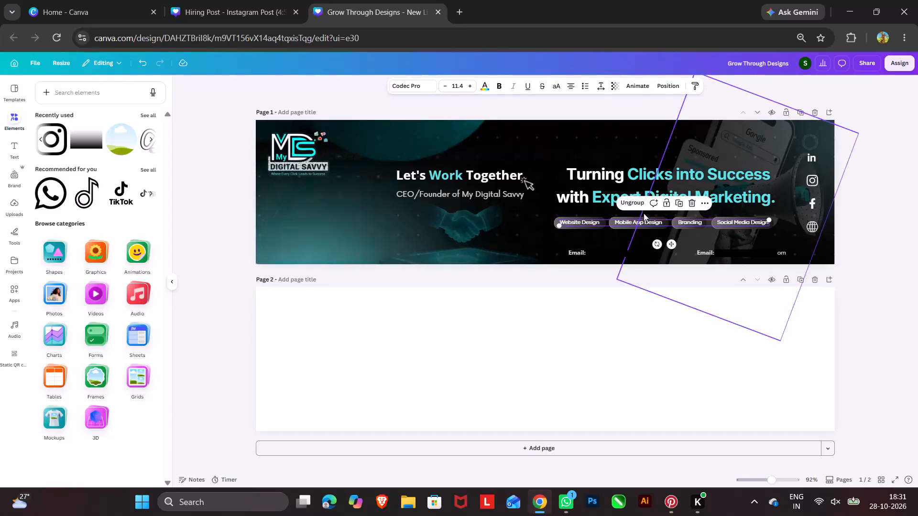
Ungroup the four service labels so each text can be edited separately.
left_click(641, 205)
left_click(497, 255)
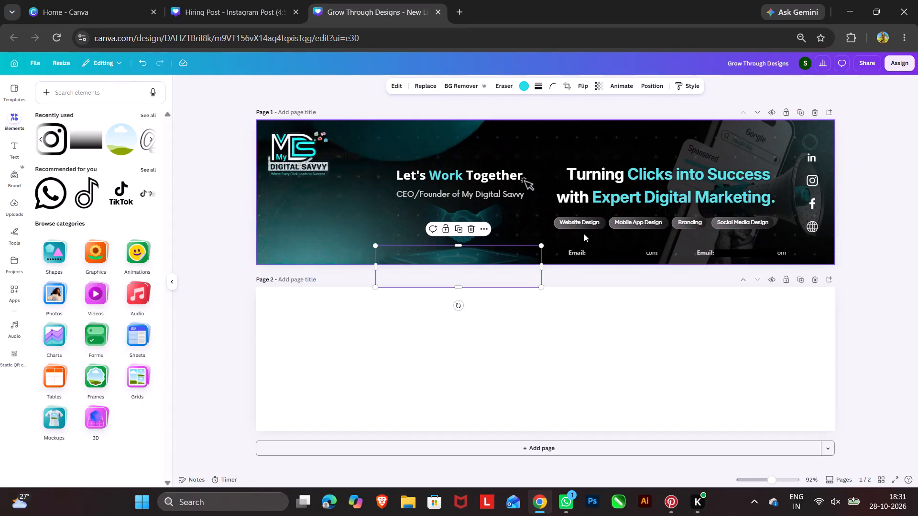
Adjust the computer's display brightness to about one third.
left_click(829, 503)
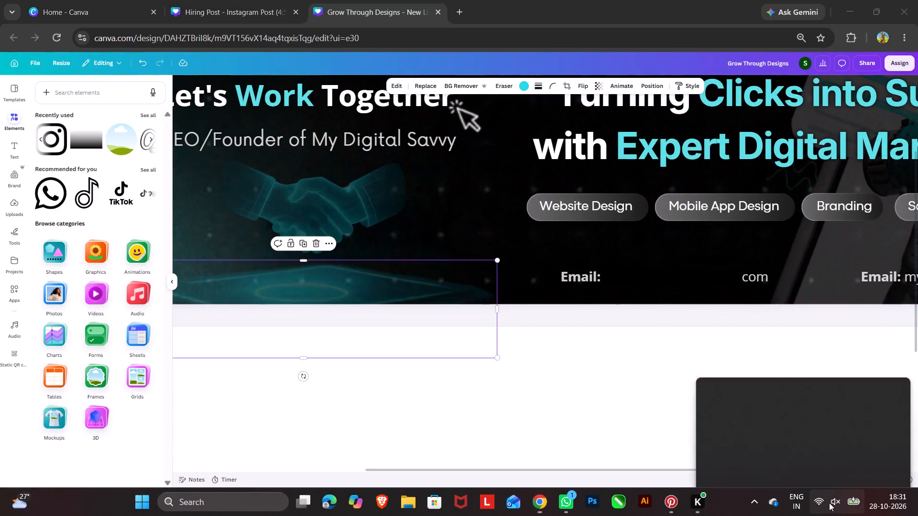
left_click(777, 400)
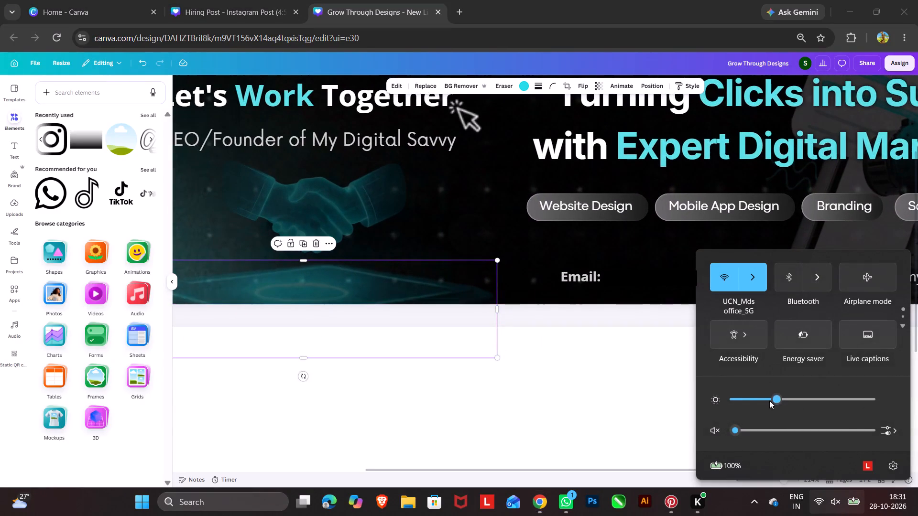
Replace the Website Design label with the copied text "webiste development" and fit its text box to a single line.
left_click(581, 206)
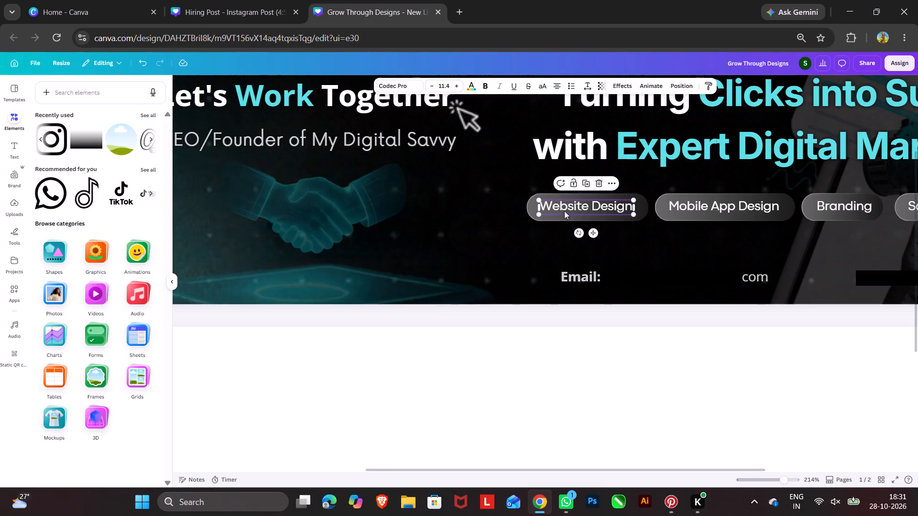
left_click(564, 209)
left_click_drag(537, 208, 434, 213)
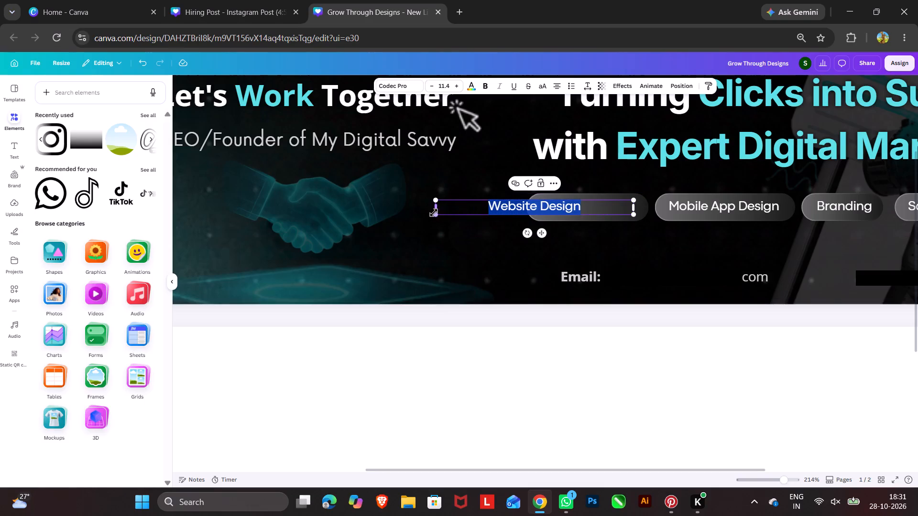
key("ctrl+v")
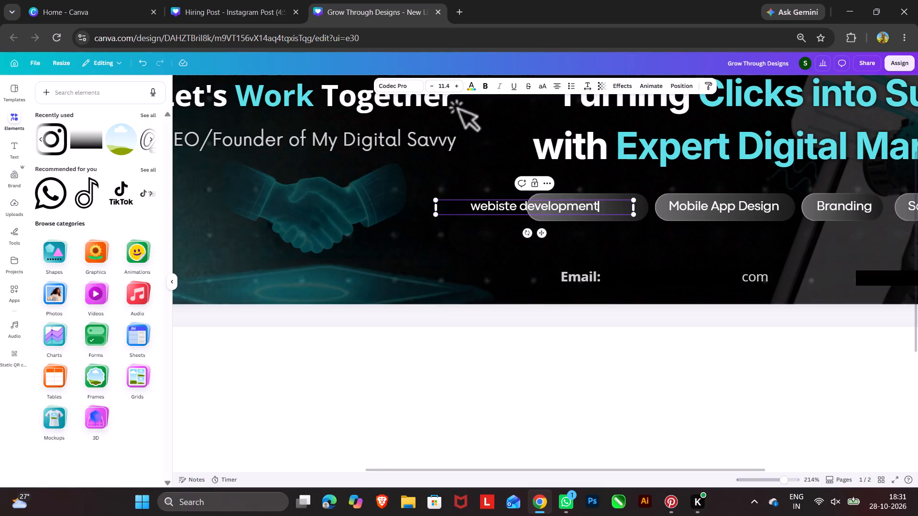
left_click_drag(435, 207, 501, 212)
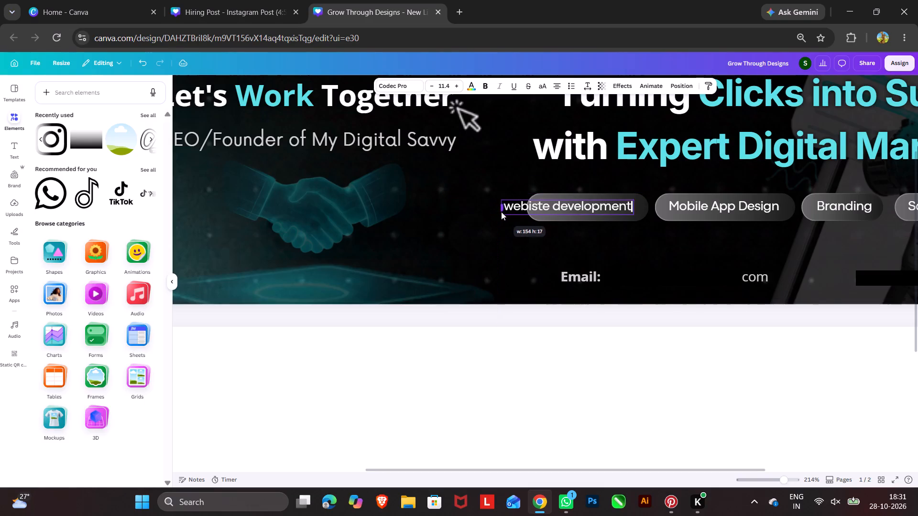
left_click_drag(501, 212, 503, 212)
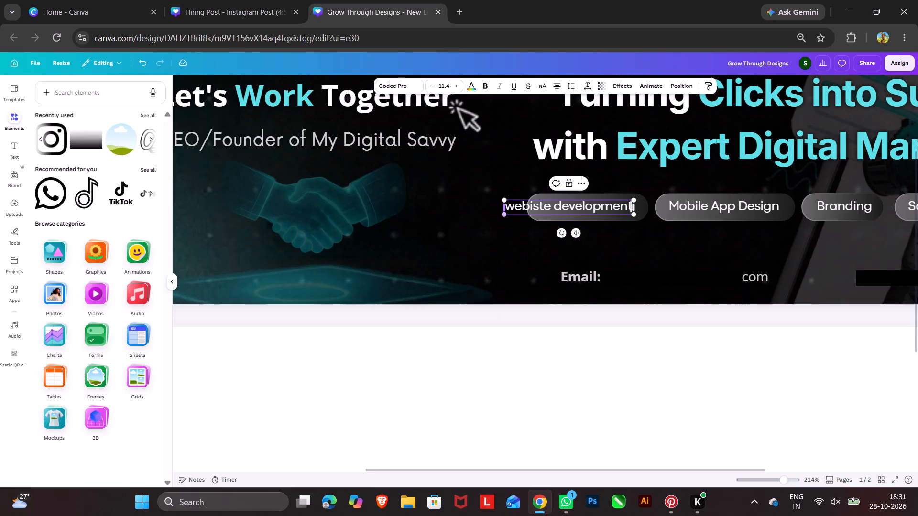
left_click(578, 233)
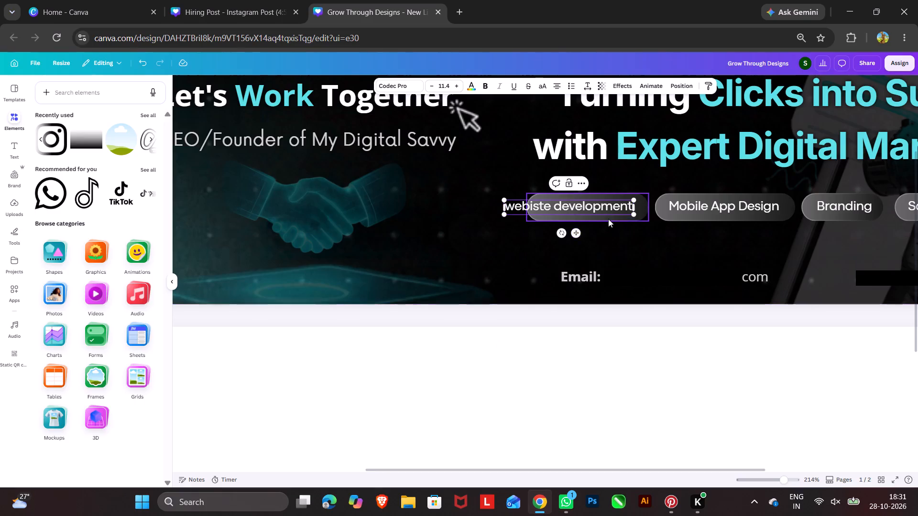
Extend the first pill's left end and trim its right end slightly so it surrounds the "webiste development" label with even padding.
left_click(609, 219)
left_click(523, 209)
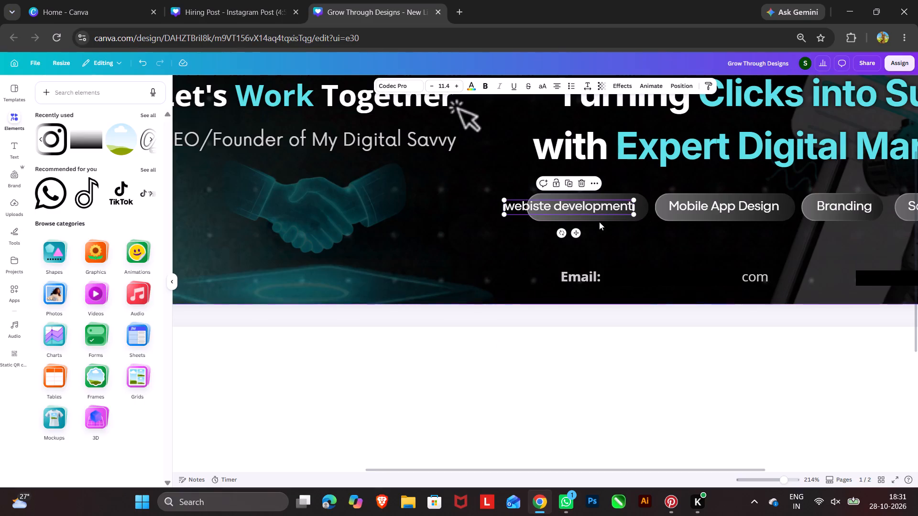
left_click(601, 220)
left_click_drag(525, 206, 492, 209)
left_click_drag(647, 209, 641, 210)
left_click(568, 222)
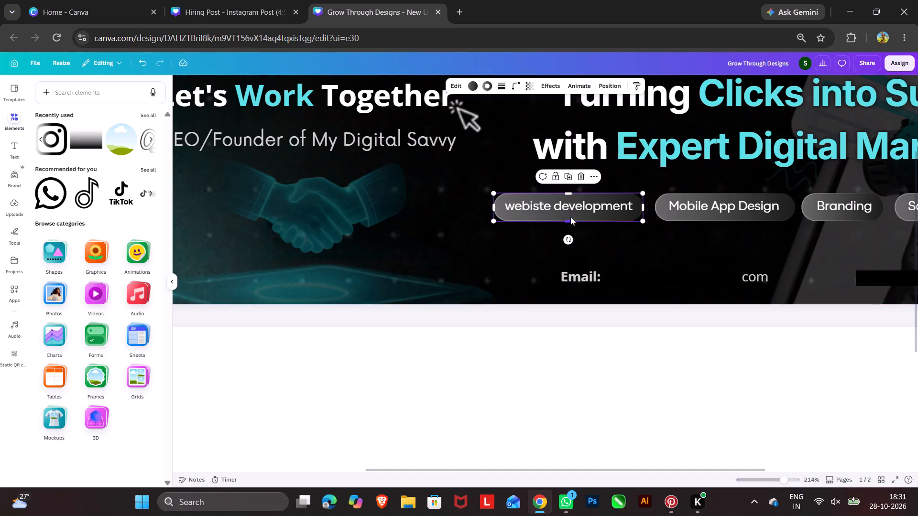
Nudge the "webiste development" label slightly left to centre it in its pill, keeping it level with the other labels.
left_click(567, 206)
key("Down")
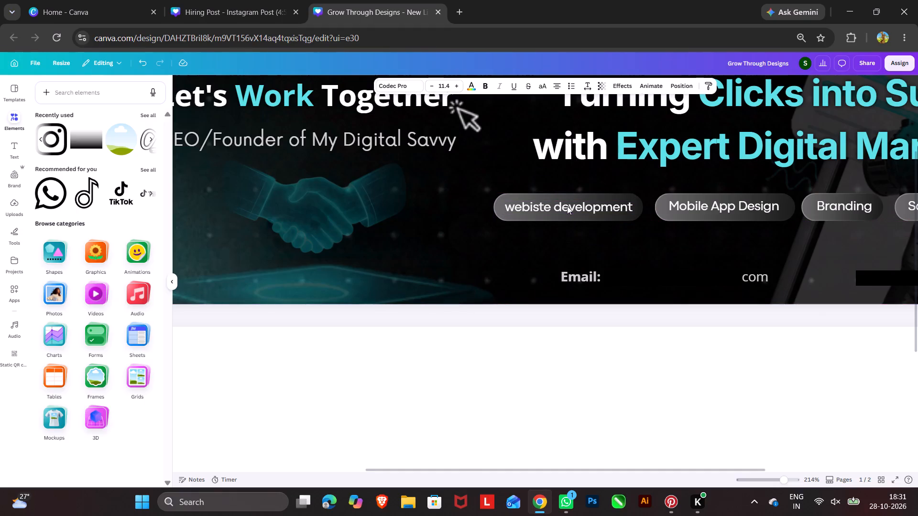
key("Left")
key("Up")
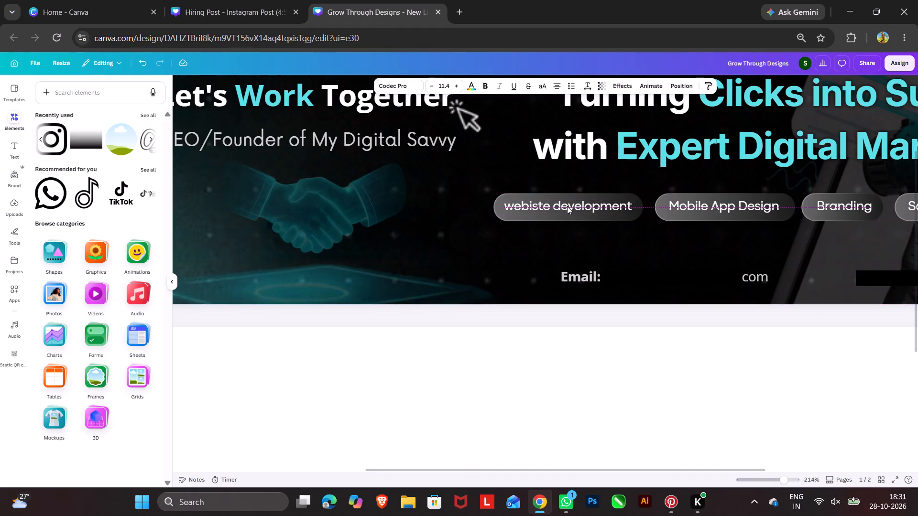
key("Left")
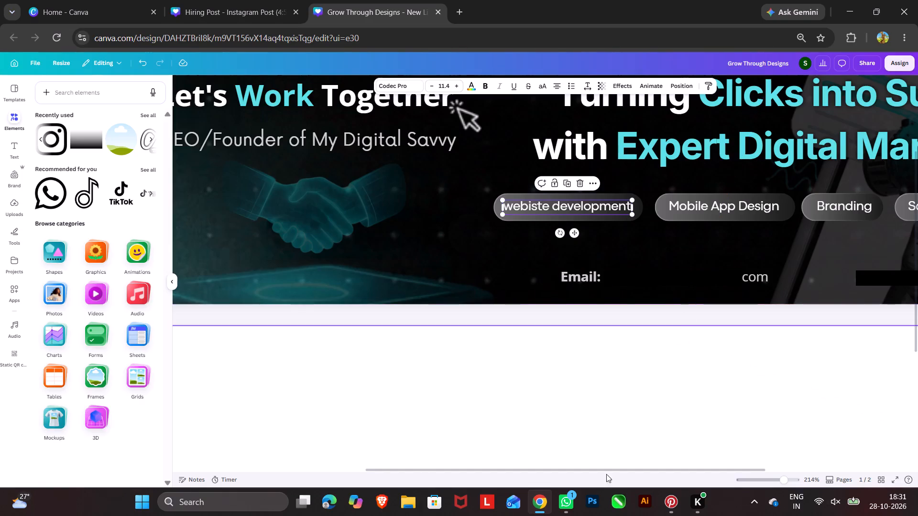
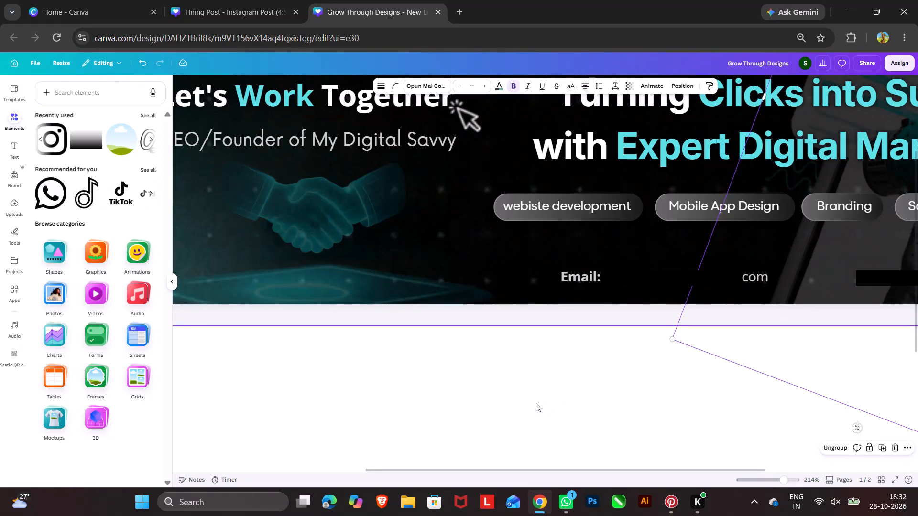
Paste the copied services and contact details text onto the blank page below the banner.
left_click(536, 403)
key("ctrl+v")
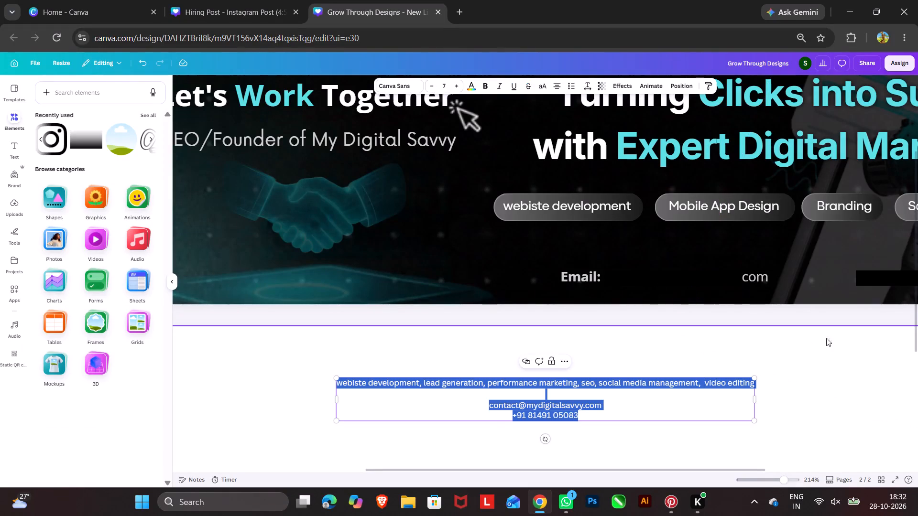
left_click(831, 335)
Replace the Mobile App Design label with "lead generation" copied from the pasted services list.
double_click(424, 384)
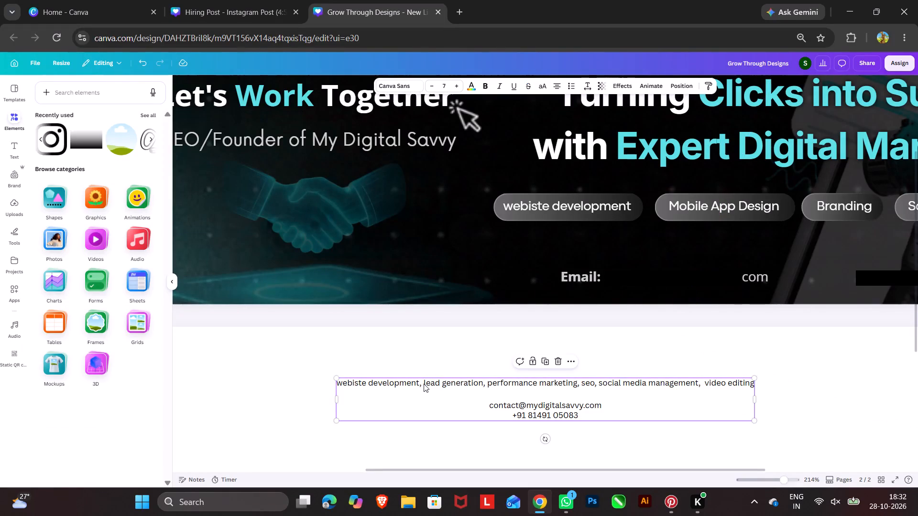
left_click(425, 381)
left_click_drag(425, 381, 480, 379)
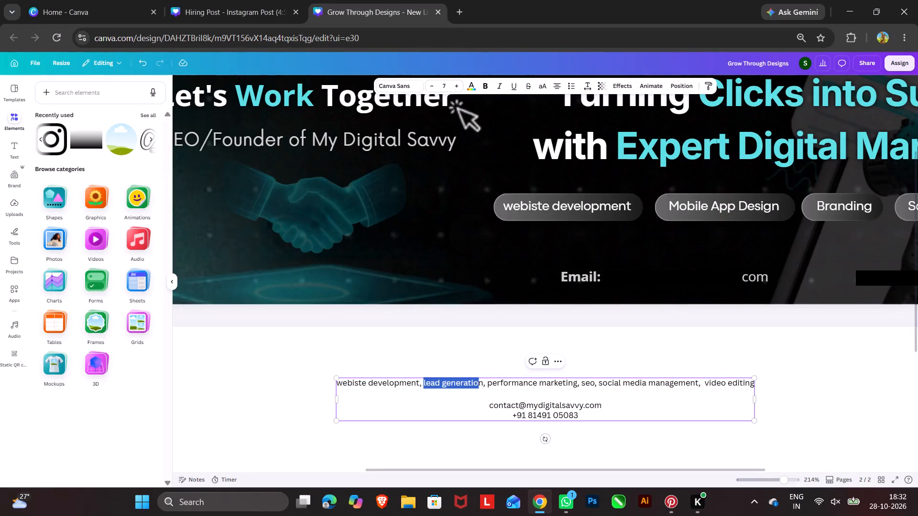
left_click_drag(480, 379, 482, 379)
key("ctrl+c")
double_click(693, 207)
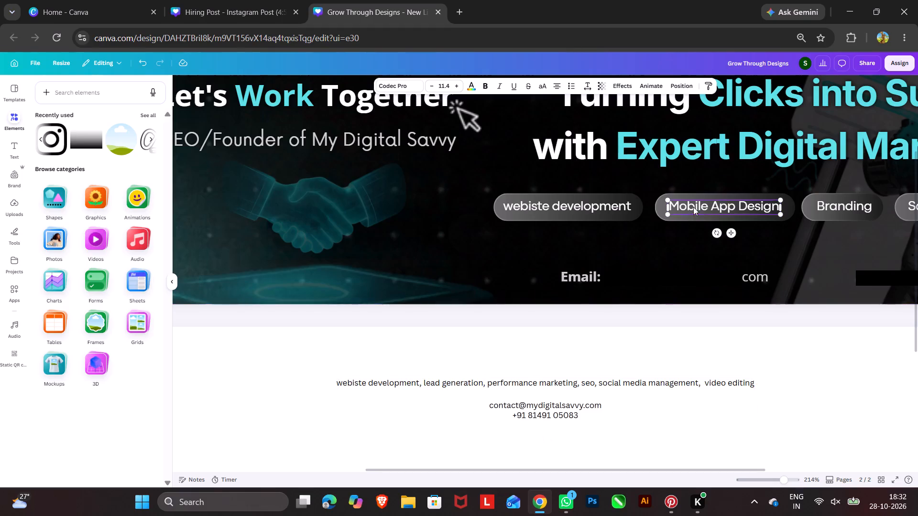
key("ctrl+v")
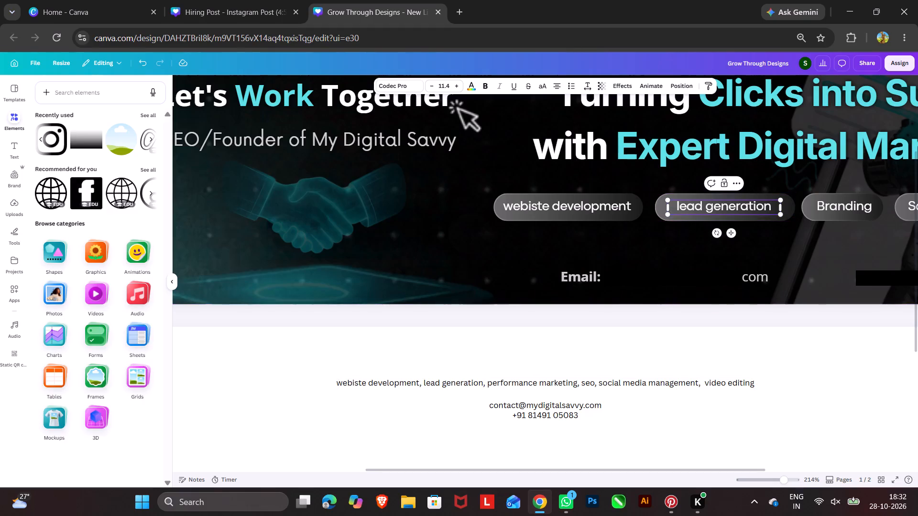
Capitalise both words of the second pill's label so it reads "Lead Generation".
left_click(678, 203)
key("BackSpace")
key("shift+l")
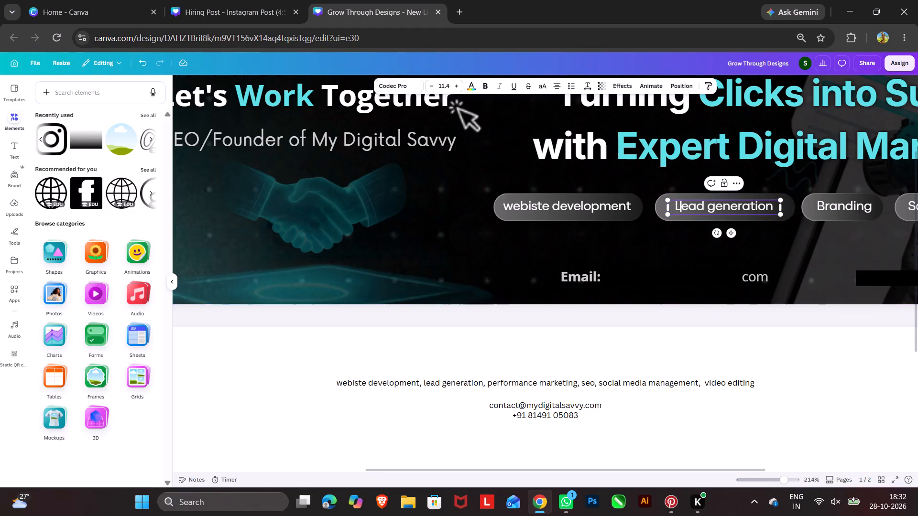
key("Right")
key("Right")
key("Right")
key("Right")
key("Right")
key("Right")
key("Right")
key("Left")
key("Left")
key("BackSpace")
key("shift+g")
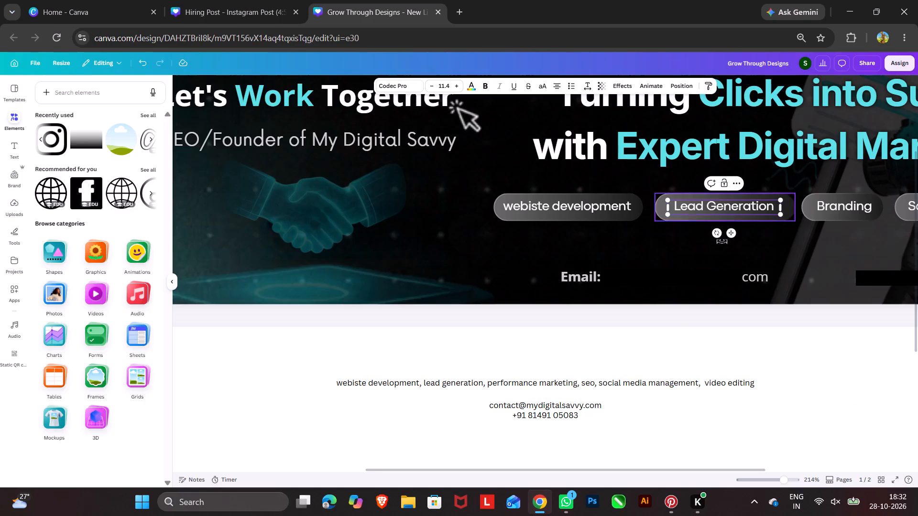
left_click(816, 259)
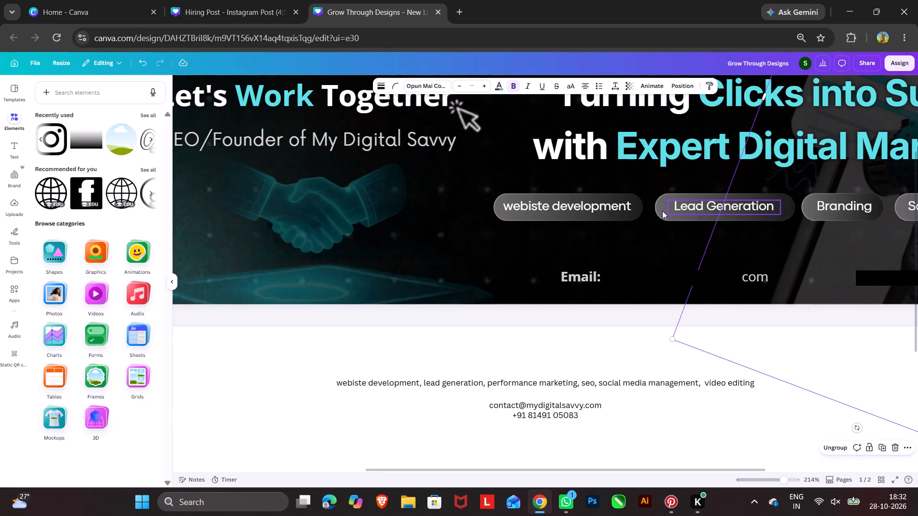
Shift the second pill and its "Lead Generation" label slightly left, and trim the pill's right end to fit the text evenly.
left_click(663, 211)
left_click(663, 210)
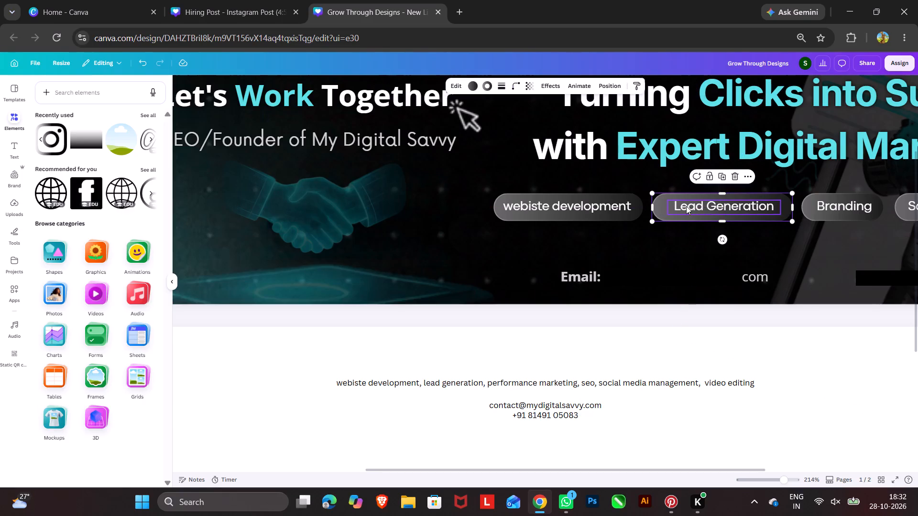
left_click_drag(767, 206, 755, 206)
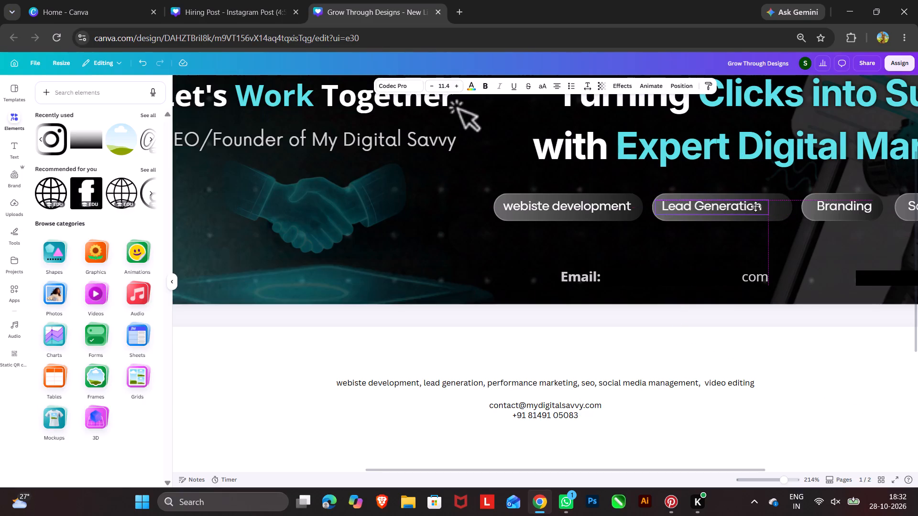
left_click_drag(755, 206, 756, 207)
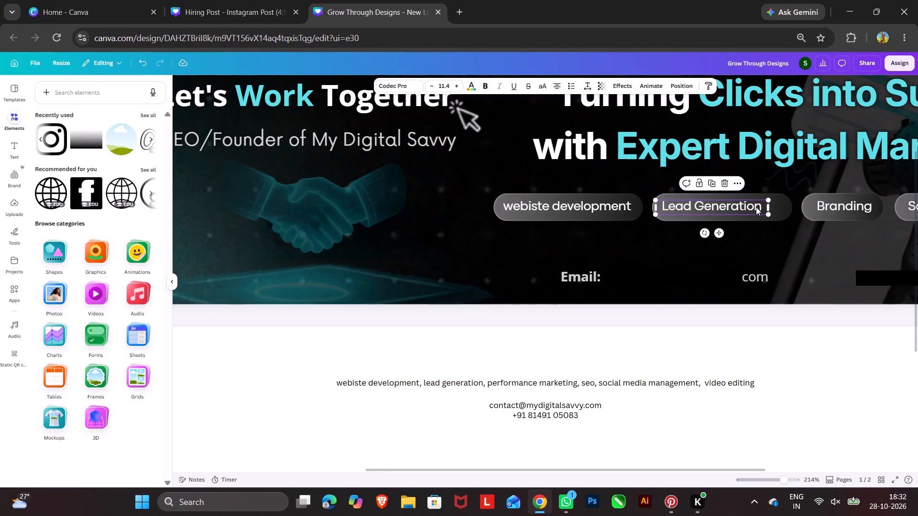
key("Down")
key("Up")
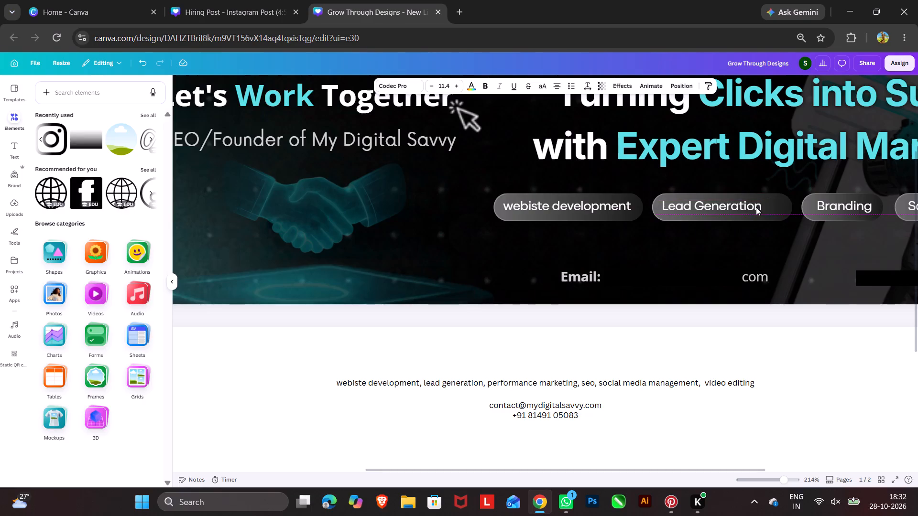
left_click(784, 200)
left_click_drag(795, 210, 773, 215)
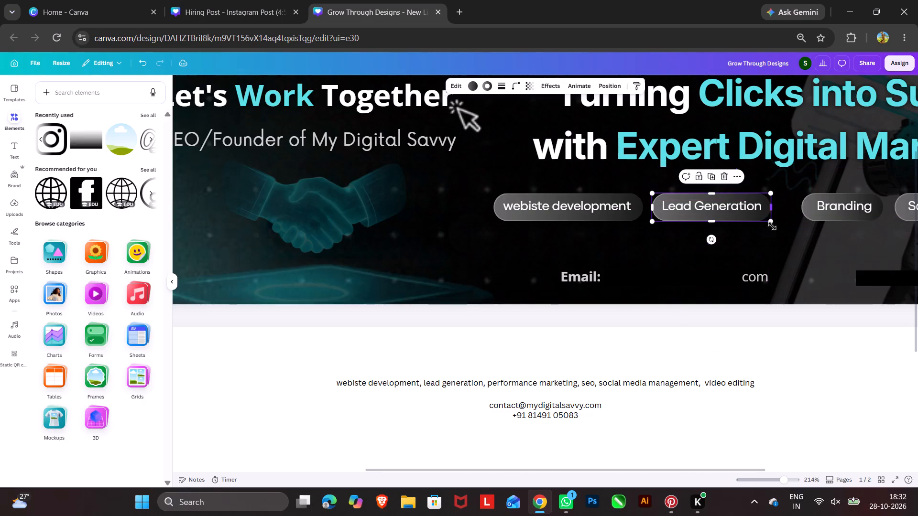
left_click(624, 254)
Extend the Branding pill's left end towards the Lead Generation pill and trim its right end slightly.
left_click(811, 215)
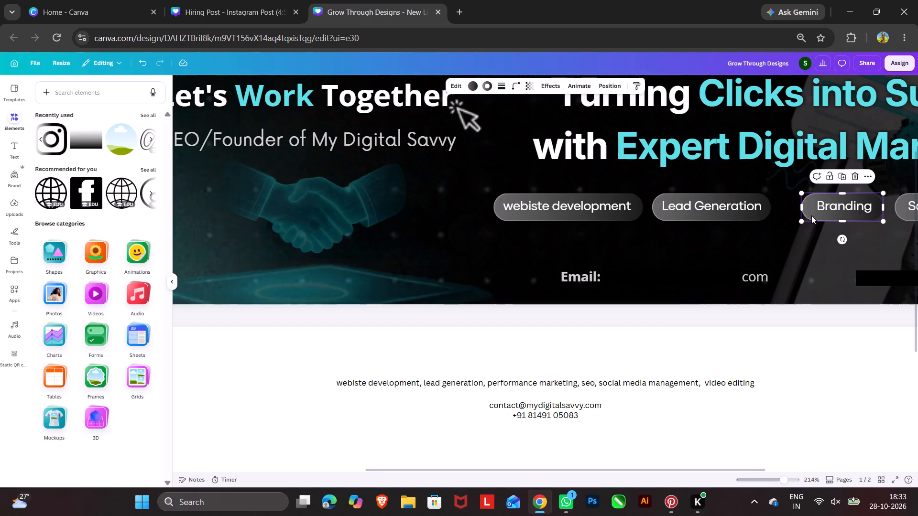
left_click_drag(802, 205, 791, 207)
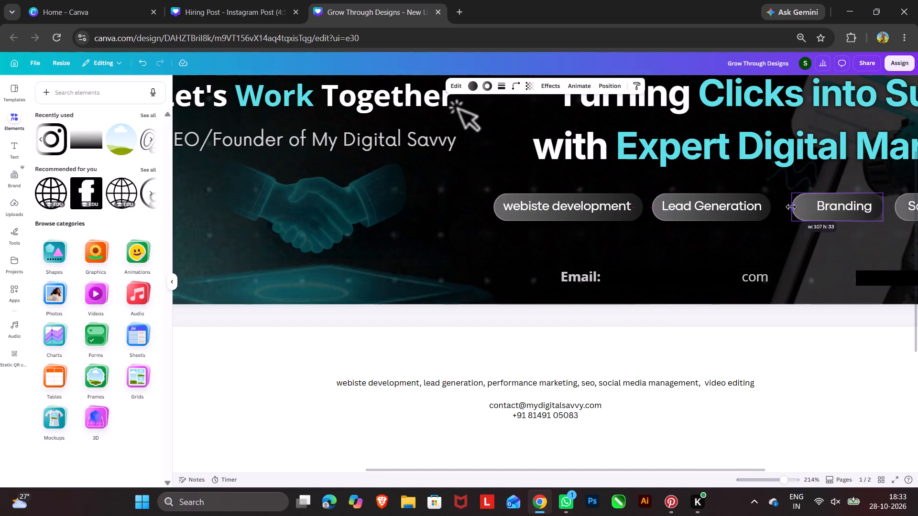
left_click_drag(791, 207, 780, 212)
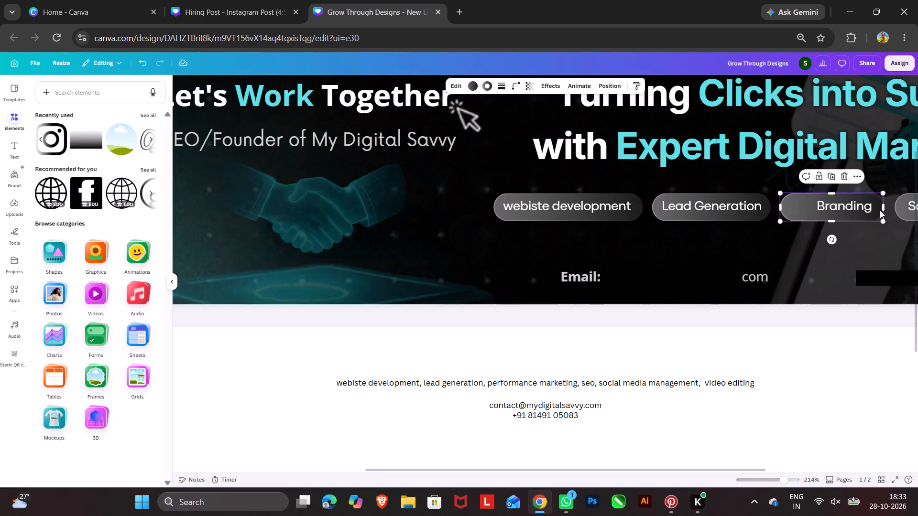
left_click(886, 205)
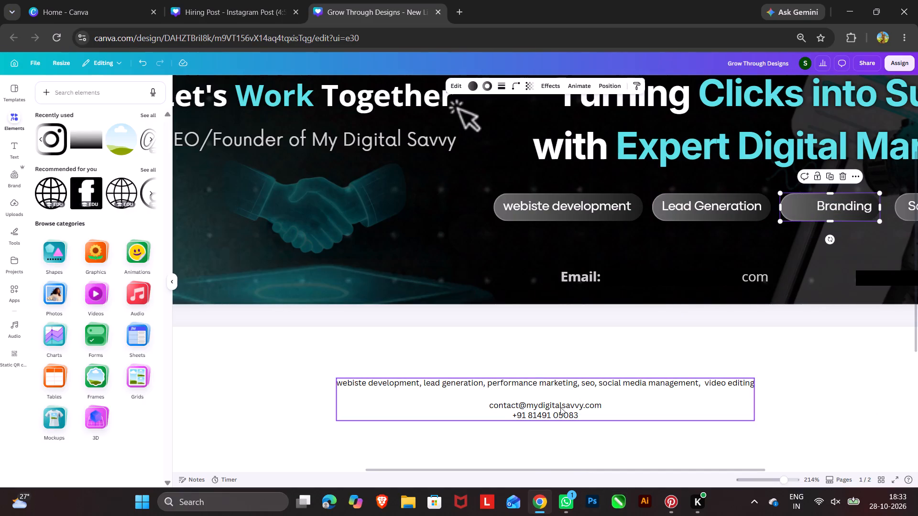
Replace the Branding label with "performance marketing" copied from the services list, and widen its text box leftward to the pill's left end.
double_click(496, 383)
left_click(492, 383)
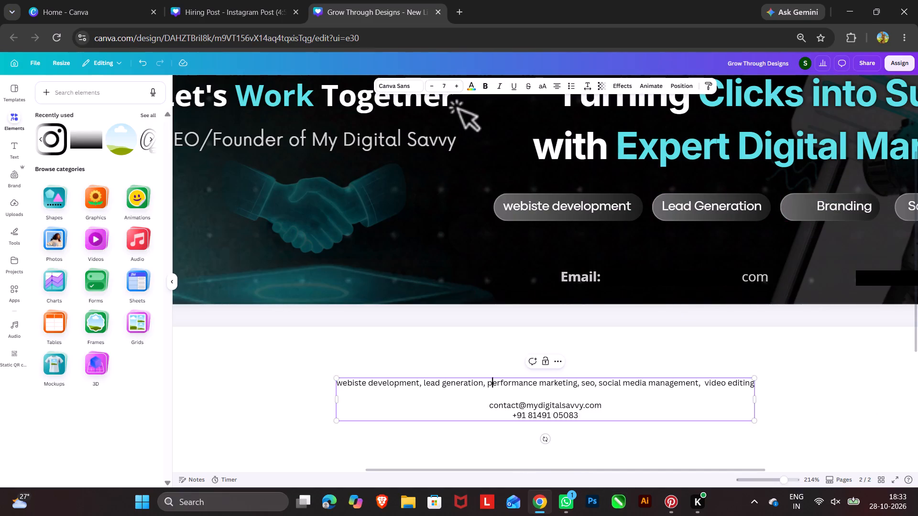
left_click_drag(488, 383, 576, 384)
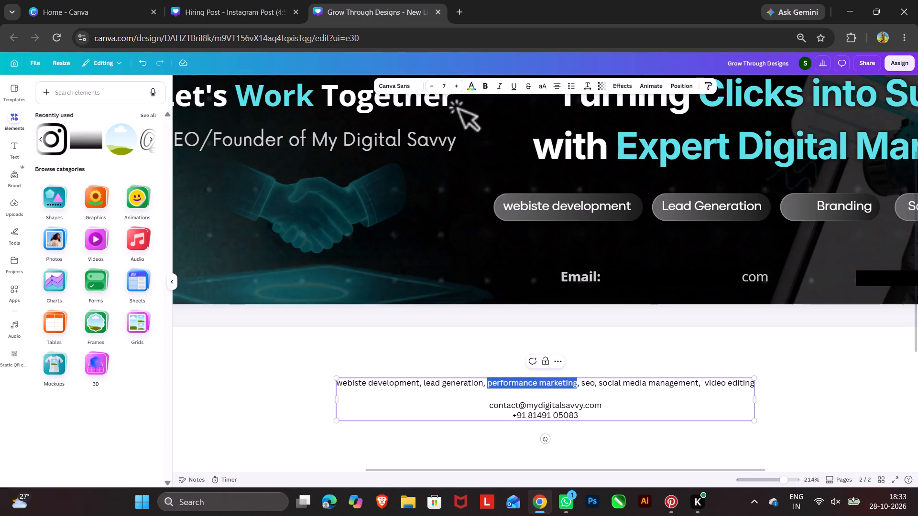
left_click_drag(576, 384, 577, 384)
key("ctrl+c")
left_click(826, 205)
left_click(826, 205)
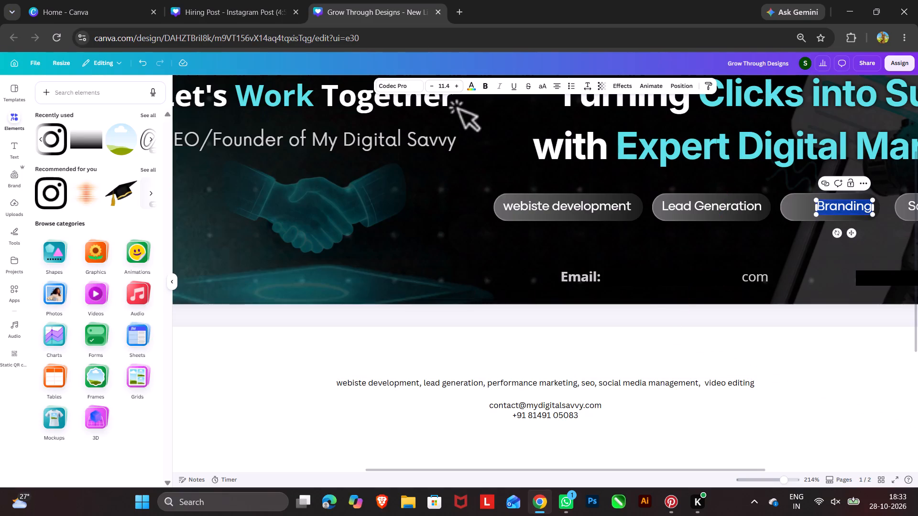
key("ctrl+v")
left_click(801, 209)
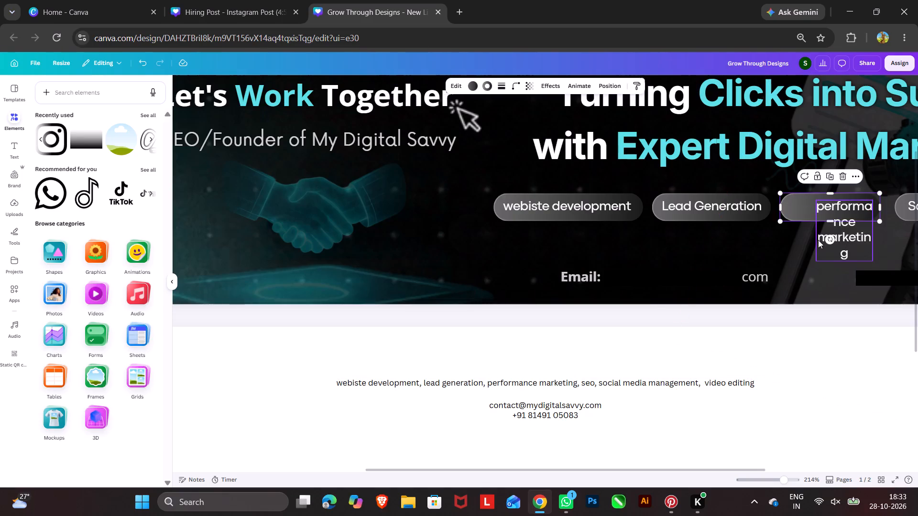
left_click(816, 229)
left_click_drag(814, 231, 787, 231)
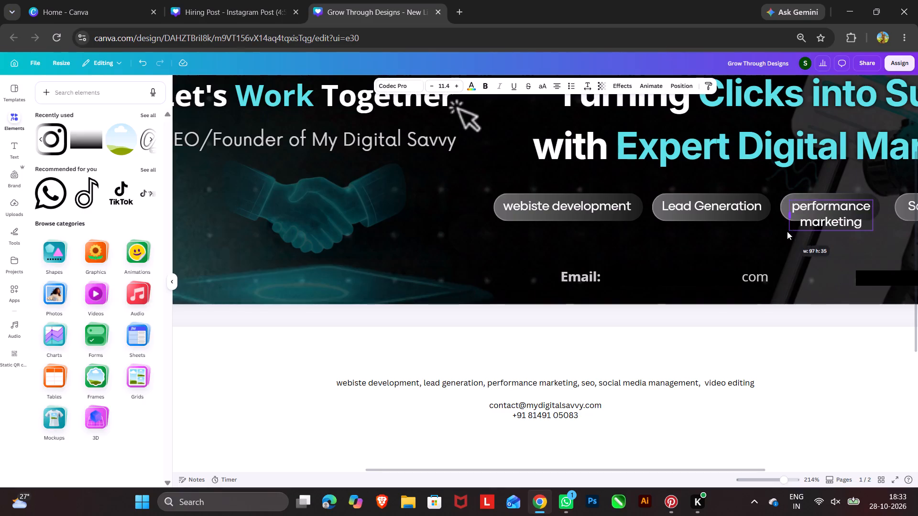
left_click_drag(787, 231, 781, 232)
Extend the third pill's right end to make room for the "performance marketing" label.
left_click(803, 194)
left_click_drag(879, 206, 906, 205)
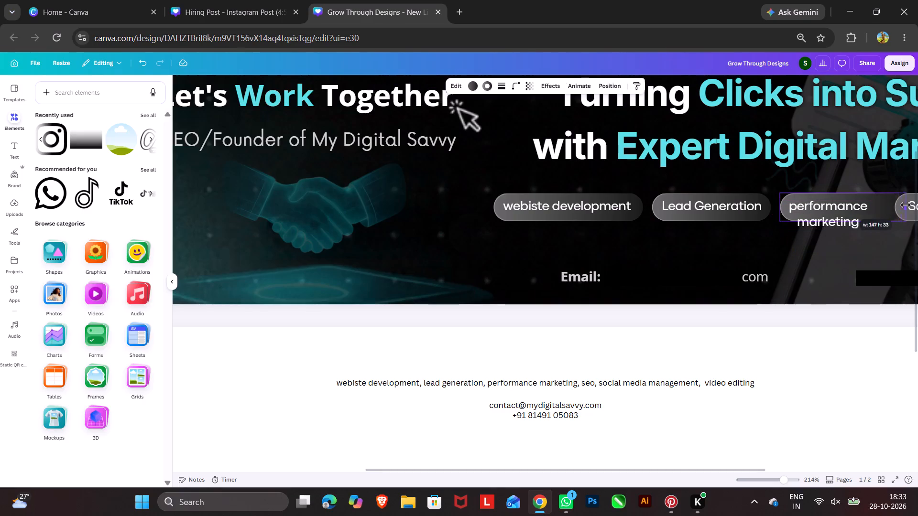
left_click_drag(906, 205, 917, 199)
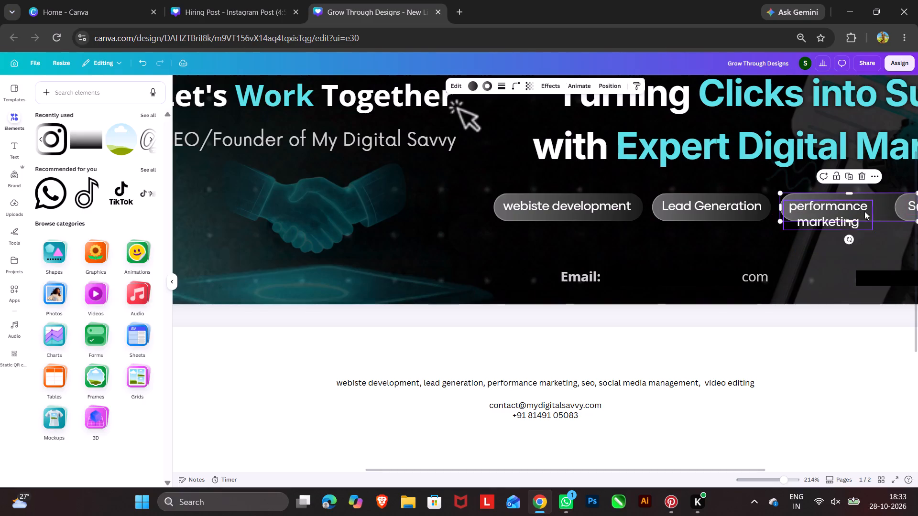
Move the fourth pill and its Social Media Design label down and right, clear of the third pill.
scroll(845, 248, "left", 4)
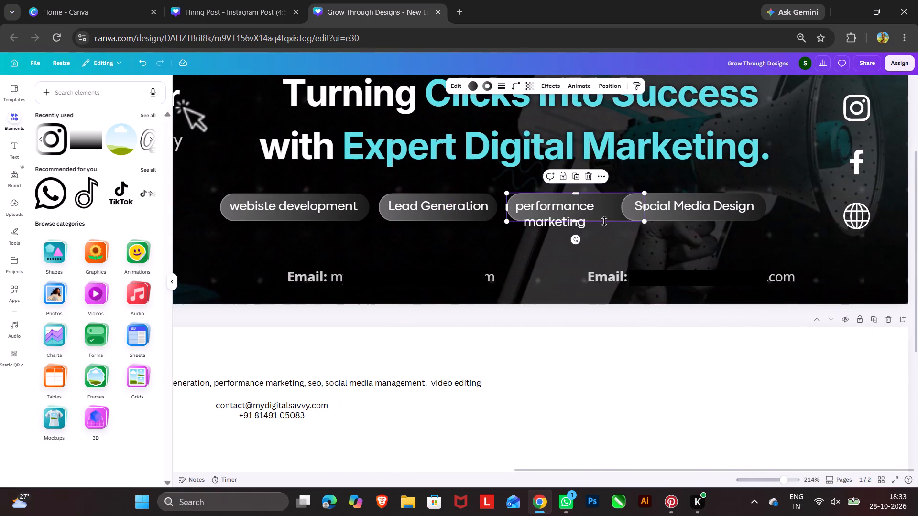
left_click_drag(680, 218, 735, 252)
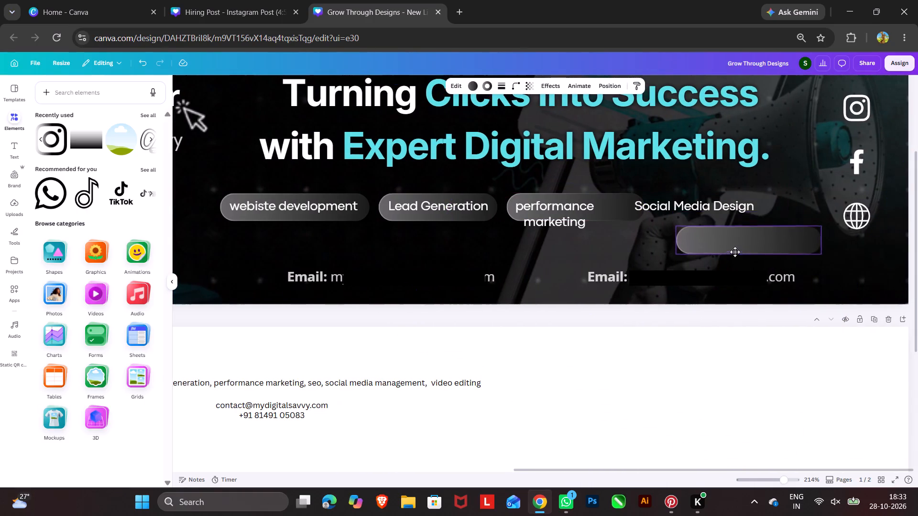
left_click_drag(735, 252, 737, 258)
left_click_drag(699, 205, 752, 248)
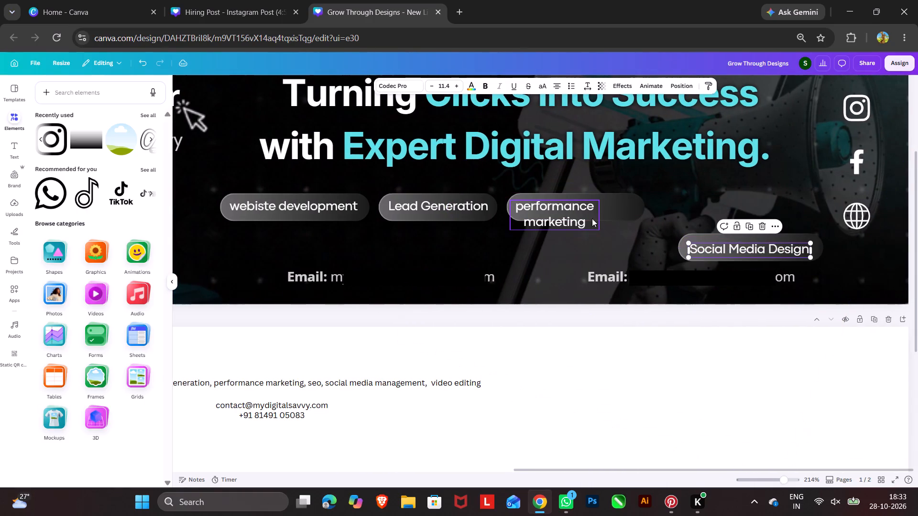
Widen the "performance marketing" text box rightward so the label fits on a single line.
left_click(584, 216)
left_click_drag(600, 215, 655, 215)
Extend the third pill's right end past the "performance marketing" label, to a width of about 185.
left_click(614, 217)
left_click_drag(645, 210, 654, 210)
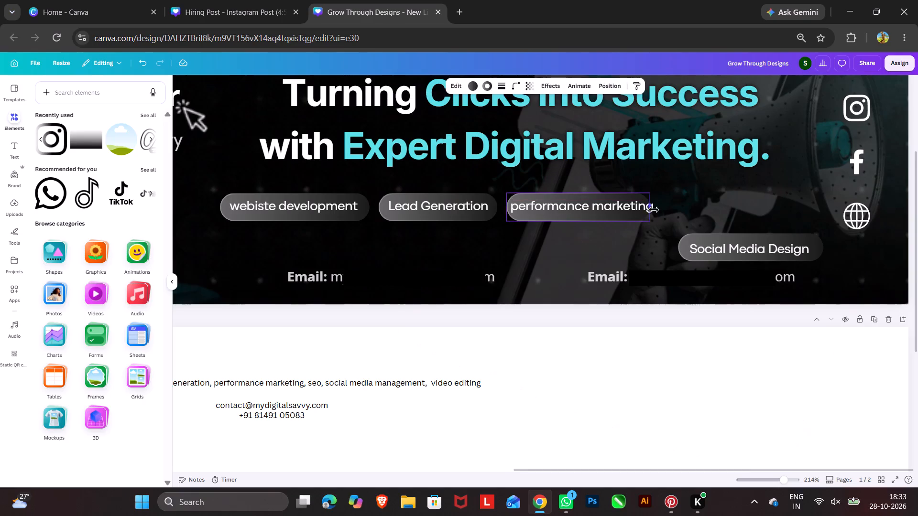
left_click_drag(654, 210, 666, 209)
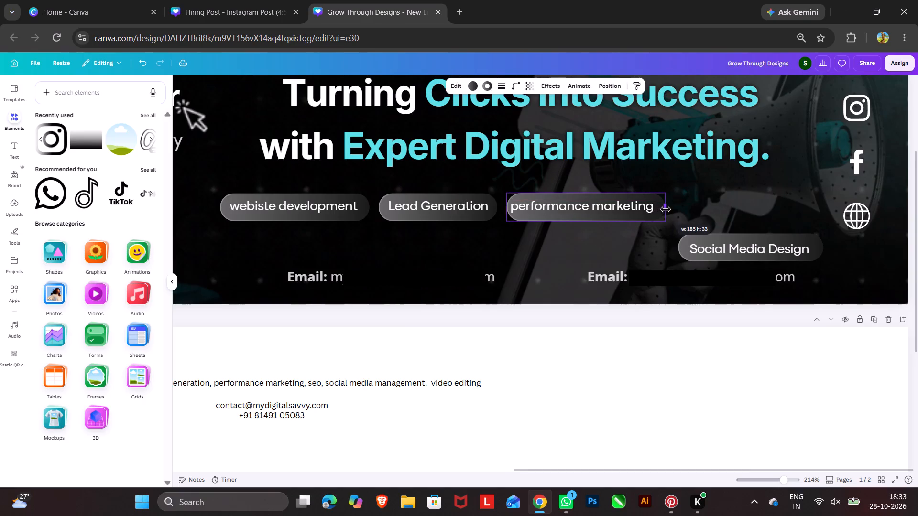
left_click_drag(666, 209, 666, 209)
Nudge the "performance marketing" label slightly right to centre it in its pill.
left_click(622, 207)
key("Right")
key("Right")
key("Right")
key("Right")
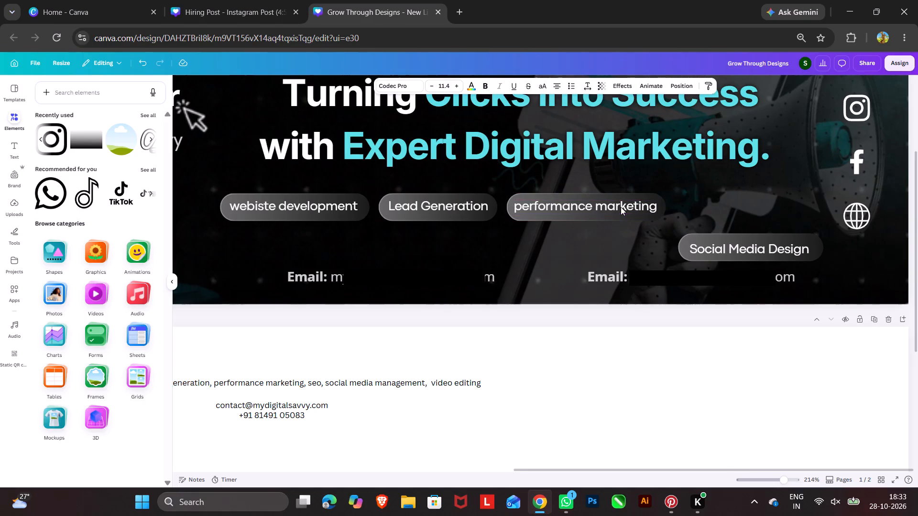
key("Right")
key("Right")
key("Left")
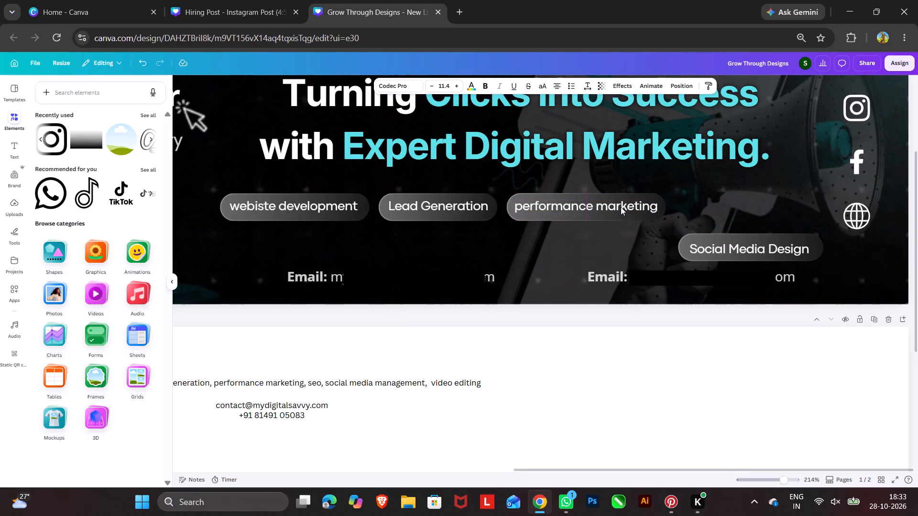
key("Left")
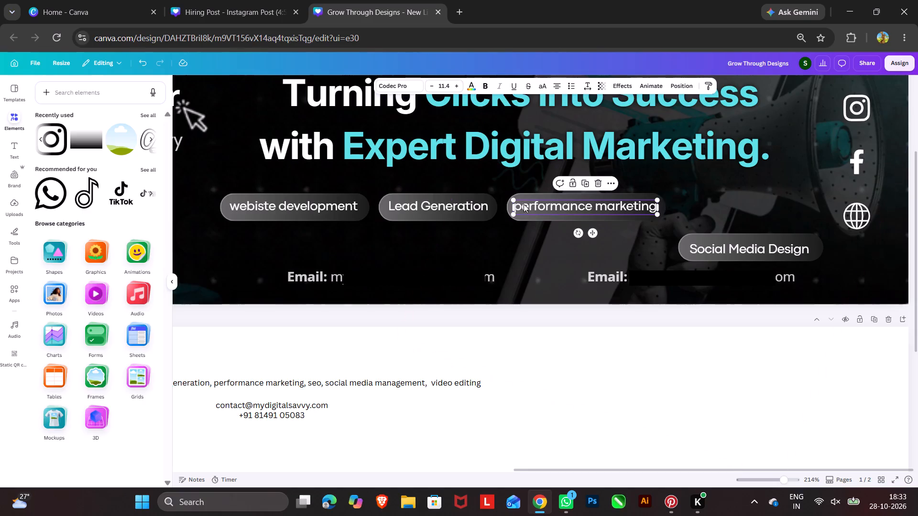
Capitalise both words of the third pill's label so it reads "Performance Marketing".
double_click(521, 205)
double_click(521, 205)
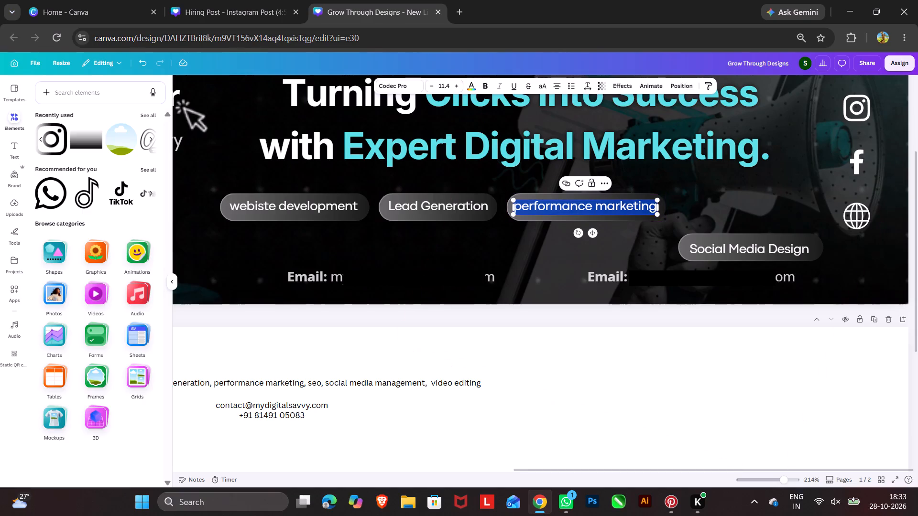
left_click(521, 208)
key("BackSpace")
key("shift+p")
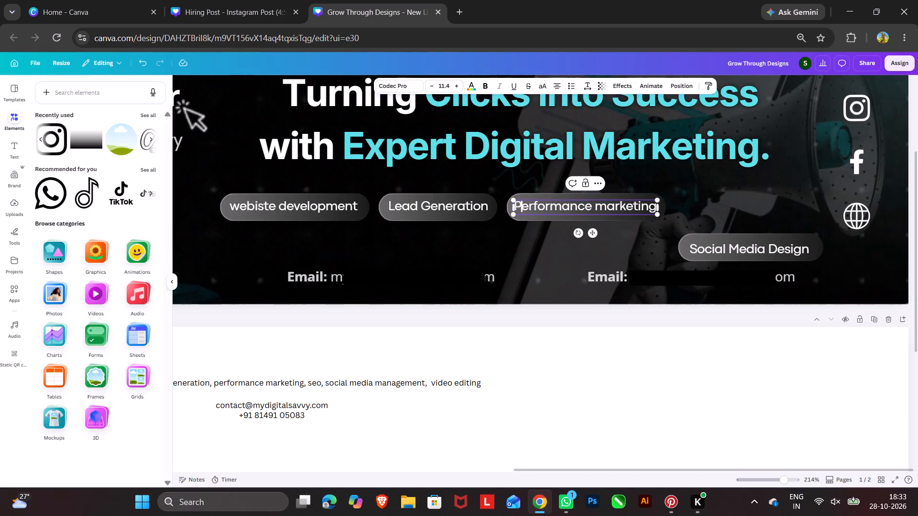
key("Right")
key("Right")
key("Right")
key("Right")
key("Right")
key("Right")
key("Right")
key("Right")
key("Right")
key("Right")
key("Right")
key("Right")
key("Right")
key("Right")
key("Right")
key("Right")
key("Left")
key("Left")
key("Left")
key("Left")
key("BackSpace")
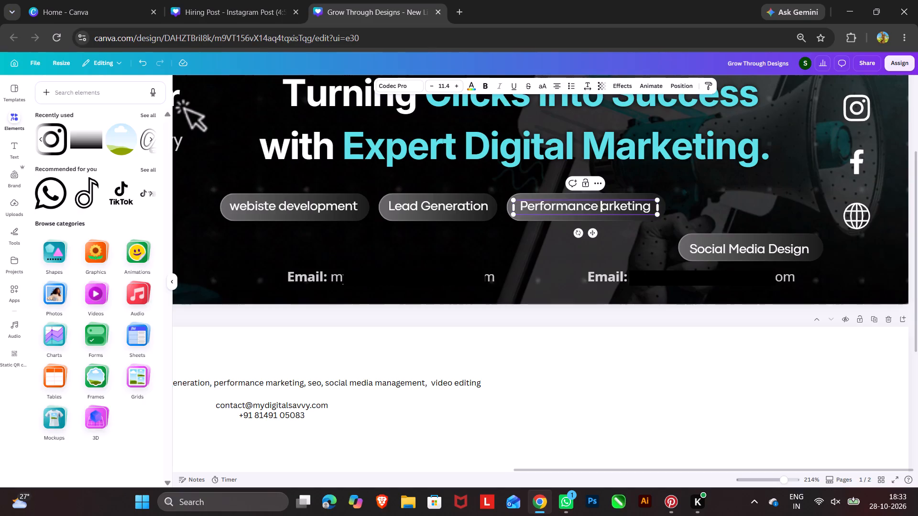
key("shift+m")
left_click(514, 253)
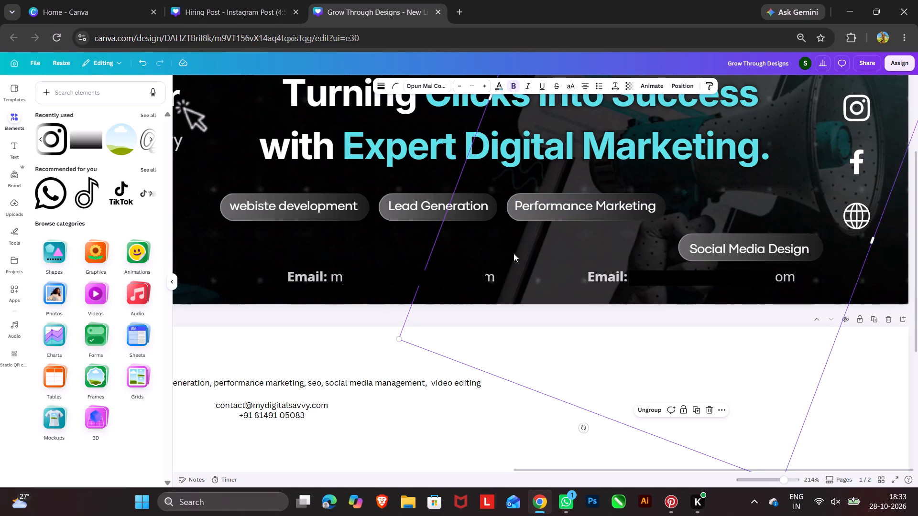
Extend the third pill's right end slightly and nudge the "Performance Marketing" label right to centre it inside.
left_click(519, 220)
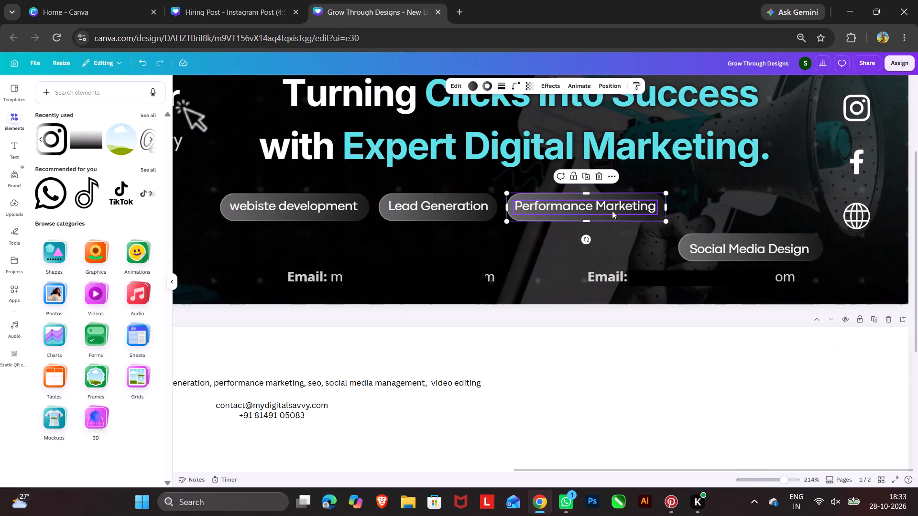
left_click(666, 205)
left_click(652, 208)
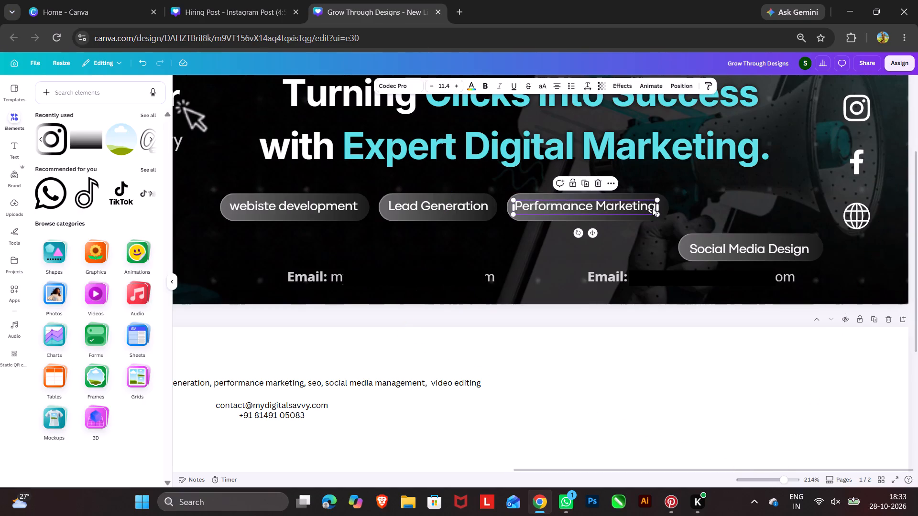
key("Right")
key("Right")
key("Down")
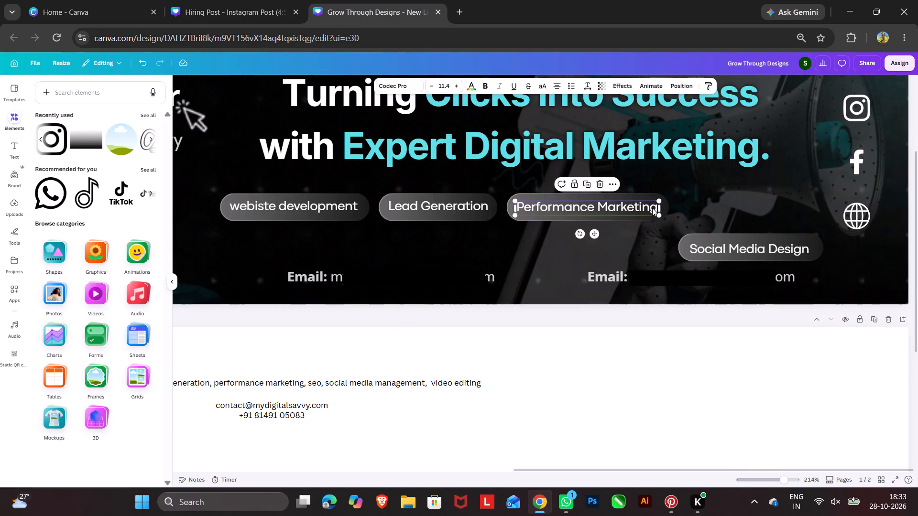
key("Up")
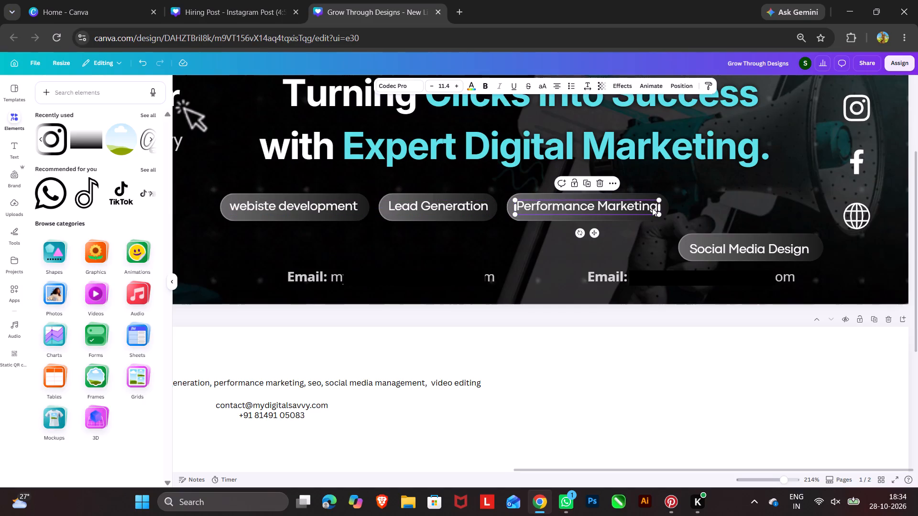
Move the fourth pill and its "Social Media Design" label up into line with the other three pills, keeping equal spacing.
left_click_drag(728, 258, 727, 246)
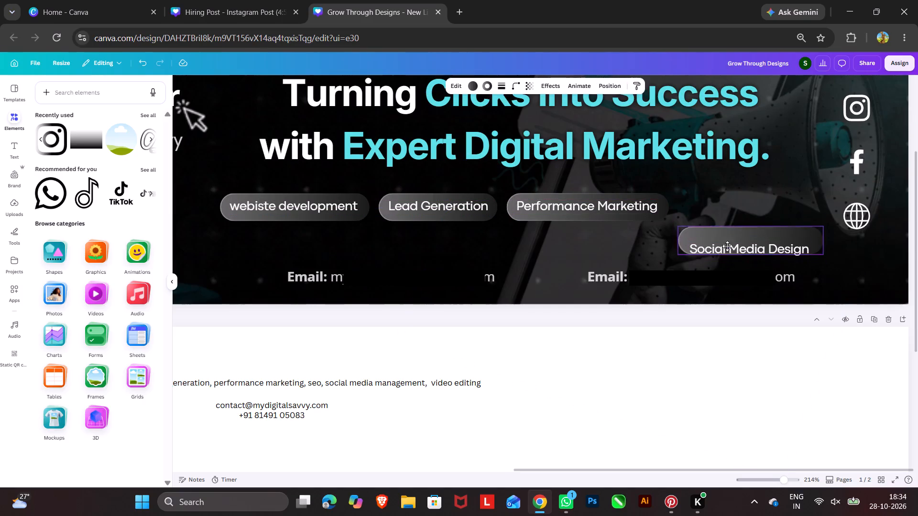
left_click_drag(727, 246, 730, 218)
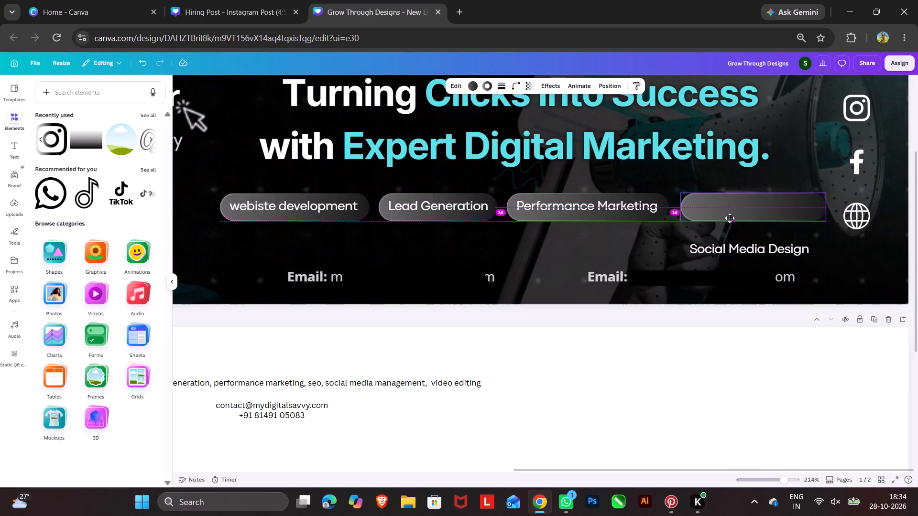
left_click_drag(730, 218, 729, 218)
left_click_drag(754, 250, 754, 217)
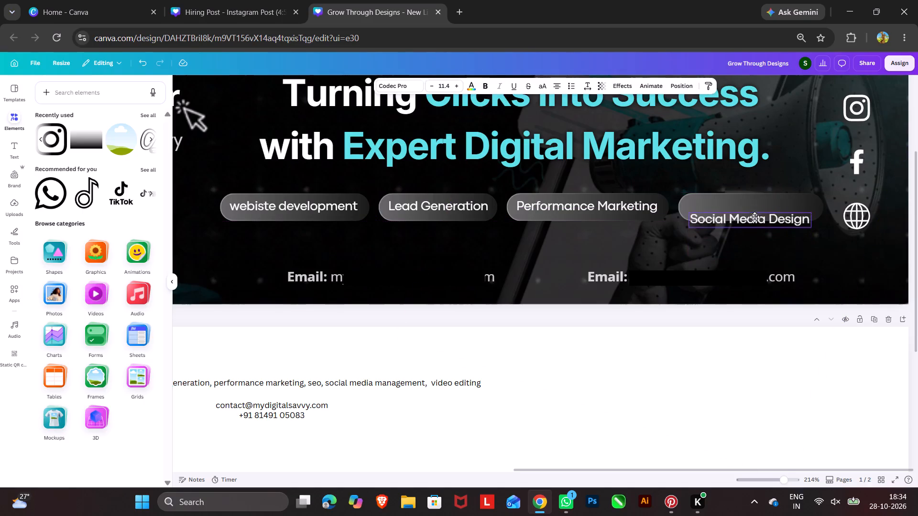
left_click_drag(754, 217, 754, 208)
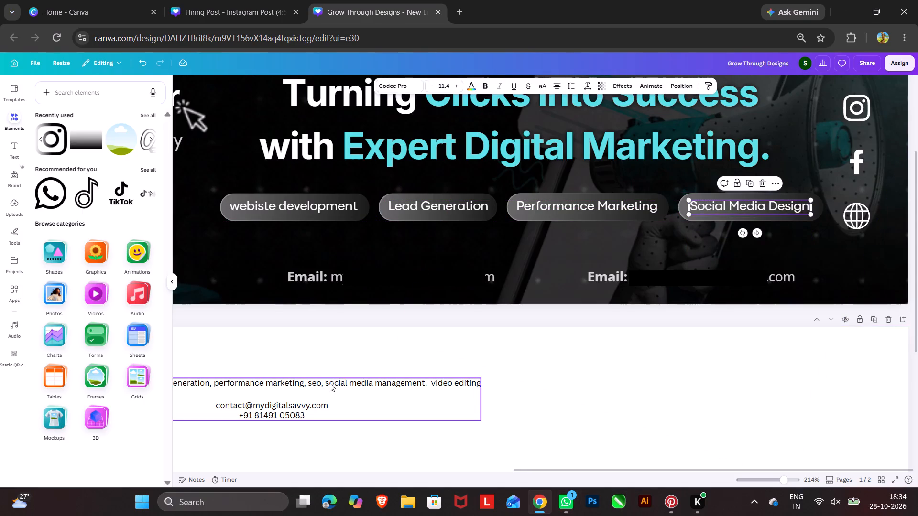
Replace the "Social Media Design" label with "social media management", copied from the services text on page 2.
double_click(438, 386)
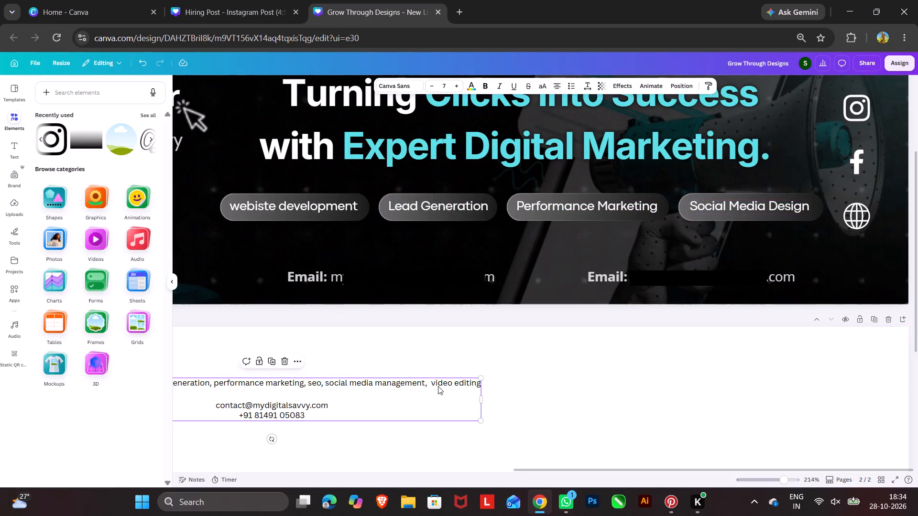
left_click(670, 410)
scroll(670, 410, "left", 2)
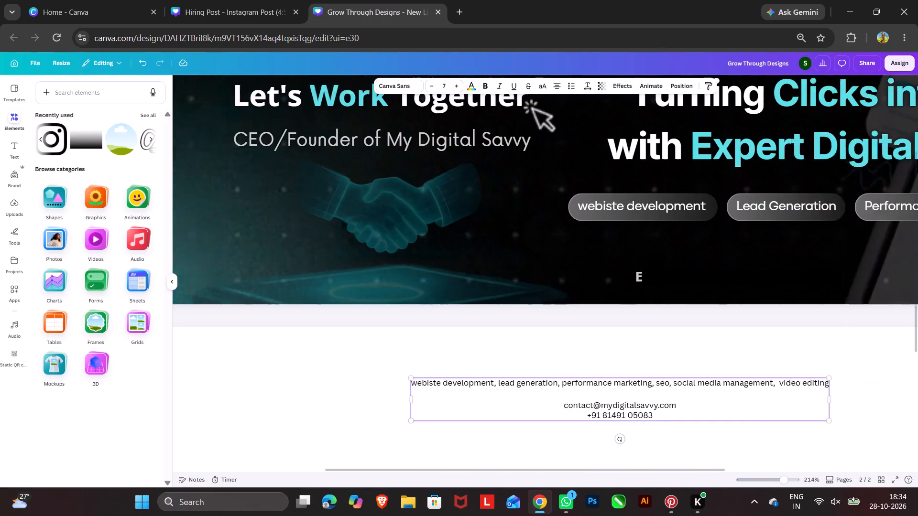
scroll(670, 410, "left", 2)
left_click_drag(564, 386, 612, 390)
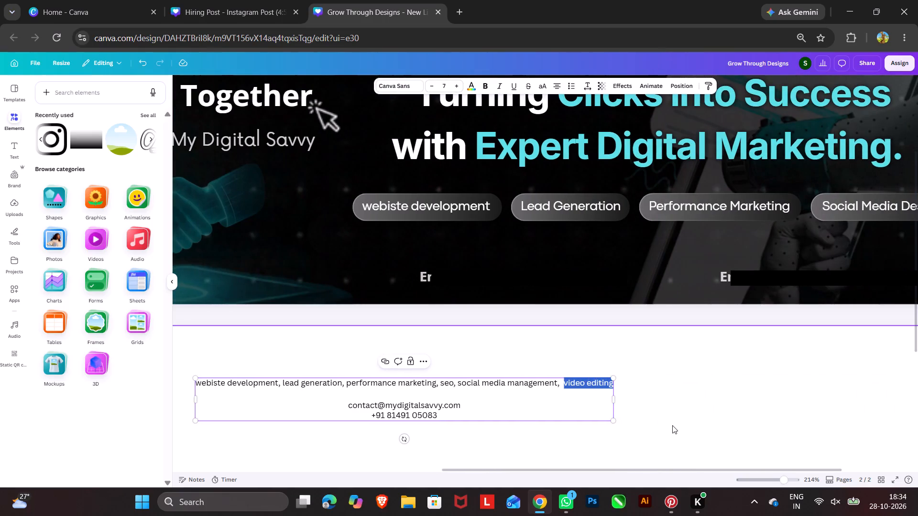
left_click(472, 394)
left_click_drag(459, 384, 558, 386)
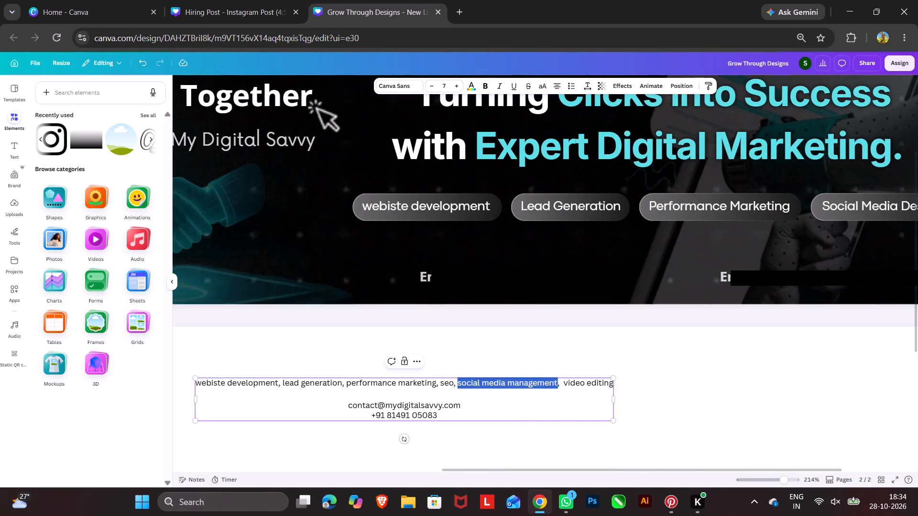
left_click_drag(558, 386, 557, 387)
key("ctrl+c")
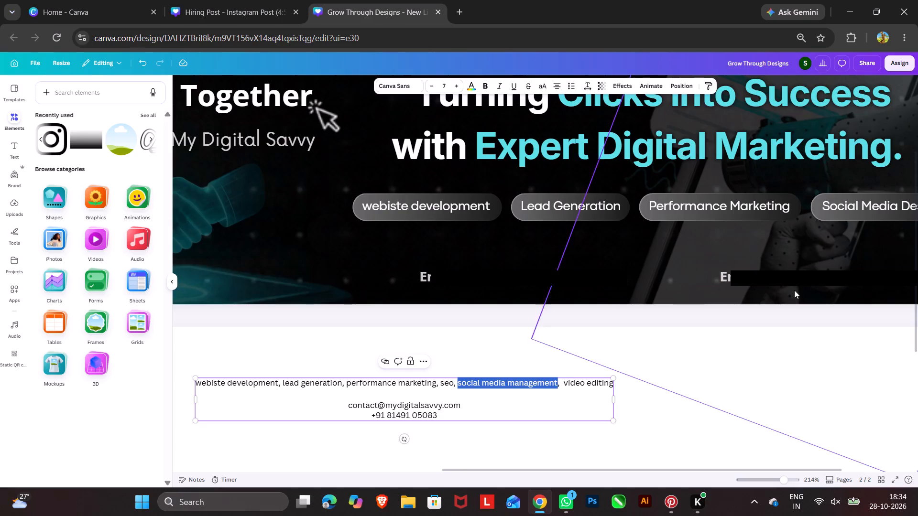
double_click(852, 214)
key("ctrl+v")
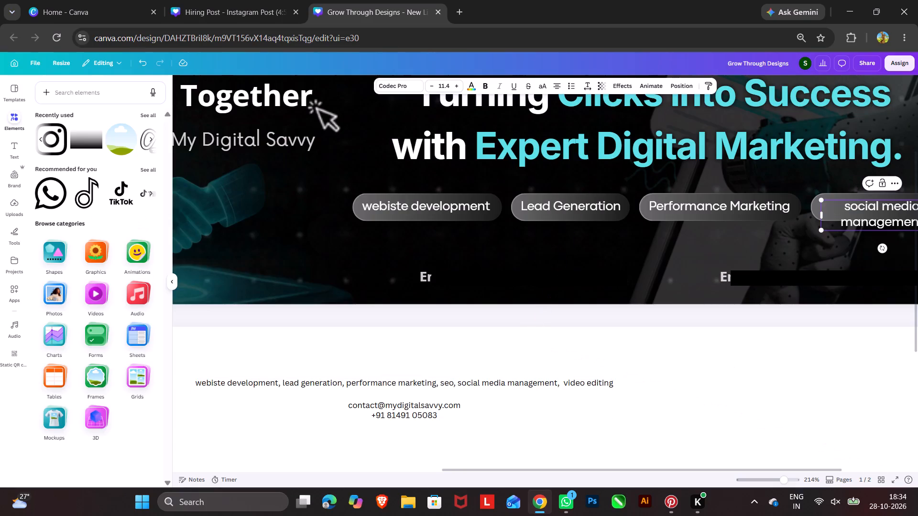
Widen the "social media management" text box rightward to about 195 so the label fits on a single line.
scroll(852, 216, "left", 3)
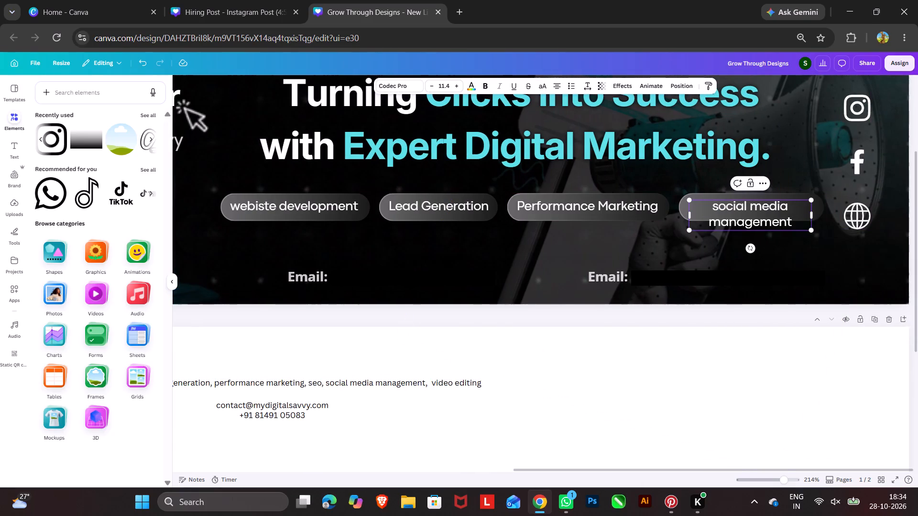
left_click_drag(814, 216, 874, 213)
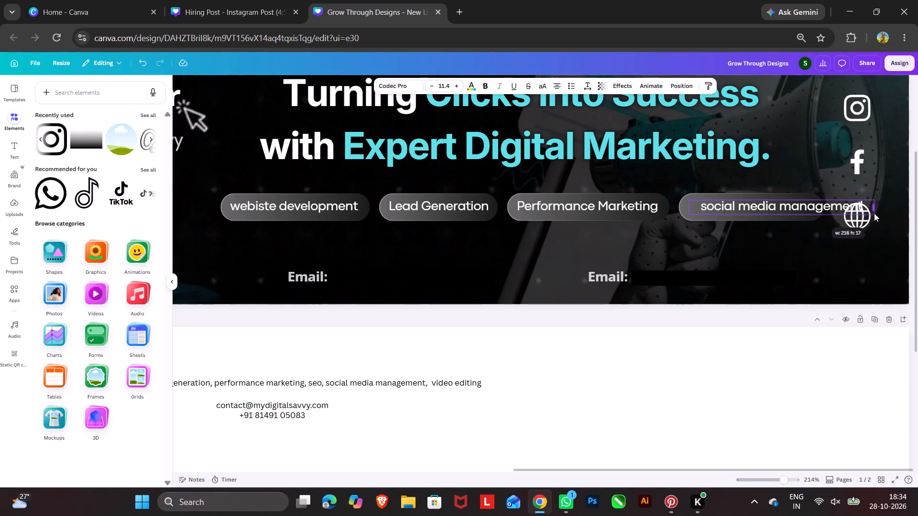
left_click_drag(874, 213, 858, 213)
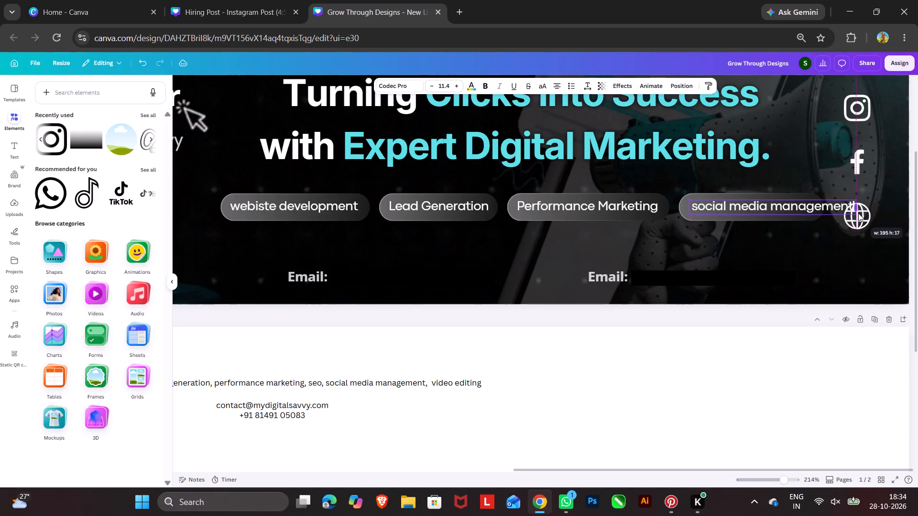
left_click_drag(858, 213, 857, 214)
Capitalise each word of the fourth pill's label so it reads "Social Media Management".
left_click(782, 205)
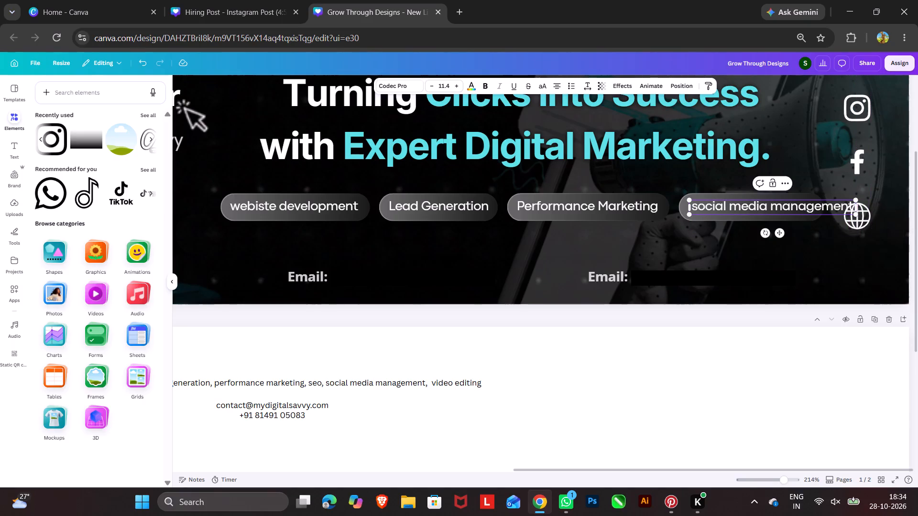
key("BackSpace")
key("shift+m")
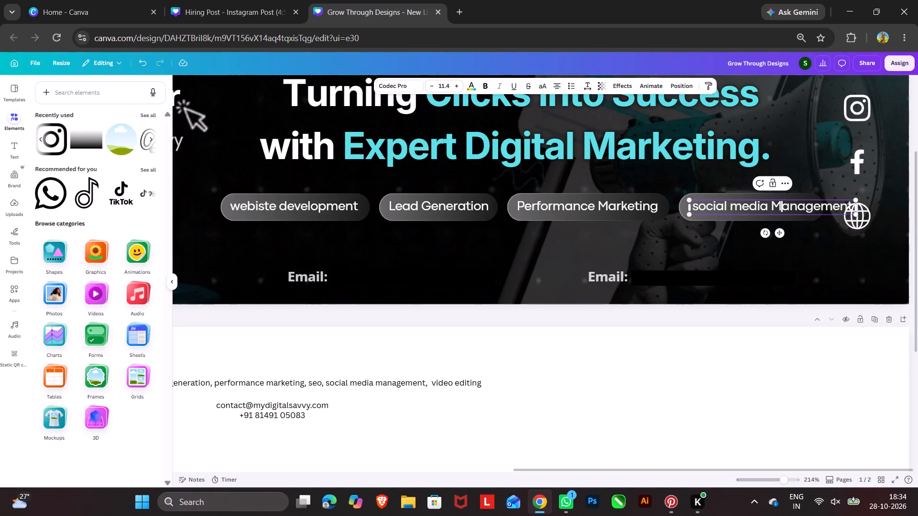
left_click(746, 207)
key("Left")
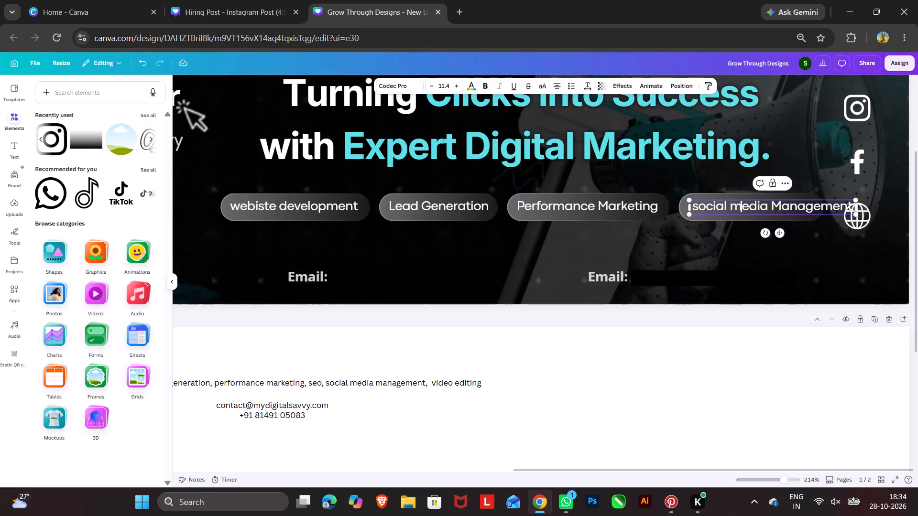
key("BackSpace")
key("shift+m")
key("Left")
key("Left")
key("Left")
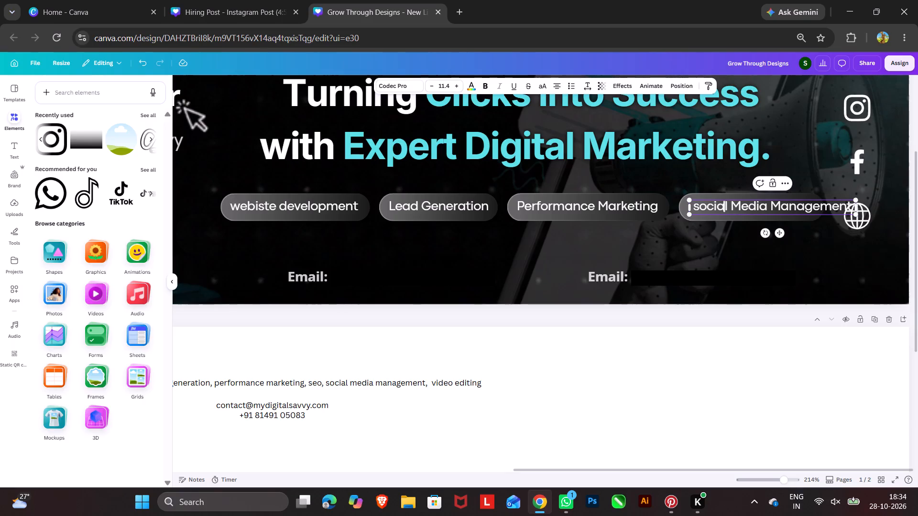
key("Left")
key("Left")
key("Left")
key("Left")
key("BackSpace")
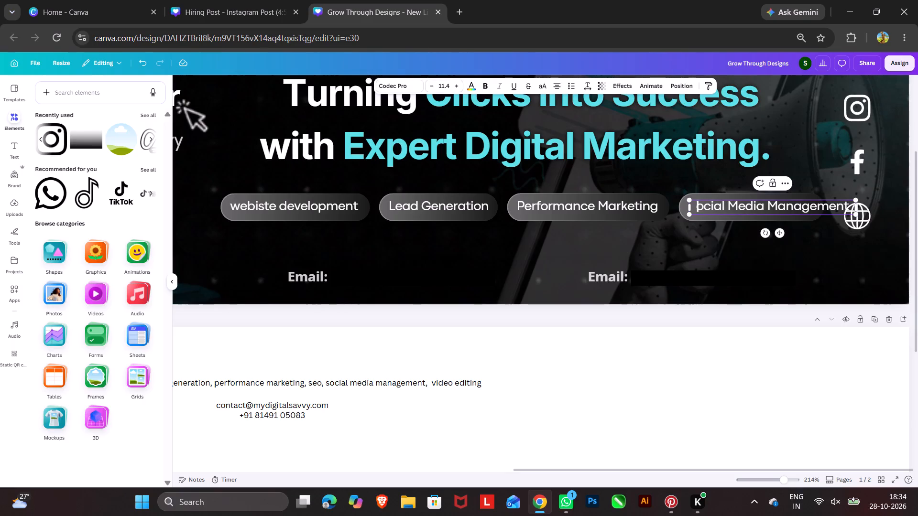
key("shift+s")
left_click(714, 244)
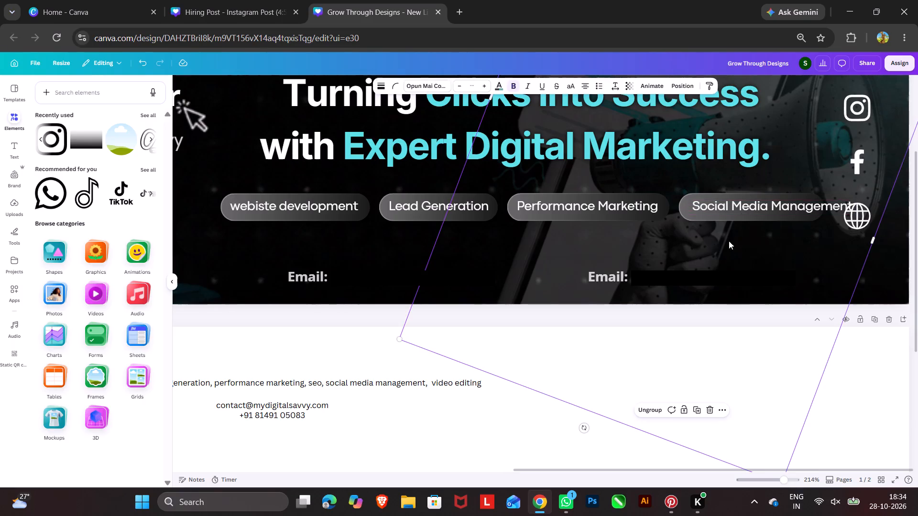
Shift the "Social Media Management" label slightly left and extend the fourth pill's right end past it, to a width of about 212.
left_click(765, 208)
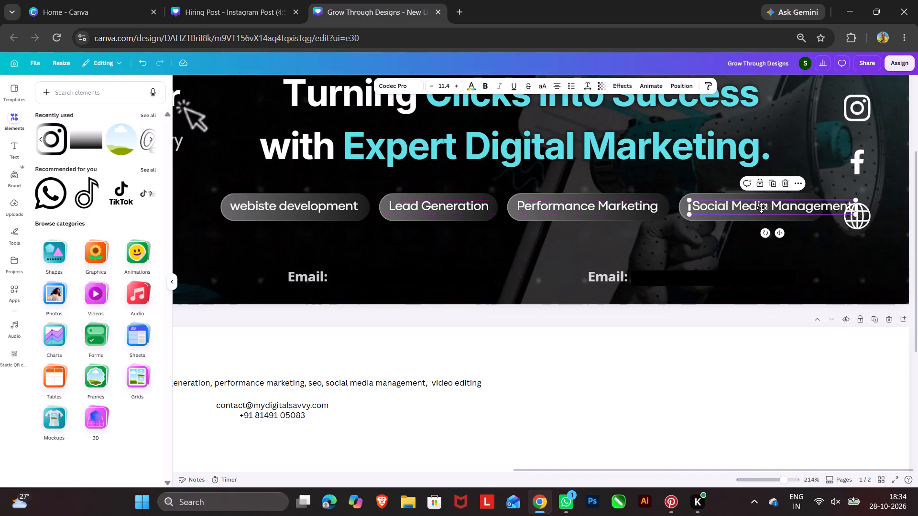
left_click(735, 197)
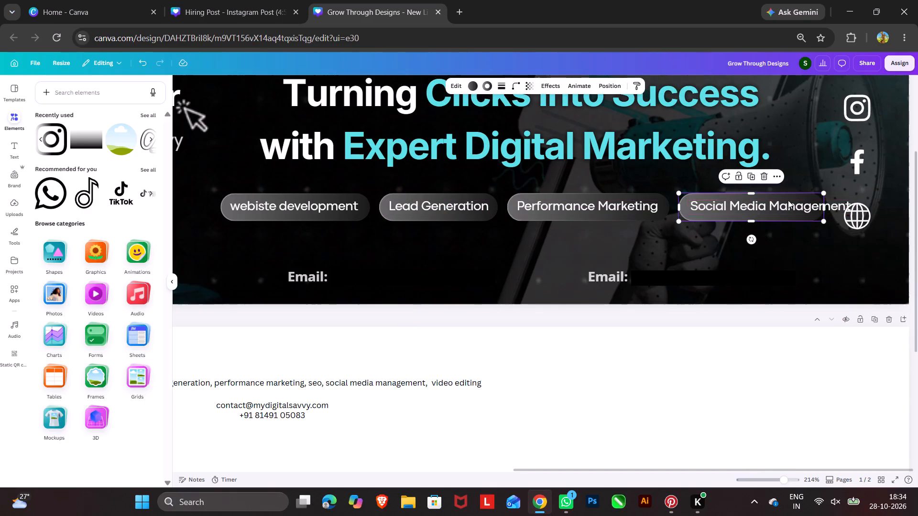
left_click_drag(822, 208, 858, 207)
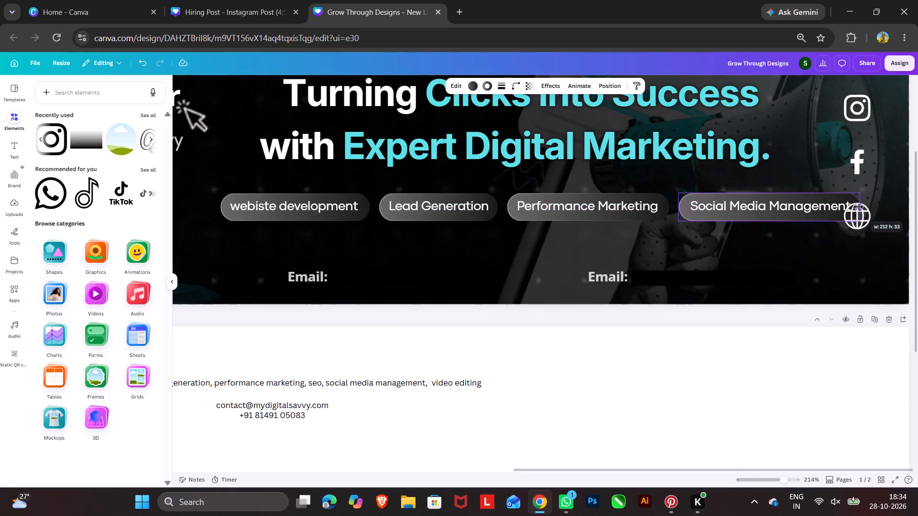
left_click_drag(858, 207, 859, 207)
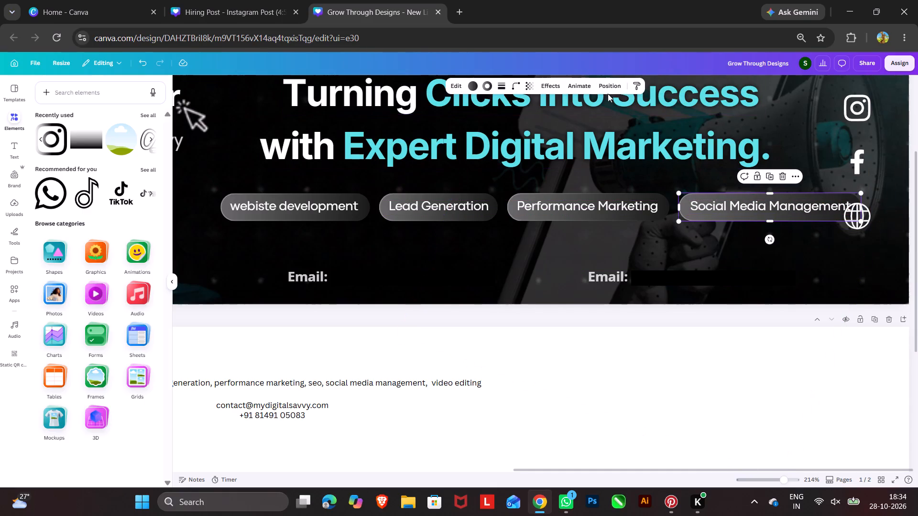
Move all four service pills and their labels together slightly up, aligning the row's left edge with the headline's second line.
left_click(607, 86)
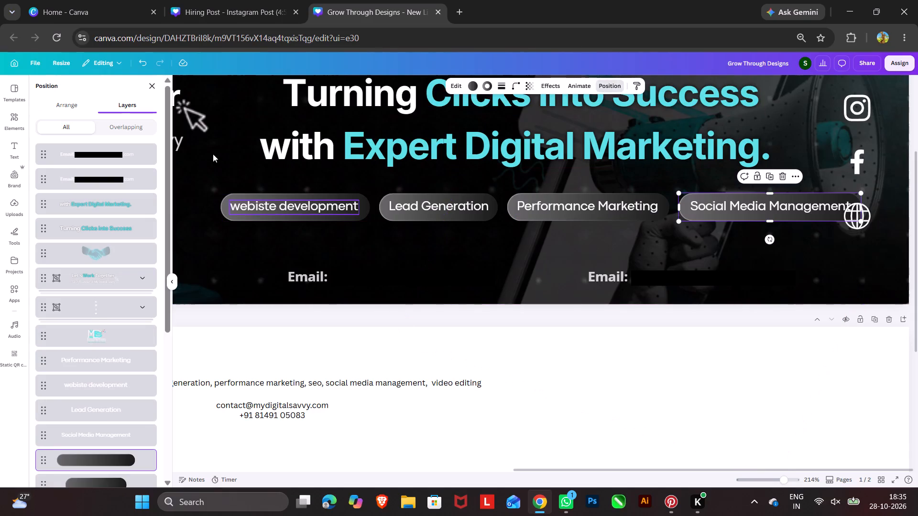
scroll(257, 221, "right", 2)
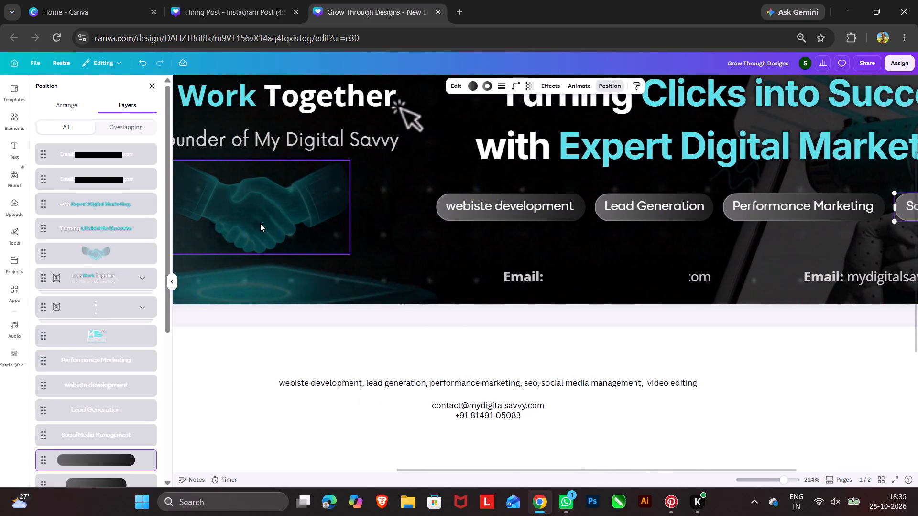
scroll(260, 223, "right", 2)
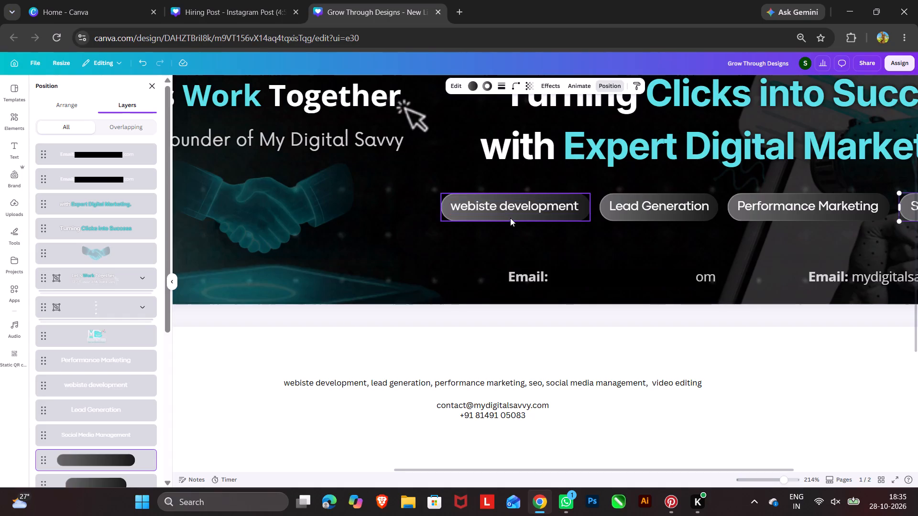
scroll(123, 355, "down", 3)
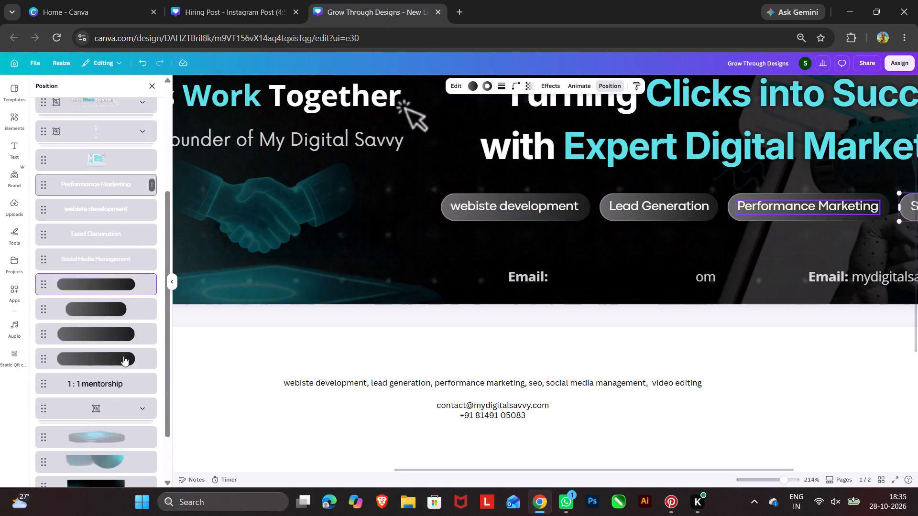
left_click(109, 284)
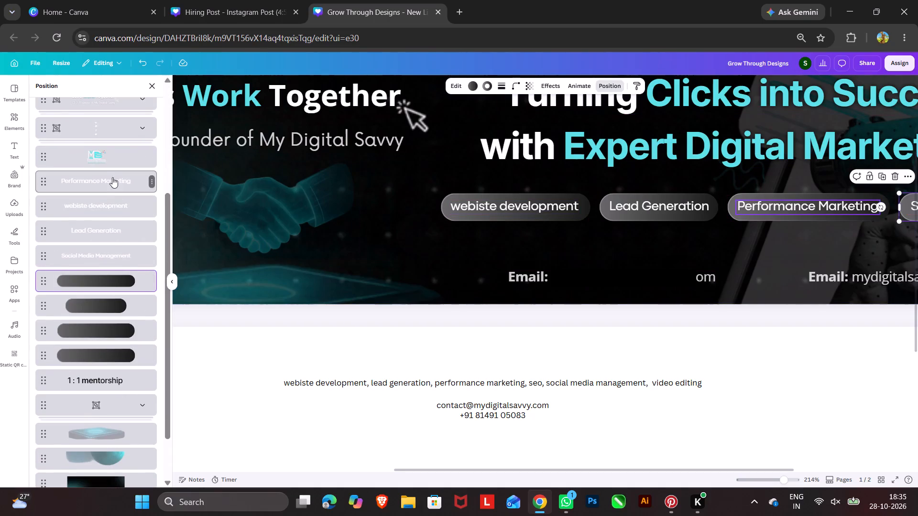
scroll(107, 403, "down", 4)
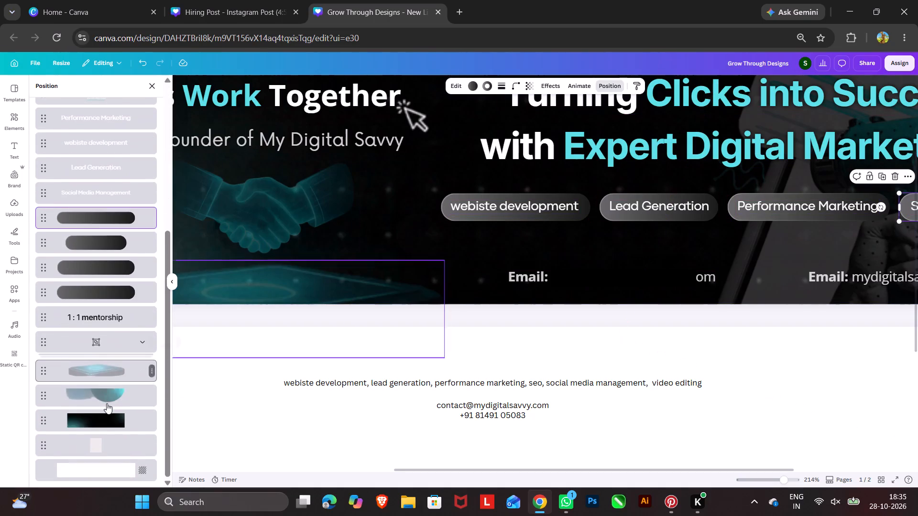
scroll(107, 403, "down", 3)
scroll(100, 315, "up", 3)
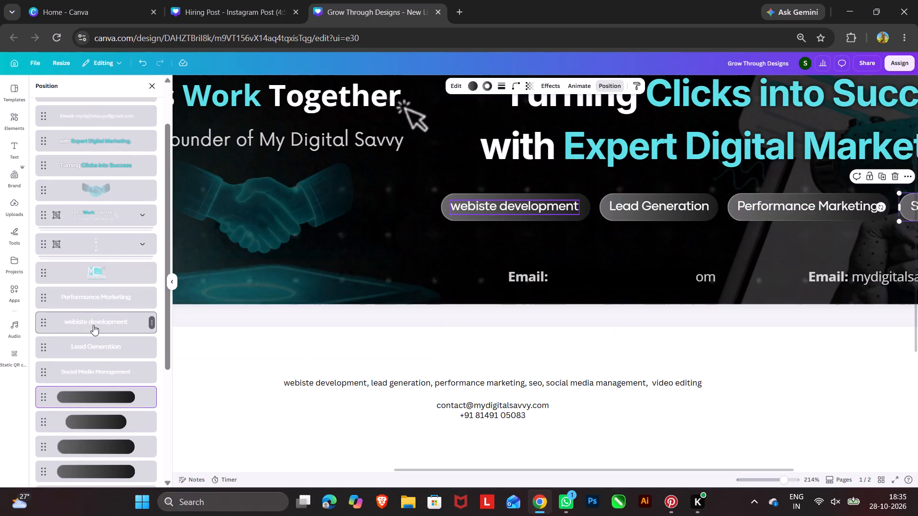
left_click(106, 469)
scroll(111, 422, "down", 2)
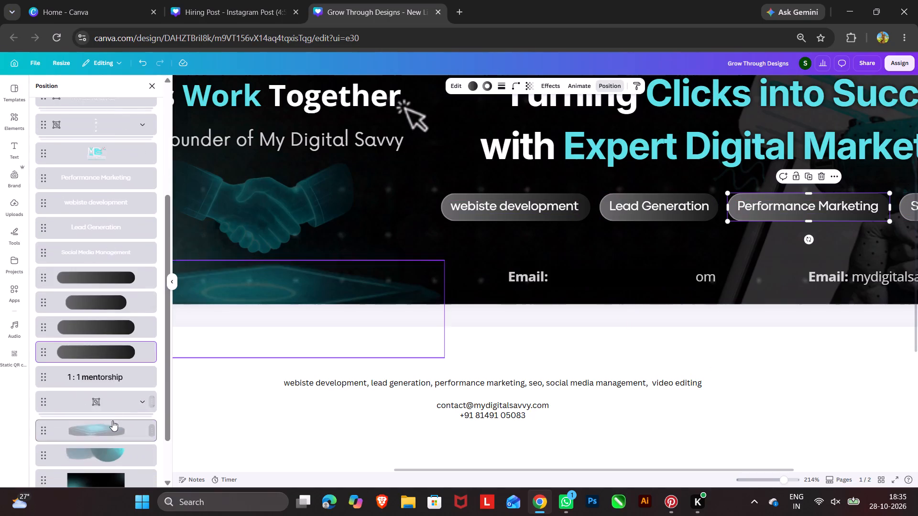
left_click(98, 351)
left_click(98, 324)
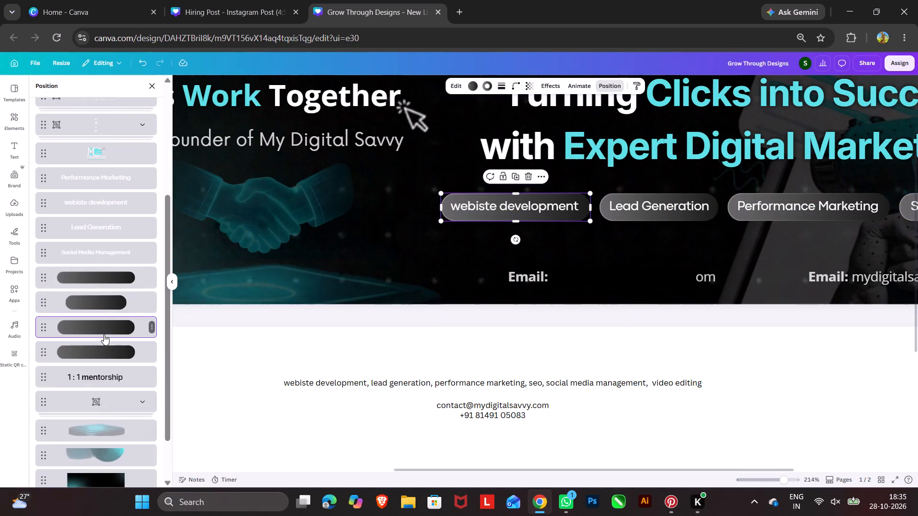
left_click(110, 250, "ctrl")
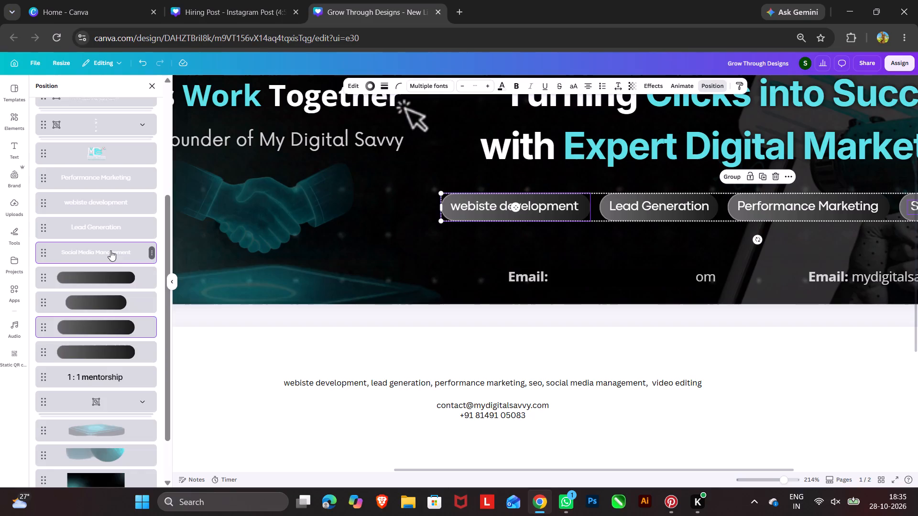
left_click(108, 280, "ctrl")
left_click(105, 299, "ctrl")
left_click(104, 326, "ctrl")
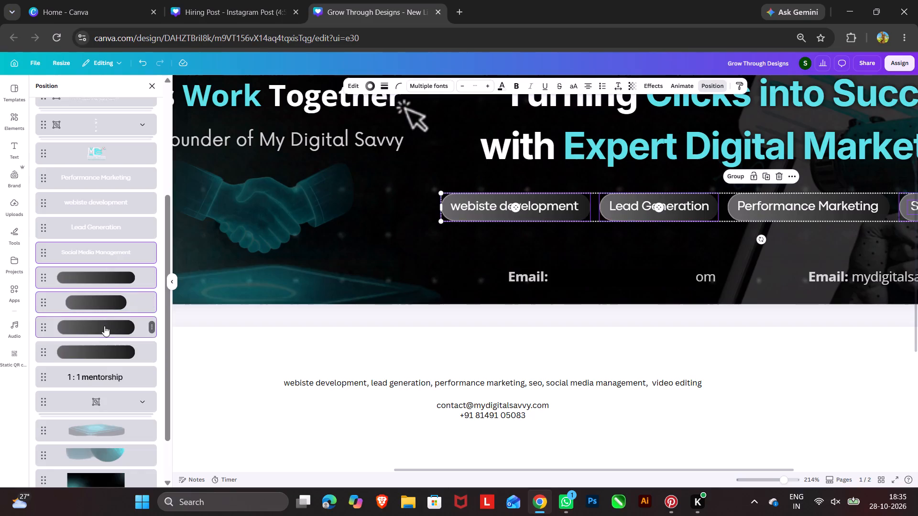
left_click(102, 354, "ctrl")
left_click(104, 228, "ctrl")
left_click(104, 208, "ctrl")
left_click(104, 187, "ctrl")
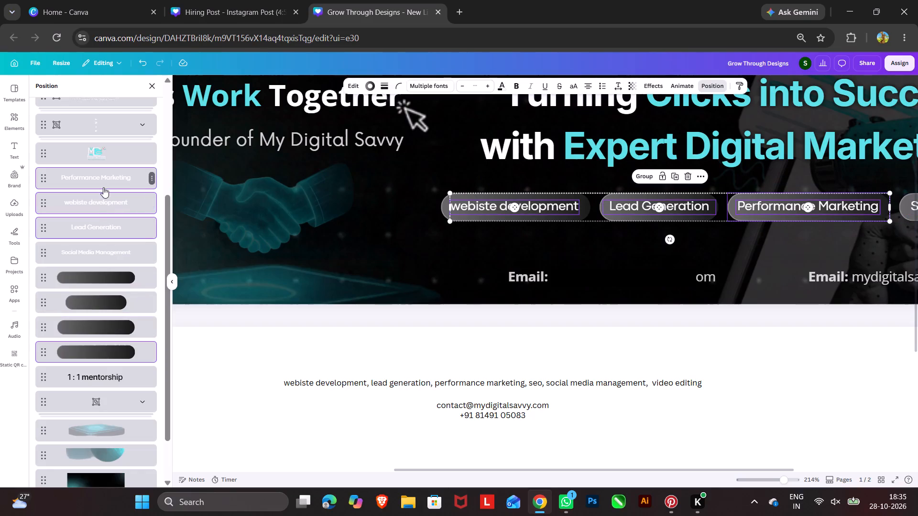
left_click(100, 255, "ctrl")
left_click(101, 272, "ctrl")
left_click(105, 297, "ctrl")
left_click(108, 322, "ctrl")
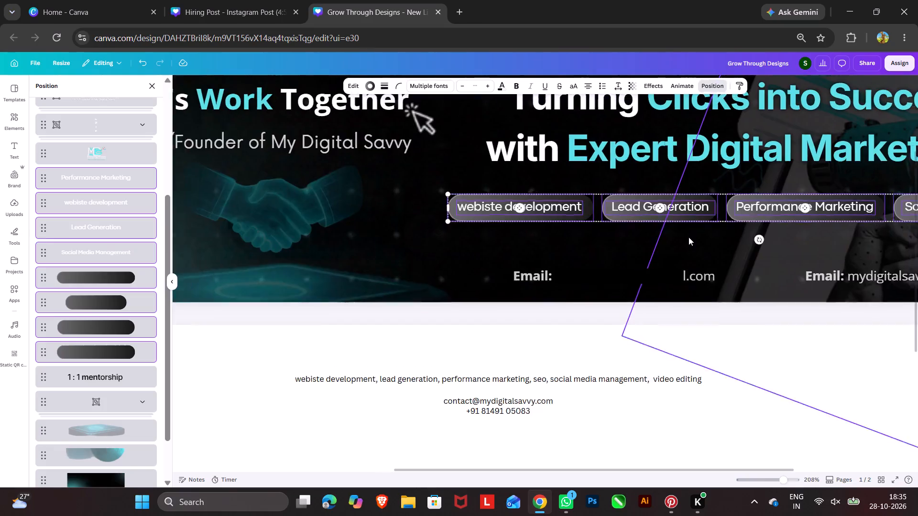
scroll(683, 236, "left", 3)
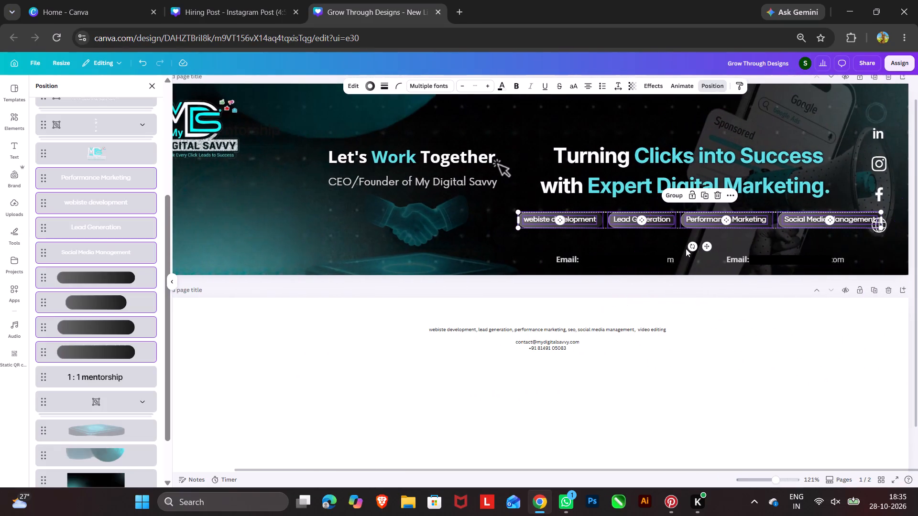
left_click_drag(708, 248, 699, 248)
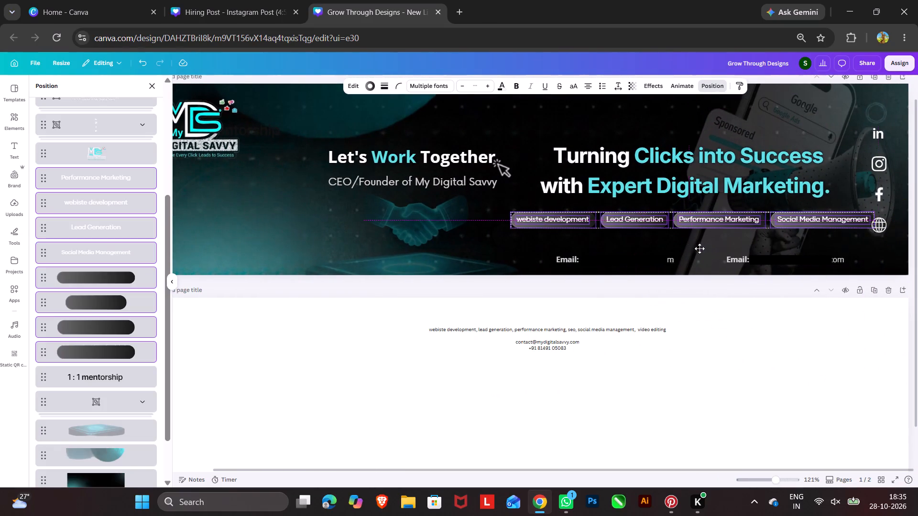
left_click_drag(699, 248, 664, 250)
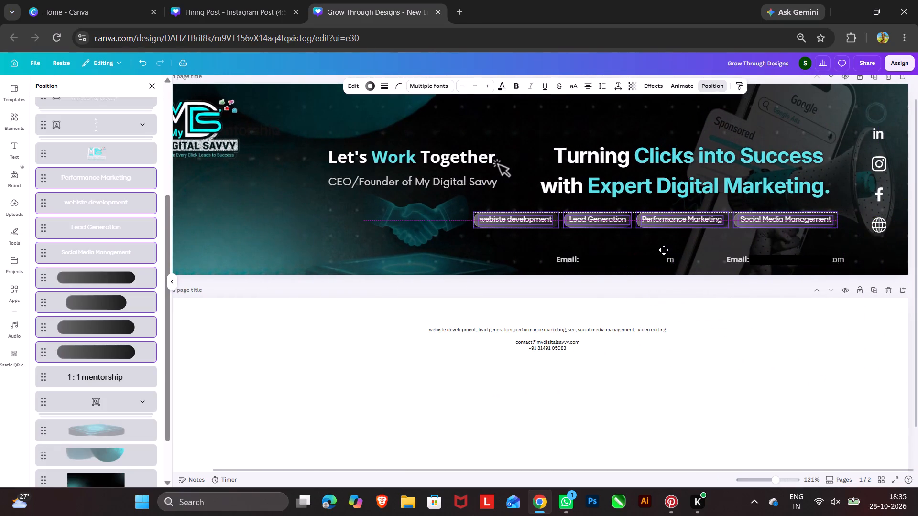
left_click_drag(664, 250, 659, 250)
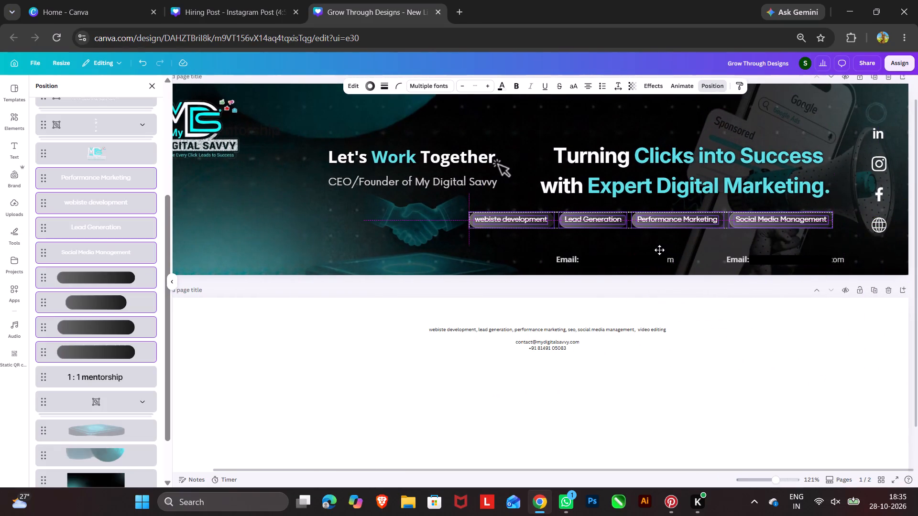
left_click_drag(659, 250, 654, 250)
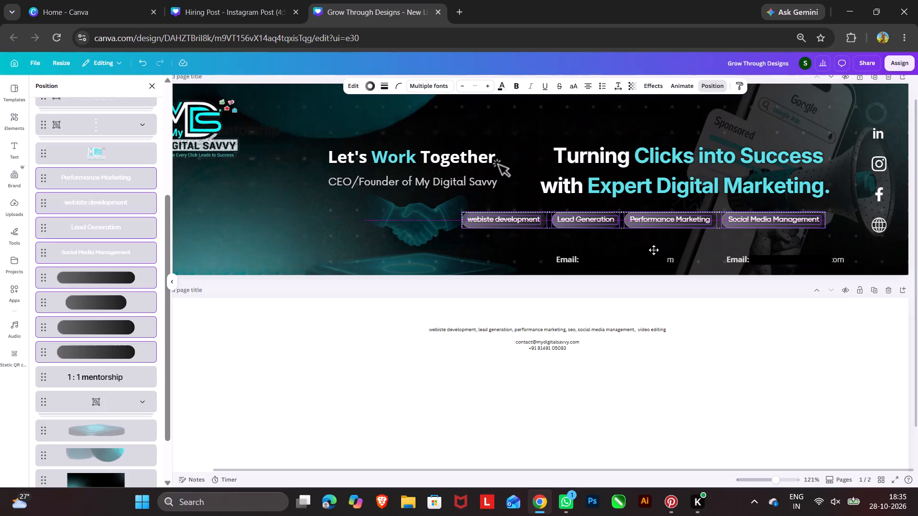
left_click_drag(654, 250, 641, 250)
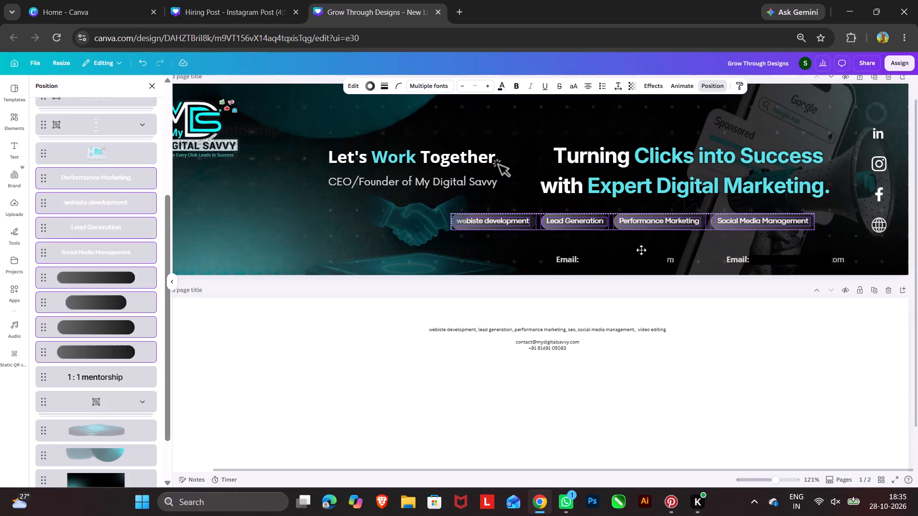
left_click_drag(641, 250, 669, 245)
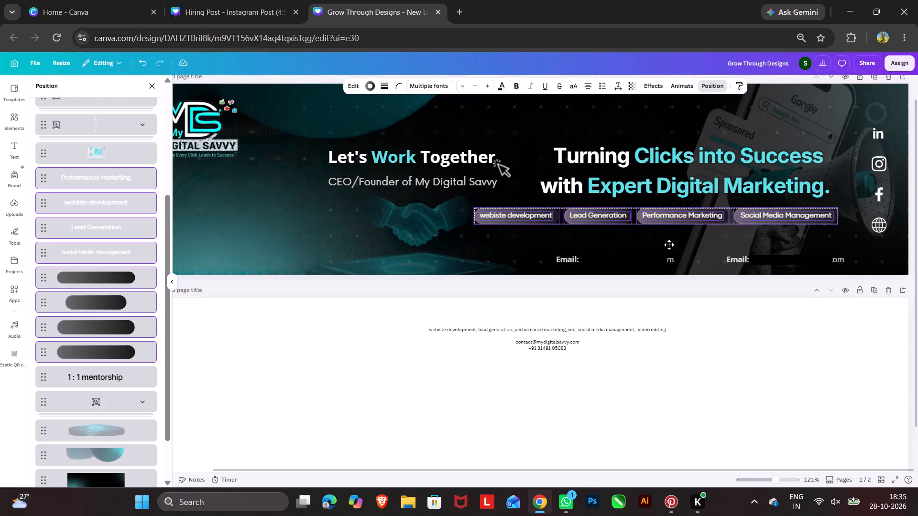
left_click_drag(669, 245, 730, 244)
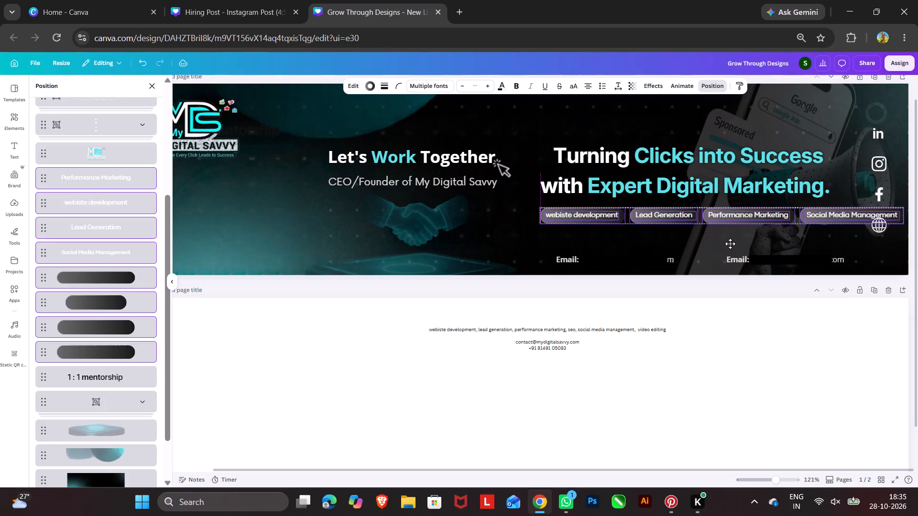
left_click_drag(730, 244, 731, 244)
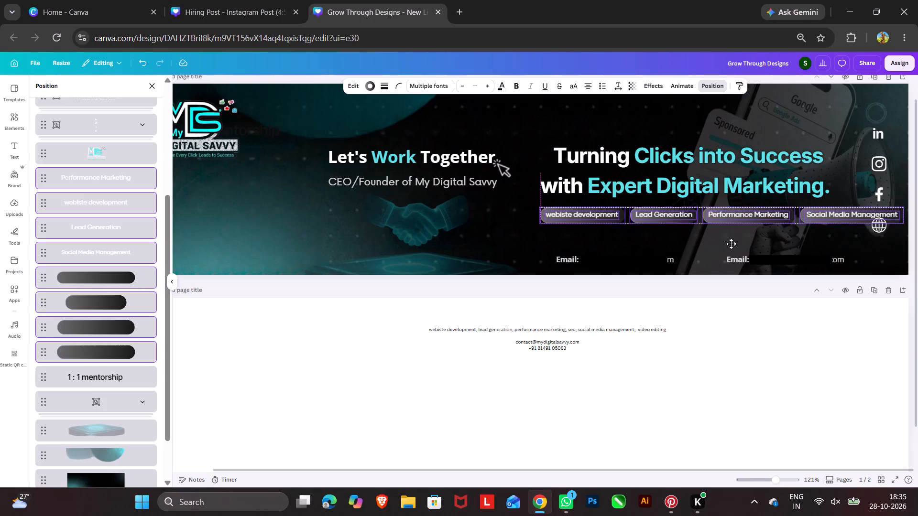
left_click_drag(731, 244, 731, 244)
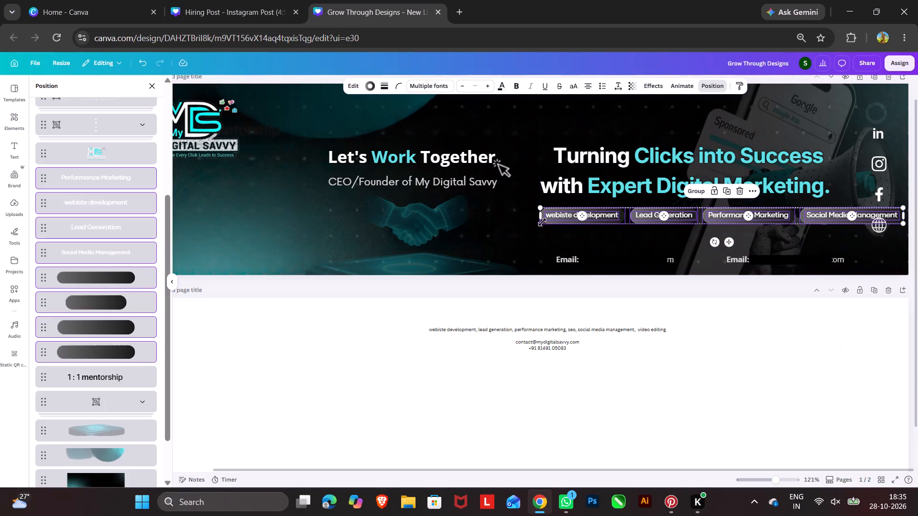
Enlarge the four pills and labels proportionally, and align the row's right end with the end of the headline.
left_click_drag(541, 224, 503, 246)
left_click_drag(579, 221, 628, 220)
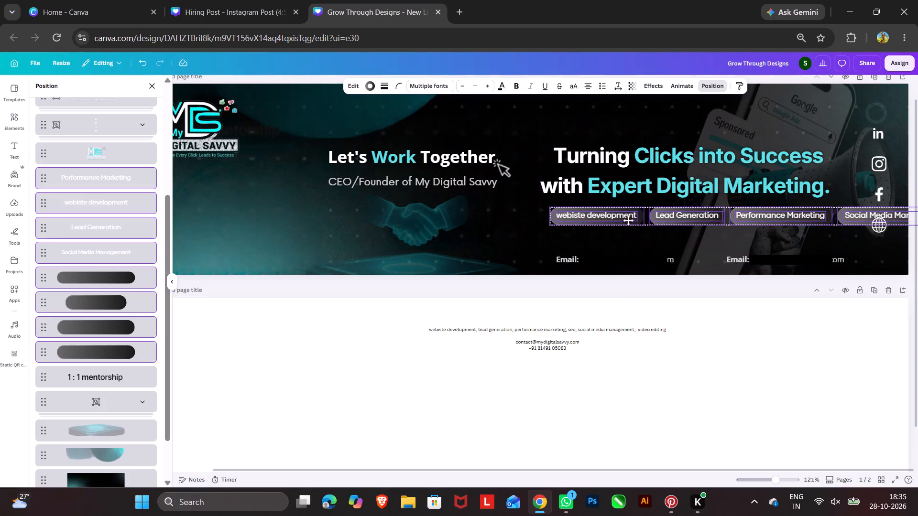
left_click_drag(628, 220, 621, 220)
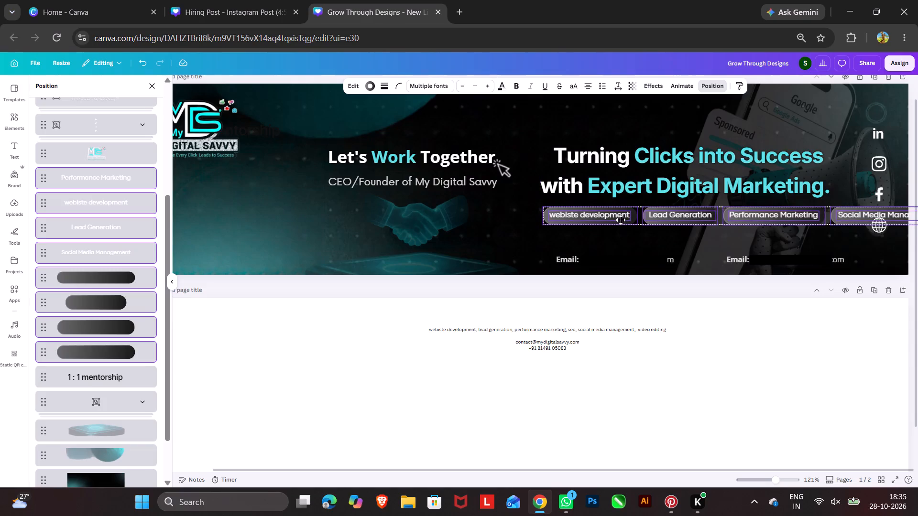
left_click_drag(621, 220, 622, 220)
left_click_drag(622, 220, 506, 220)
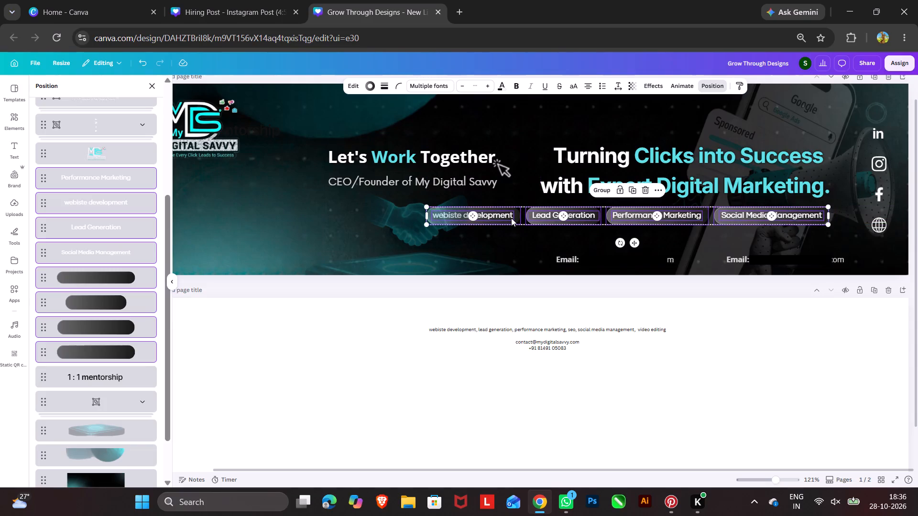
Move the empty "webiste development" pill shape to a second row, below the gap between "Performance Marketing" and "Social Media Management".
left_click(514, 237)
left_click_drag(516, 224, 763, 247)
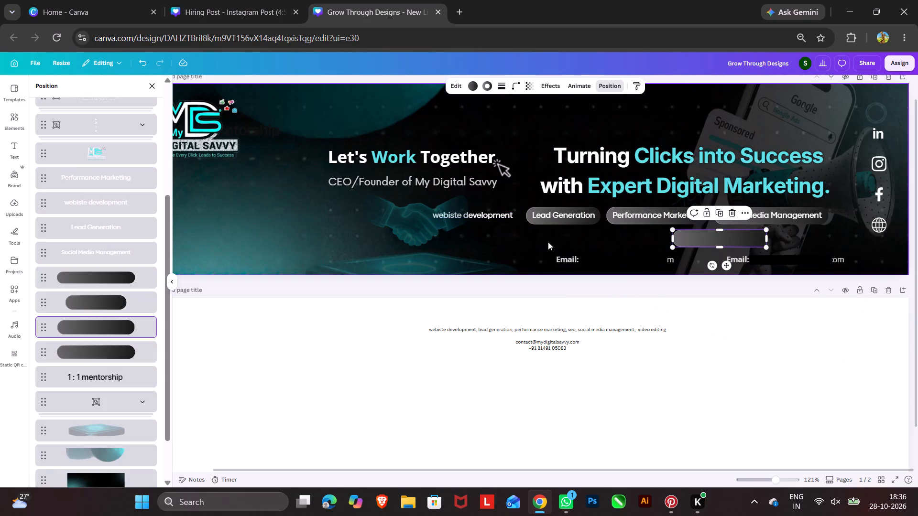
Duplicate the second-row pill, shorten the copy to about 135 wide, and place it level with and just left of the original.
left_click(720, 213)
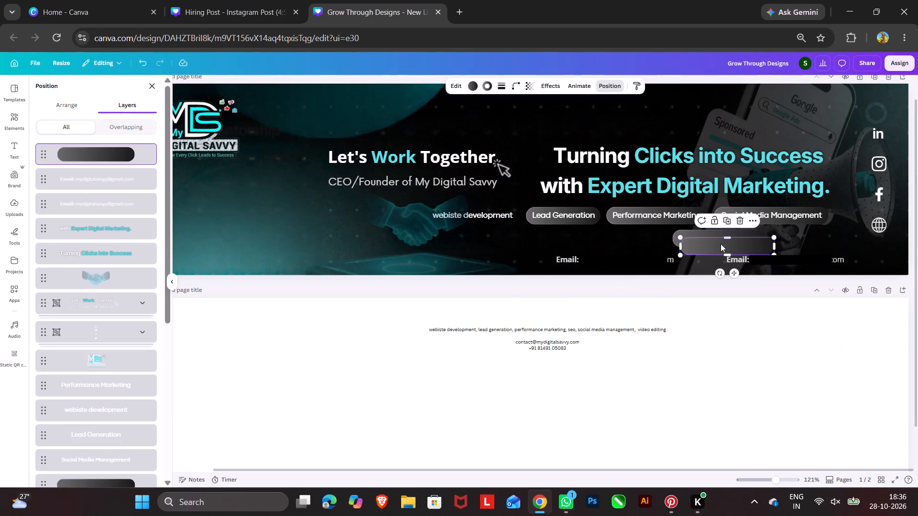
left_click_drag(721, 244, 601, 237)
left_click_drag(560, 241, 589, 241)
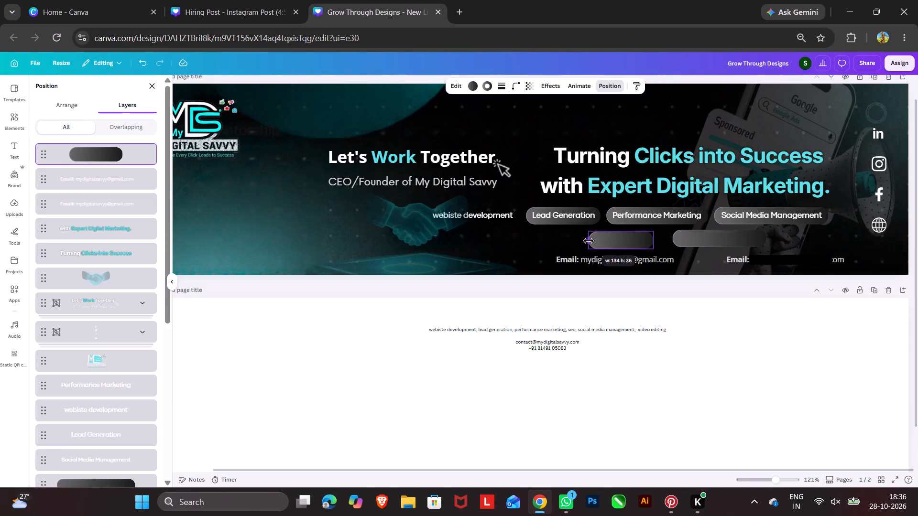
left_click_drag(589, 241, 588, 241)
left_click_drag(630, 242, 642, 241)
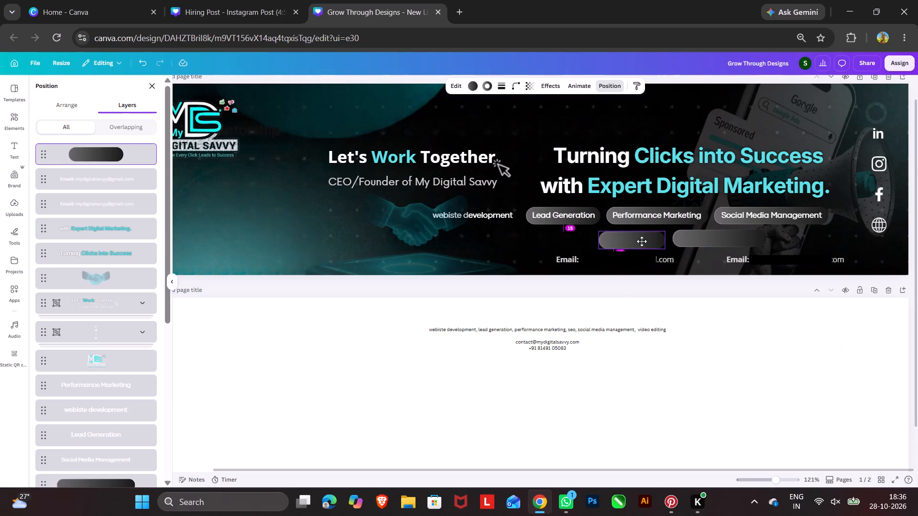
left_click_drag(642, 241, 645, 240)
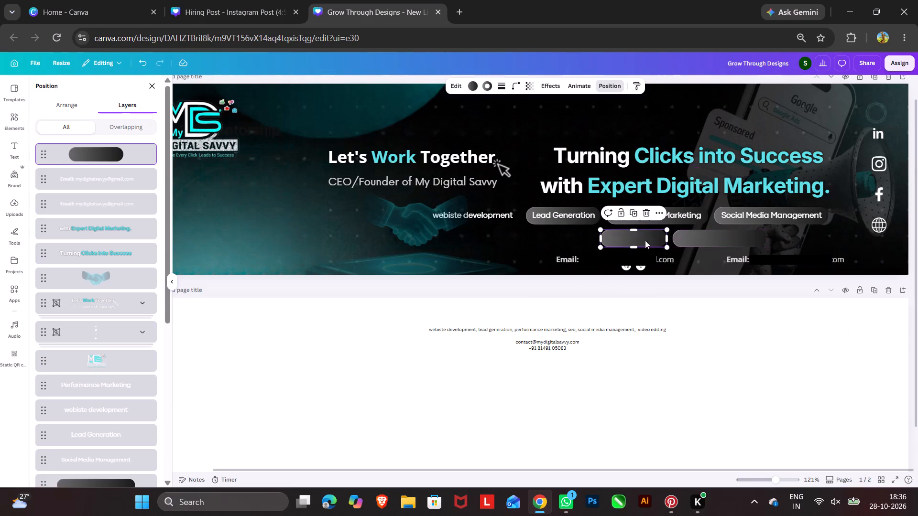
Move the "webiste development" label onto the longer pill in the second row.
left_click_drag(477, 218, 727, 243)
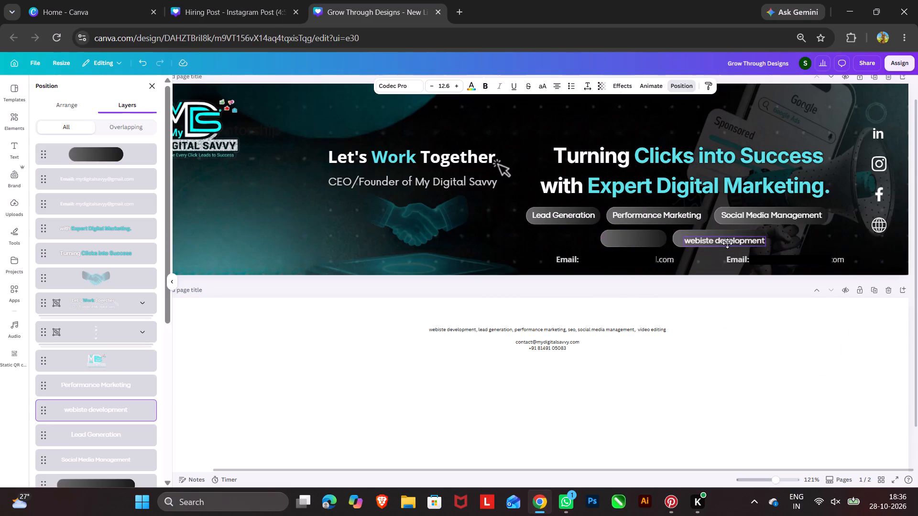
left_click_drag(727, 243, 722, 242)
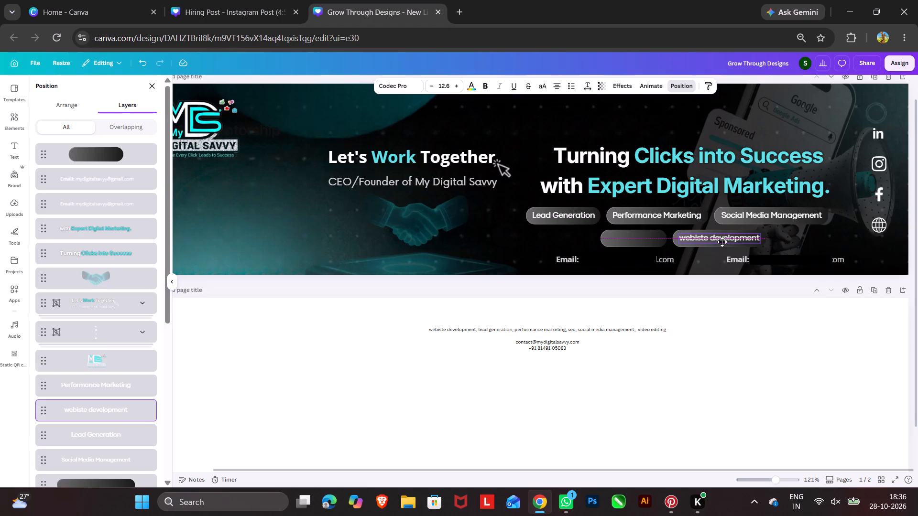
left_click_drag(722, 242, 723, 242)
left_click(392, 323)
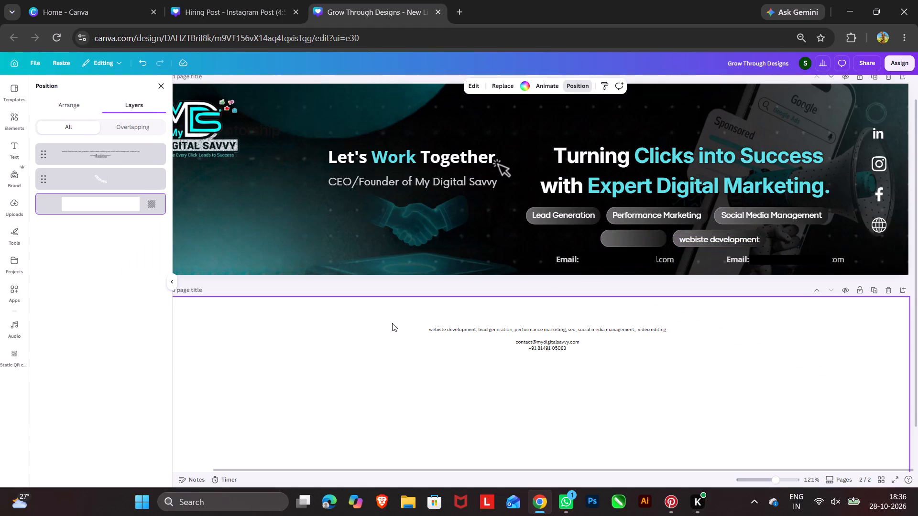
Duplicate the short empty pill in the second row, with the copy just left of the original.
left_click(634, 237)
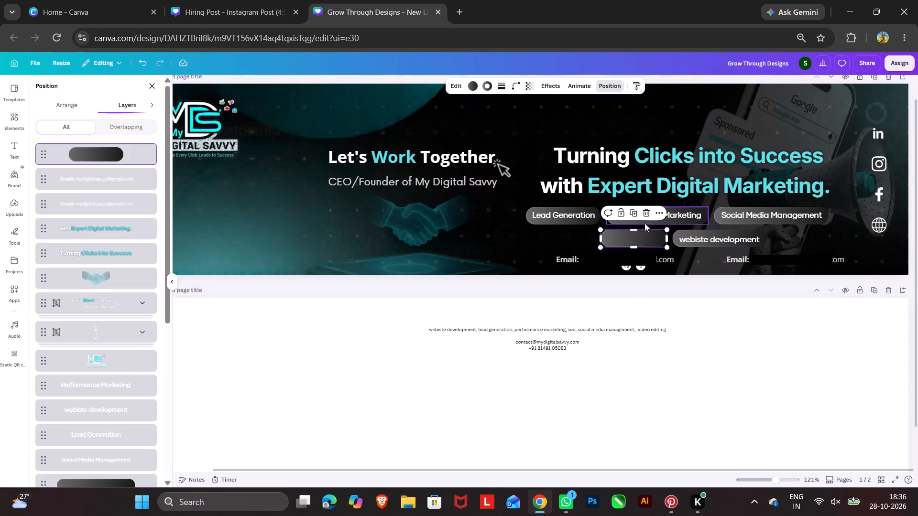
left_click(635, 213)
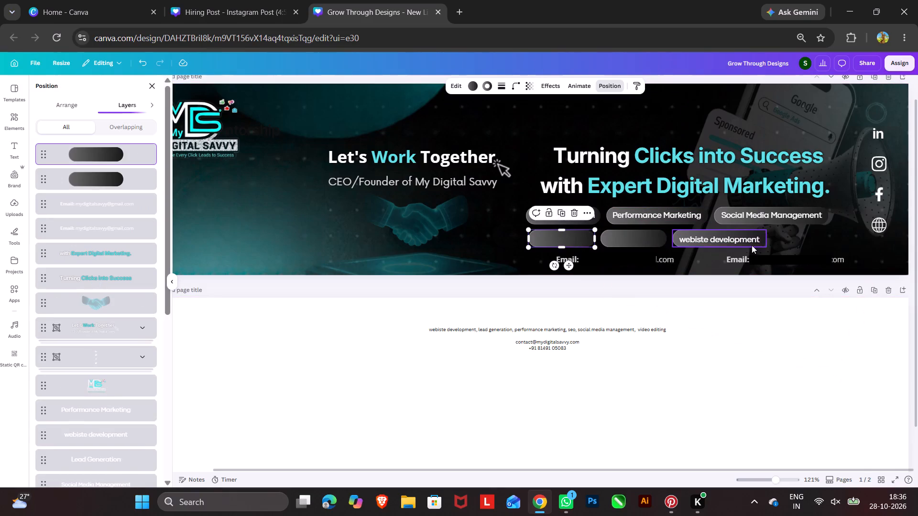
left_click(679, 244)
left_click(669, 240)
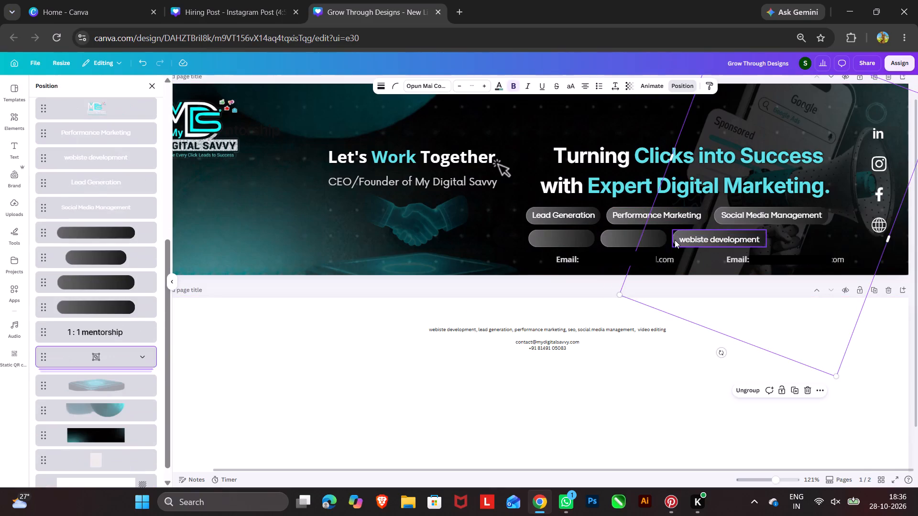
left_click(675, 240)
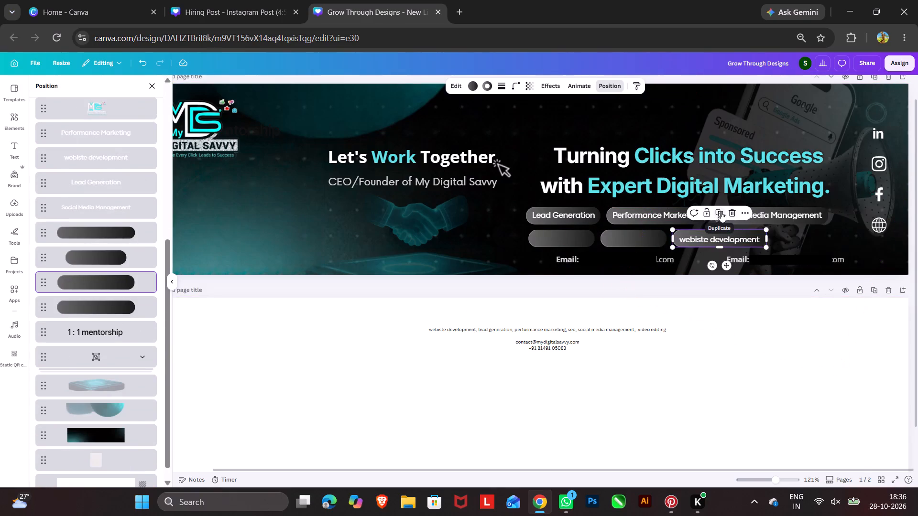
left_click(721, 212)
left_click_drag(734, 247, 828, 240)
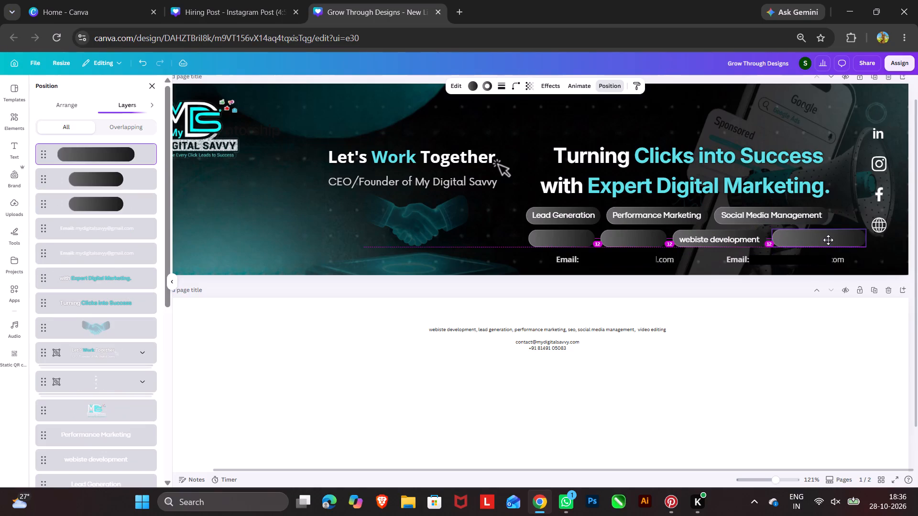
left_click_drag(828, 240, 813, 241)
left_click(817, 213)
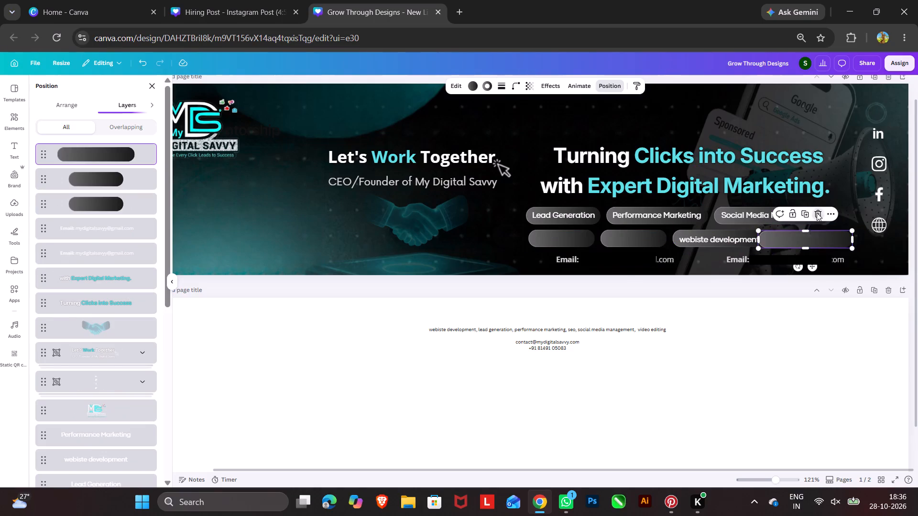
Shift the second row's three pill shapes to the right, level and evenly spaced, so the row sits centred beneath the first row.
left_click_drag(678, 242, 709, 242)
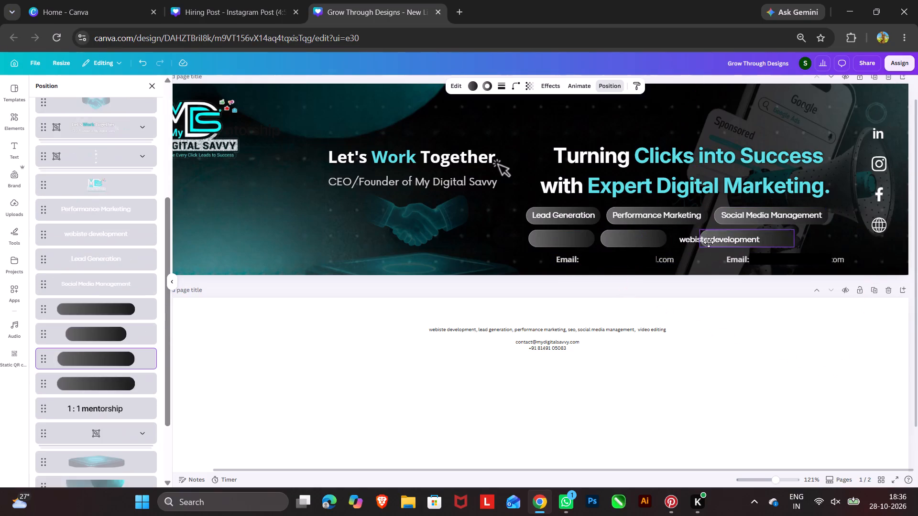
left_click_drag(709, 242, 720, 242)
left_click_drag(636, 243, 664, 243)
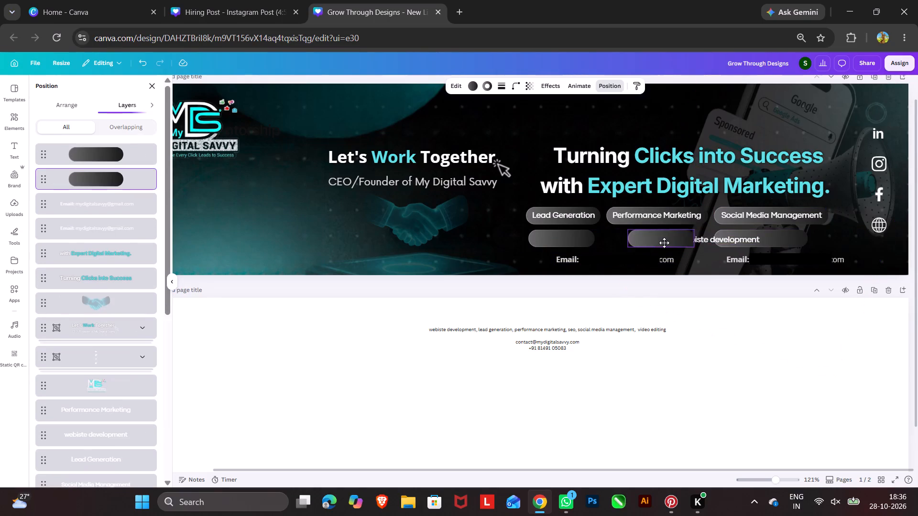
left_click_drag(664, 243, 672, 244)
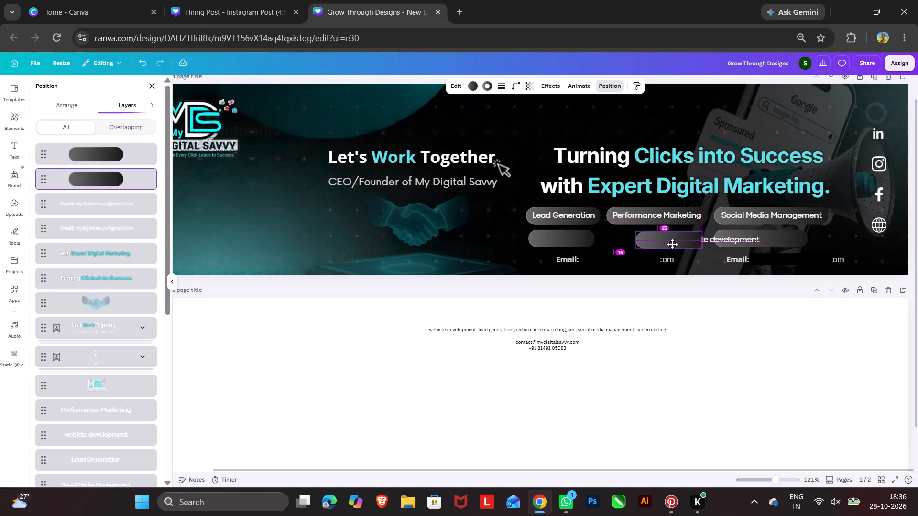
left_click_drag(672, 244, 676, 244)
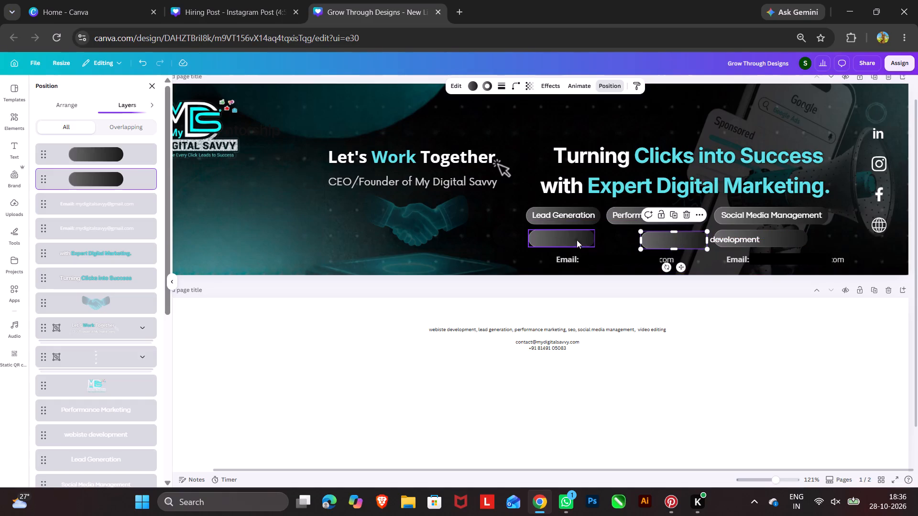
left_click_drag(577, 240, 615, 241)
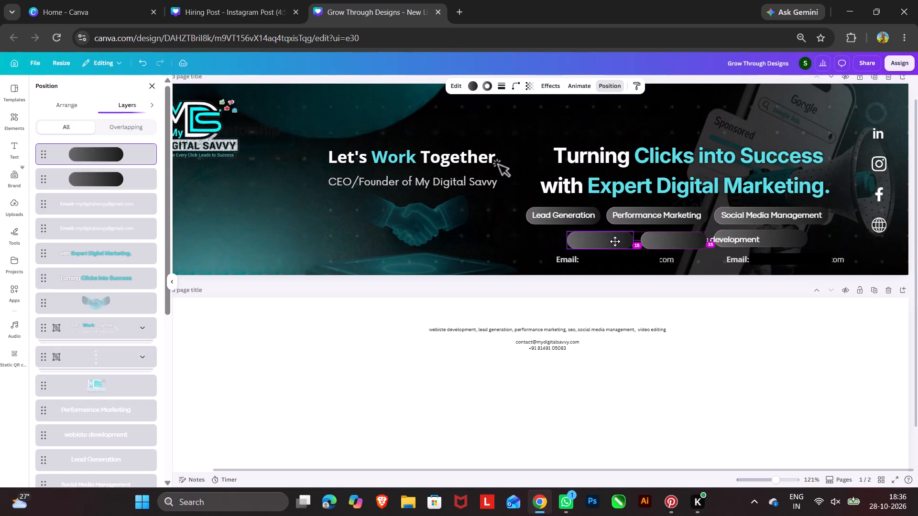
left_click_drag(615, 241, 612, 241)
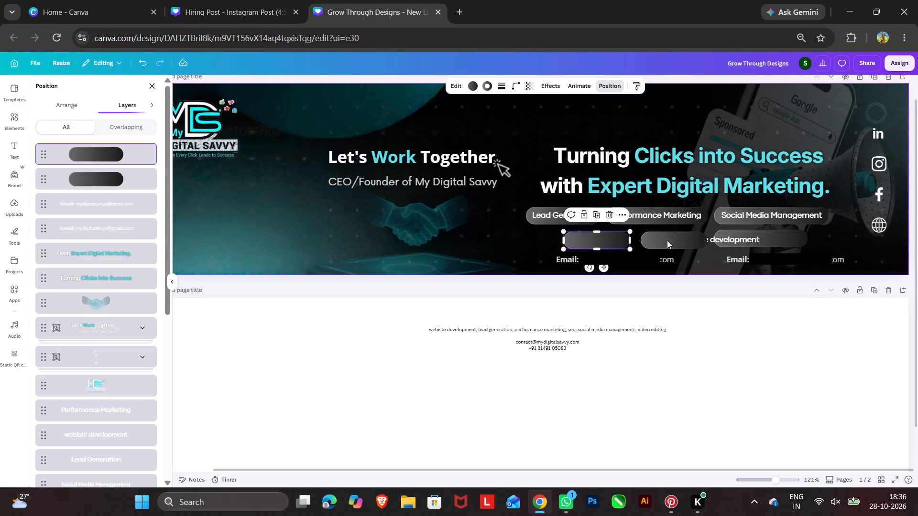
left_click_drag(667, 240, 662, 240)
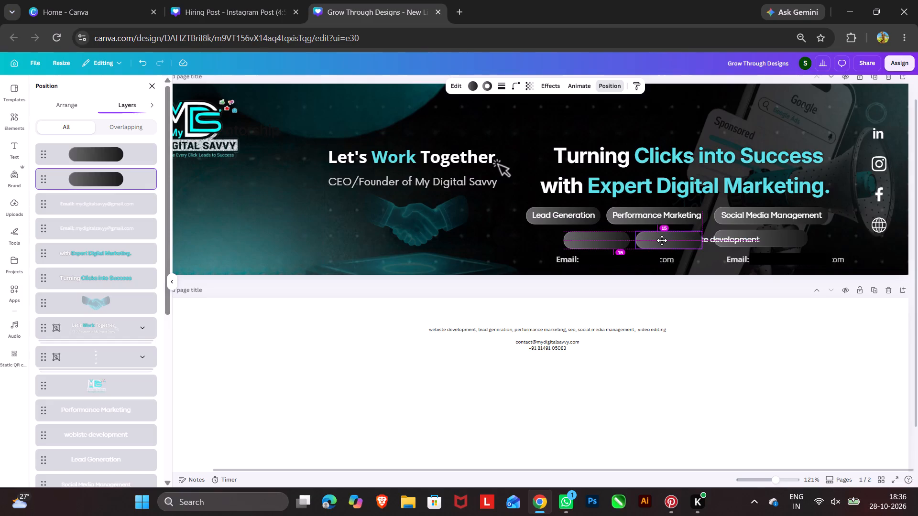
left_click_drag(662, 240, 660, 240)
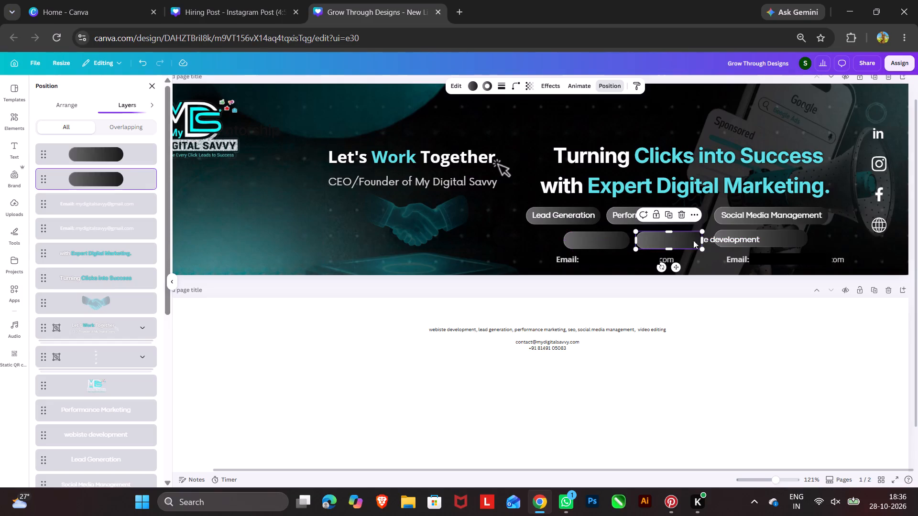
left_click_drag(780, 238, 771, 239)
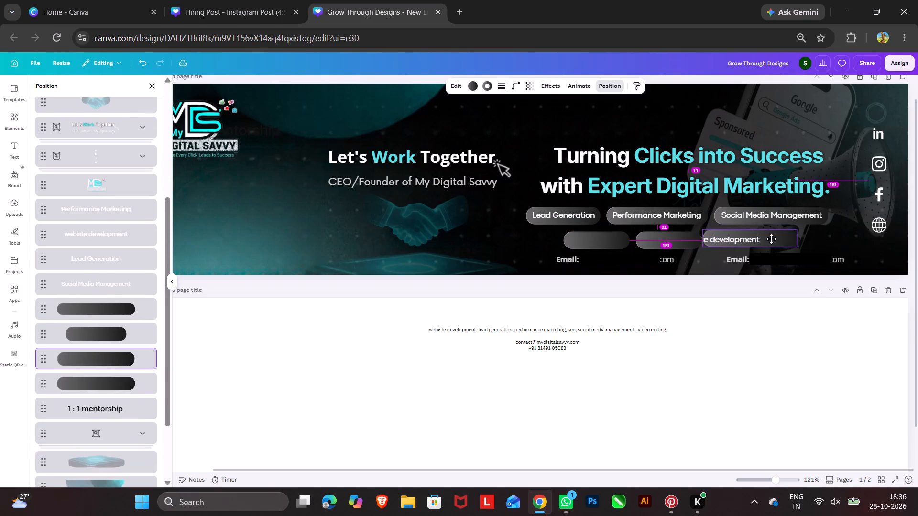
left_click_drag(771, 239, 772, 240)
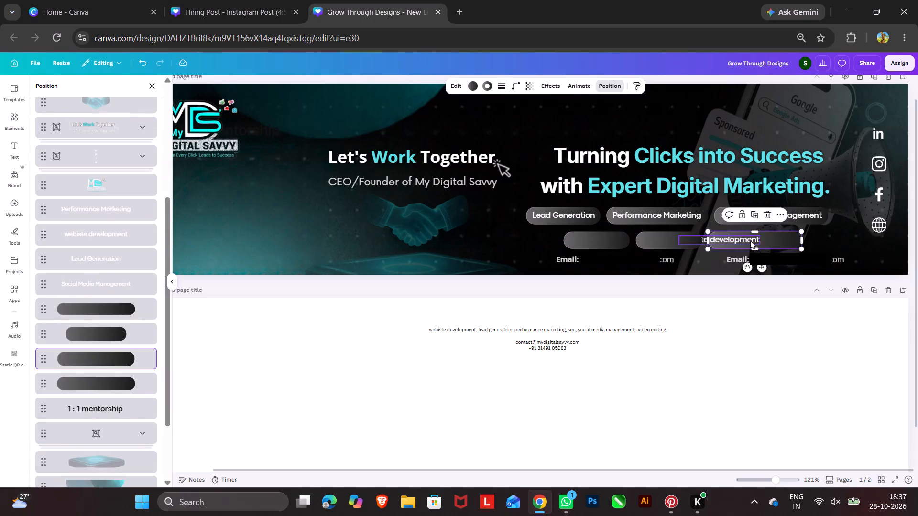
Move the "webiste development" label onto the repositioned long pill in the second row.
left_click_drag(739, 240, 758, 242)
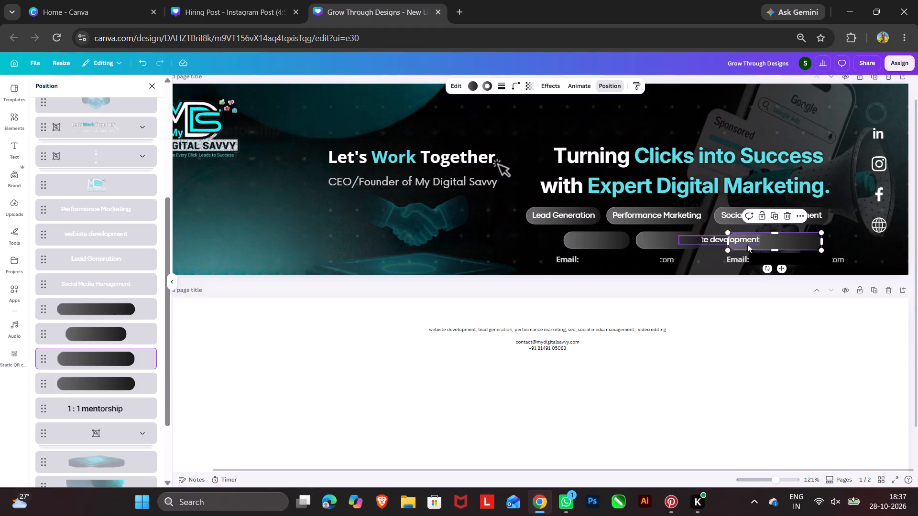
key("ctrl+z")
left_click(738, 238)
left_click_drag(733, 240, 770, 240)
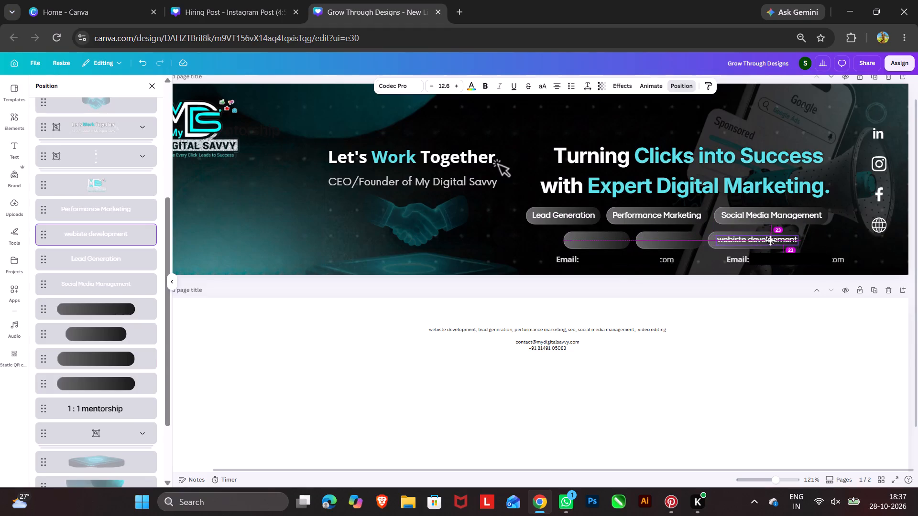
left_click_drag(770, 240, 769, 240)
Duplicate the "webiste development" label onto the middle second-row pill and replace the copy's text with "seo" from the page 2 notes.
left_click(754, 219)
left_click_drag(762, 245, 681, 237)
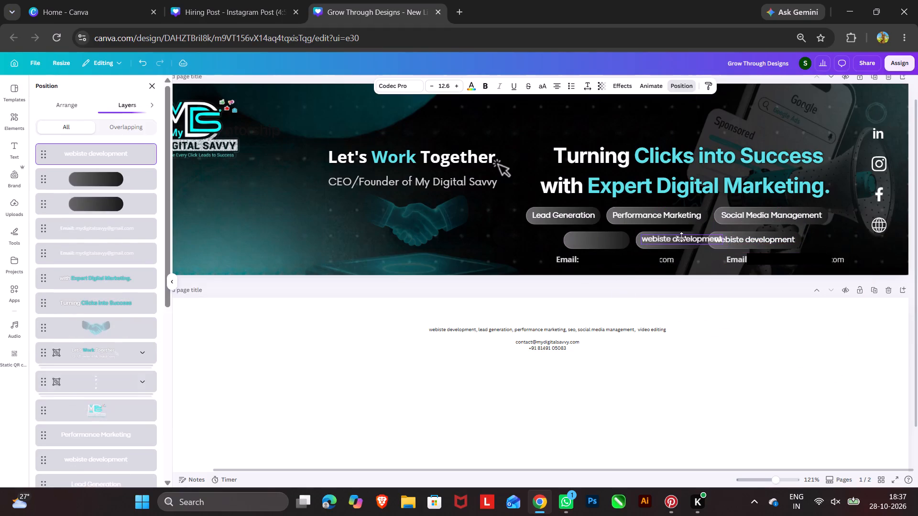
left_click_drag(681, 237, 681, 237)
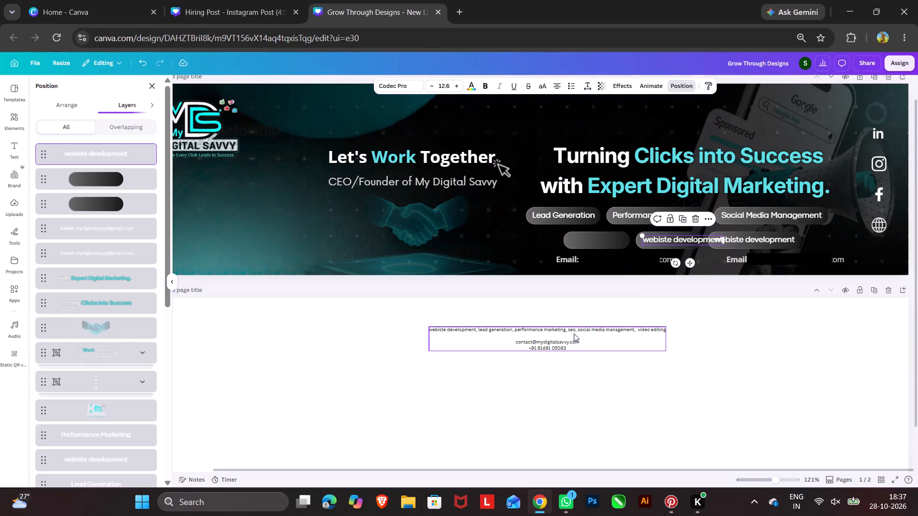
double_click(573, 332)
double_click(573, 332)
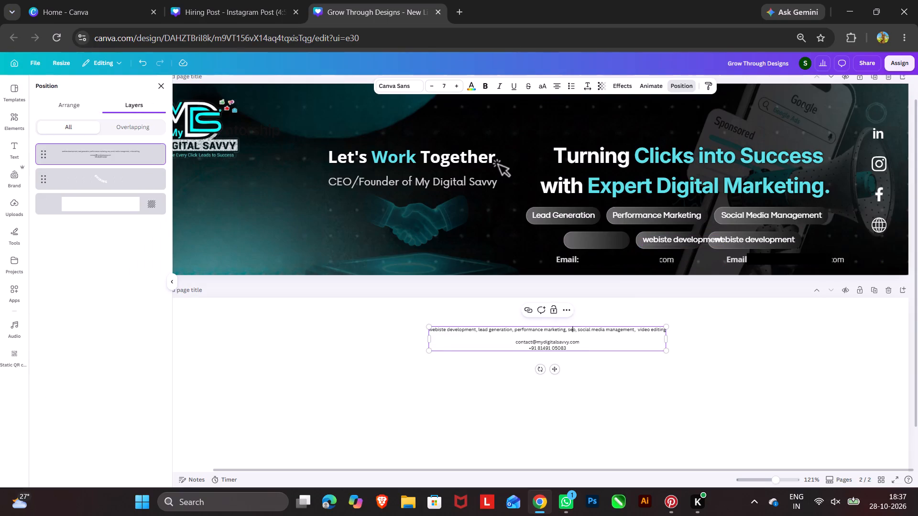
left_click(574, 329)
double_click(572, 329)
key("ctrl+c")
double_click(678, 239)
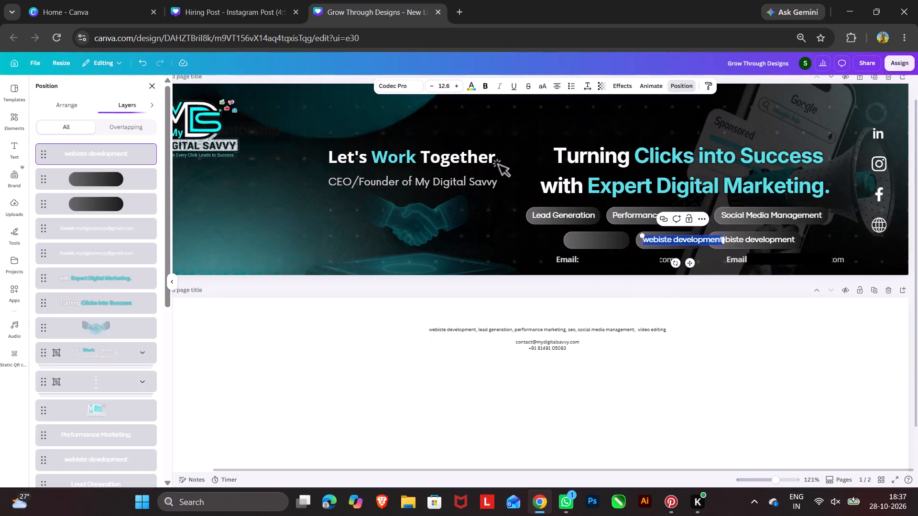
key("ctrl+v")
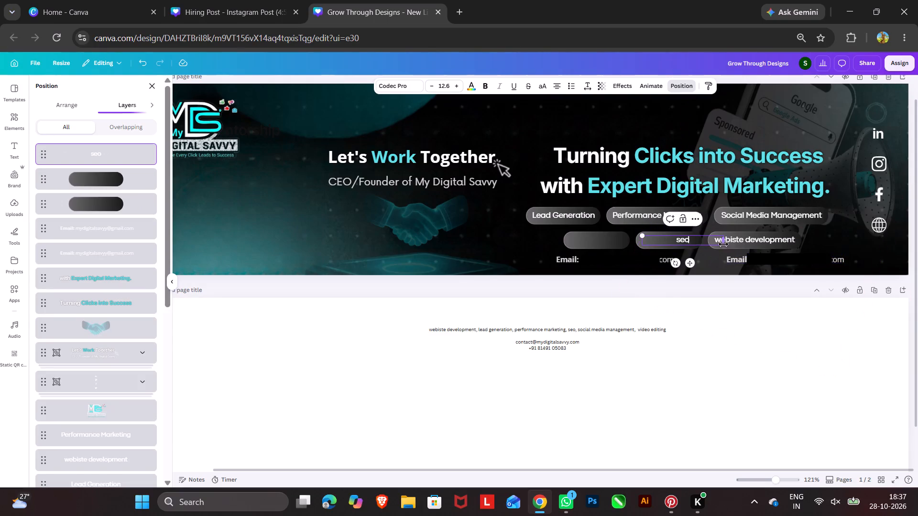
Narrow the "seo" text box and the pill behind it to fit closely around the word.
left_click_drag(724, 240, 664, 247)
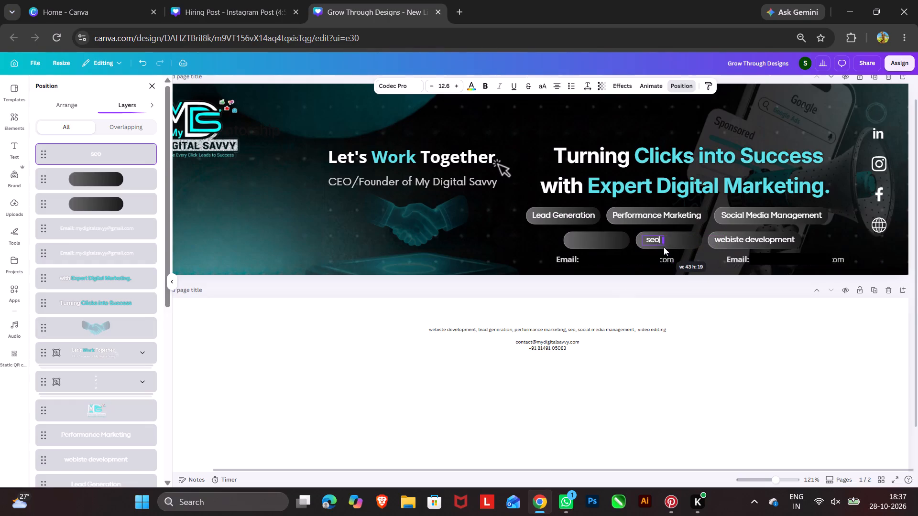
left_click_drag(664, 247, 659, 247)
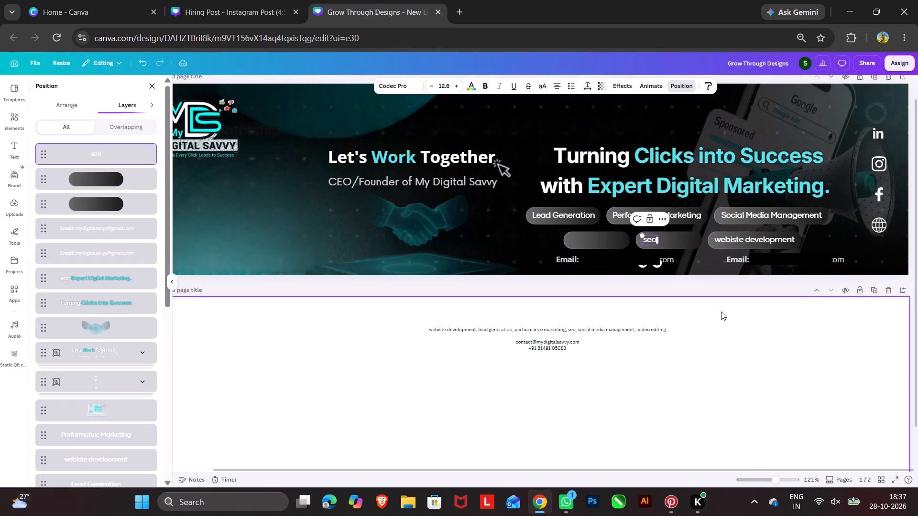
left_click(723, 312)
left_click(683, 240)
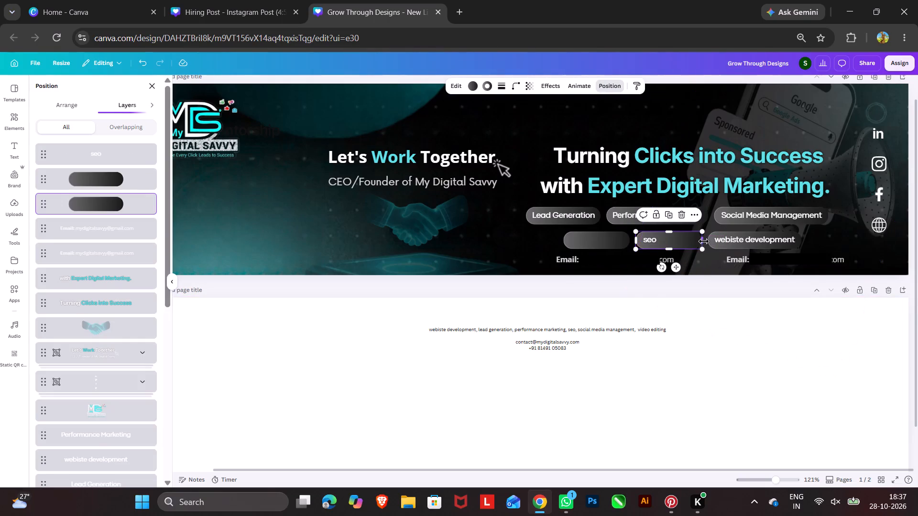
left_click_drag(704, 241, 666, 243)
left_click(688, 309)
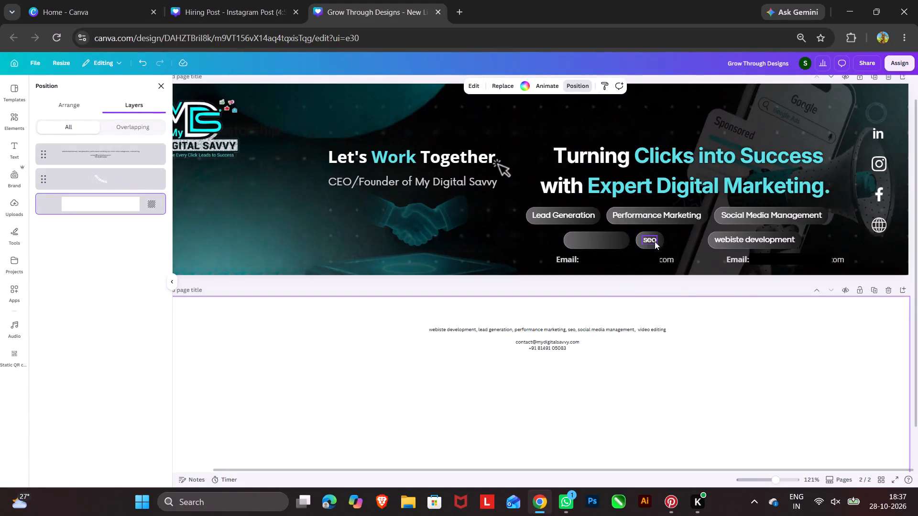
Move the short pill and its "seo" label right, close beside the "webiste development" pill.
left_click_drag(659, 245, 697, 245)
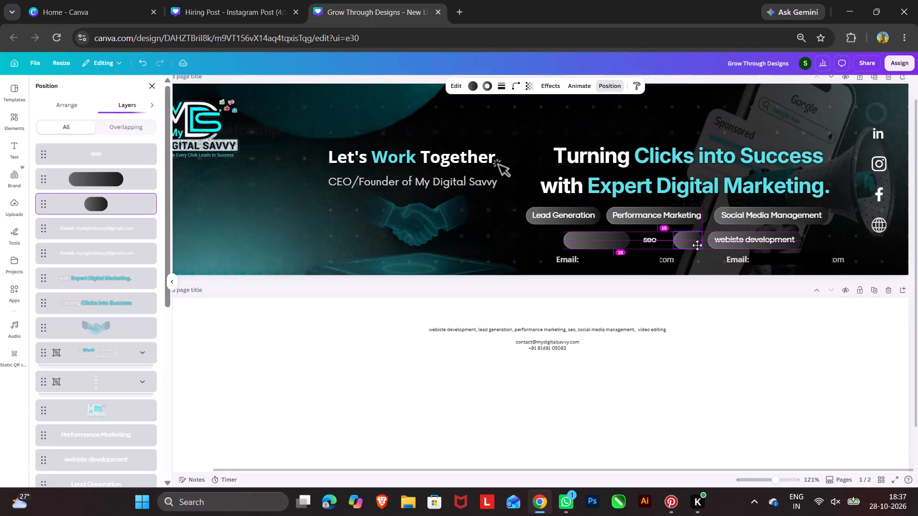
left_click_drag(697, 245, 699, 245)
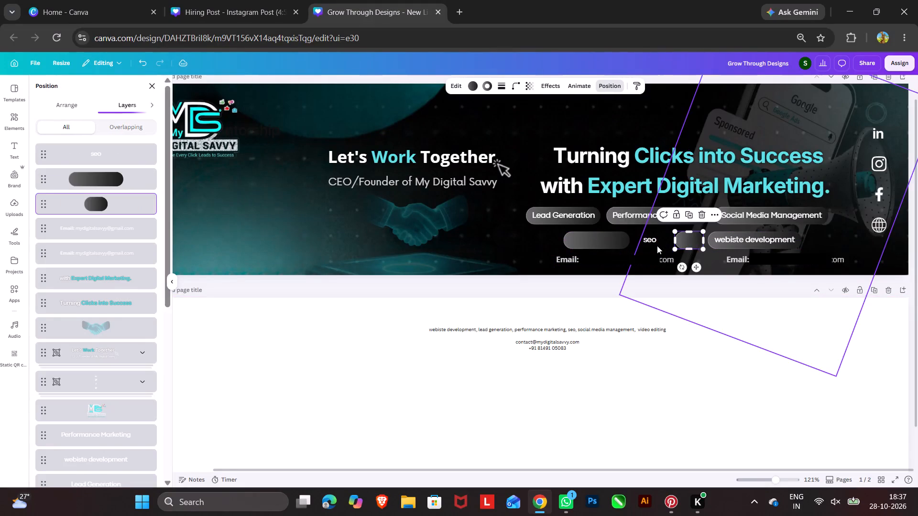
left_click_drag(654, 242, 693, 243)
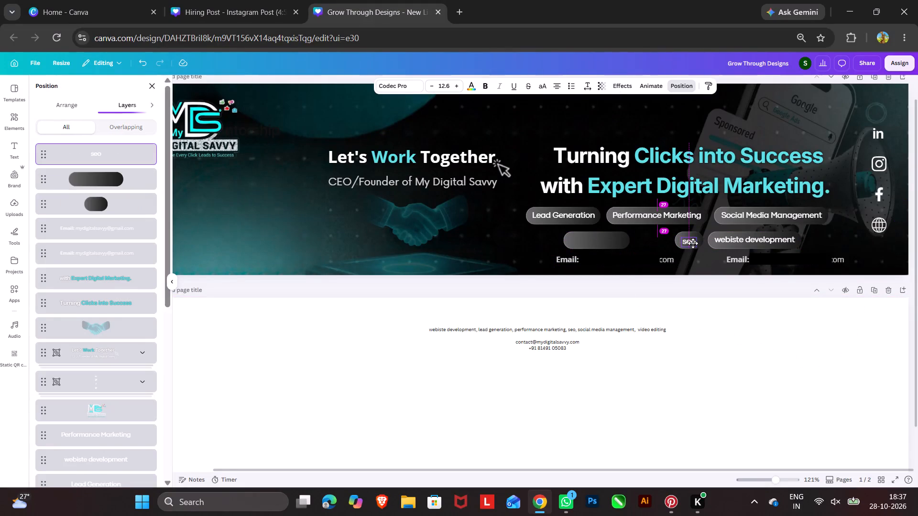
left_click_drag(693, 243, 692, 242)
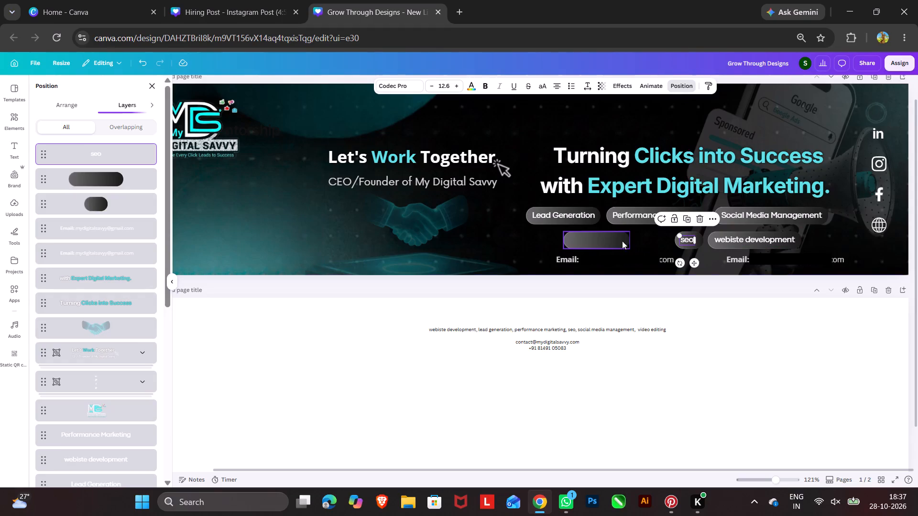
Widen the remaining empty second-row pill to about 221, ending just short of the "seo" pill.
left_click(601, 241)
left_click_drag(630, 243, 664, 243)
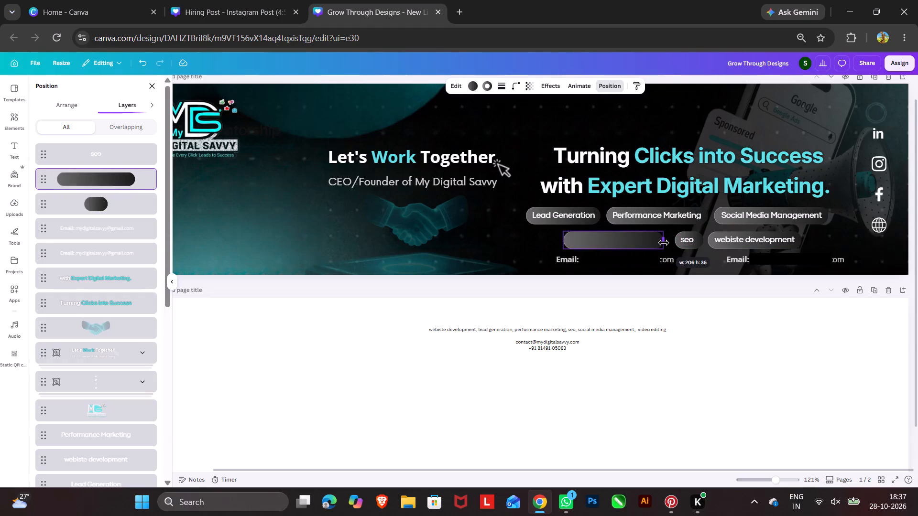
left_click_drag(664, 243, 670, 243)
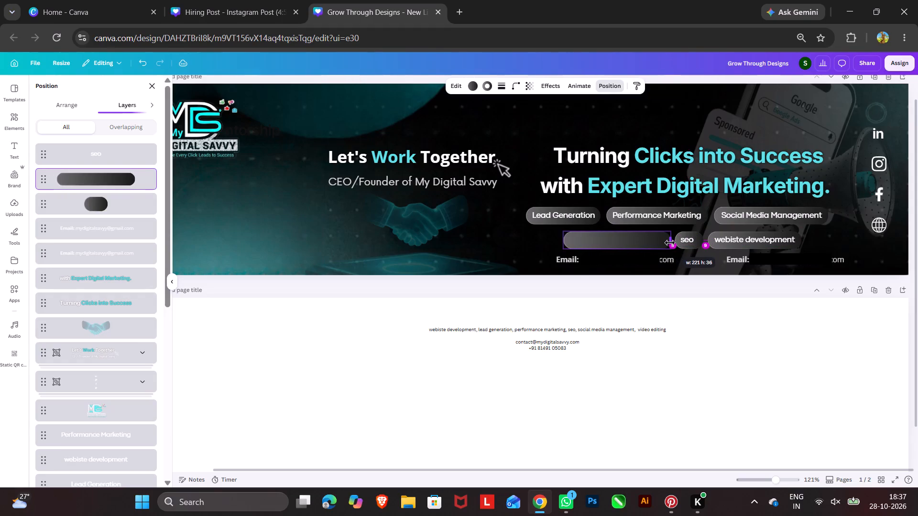
left_click_drag(670, 243, 671, 243)
left_click(503, 291)
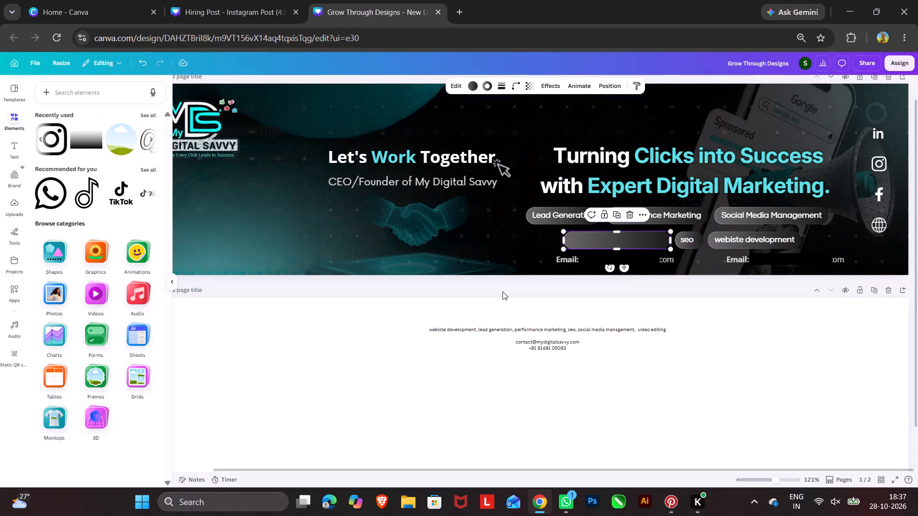
Duplicate the "seo" label onto the empty second-row pill, widen it, and replace its text with "video editing" from the page 2 notes.
left_click(503, 291)
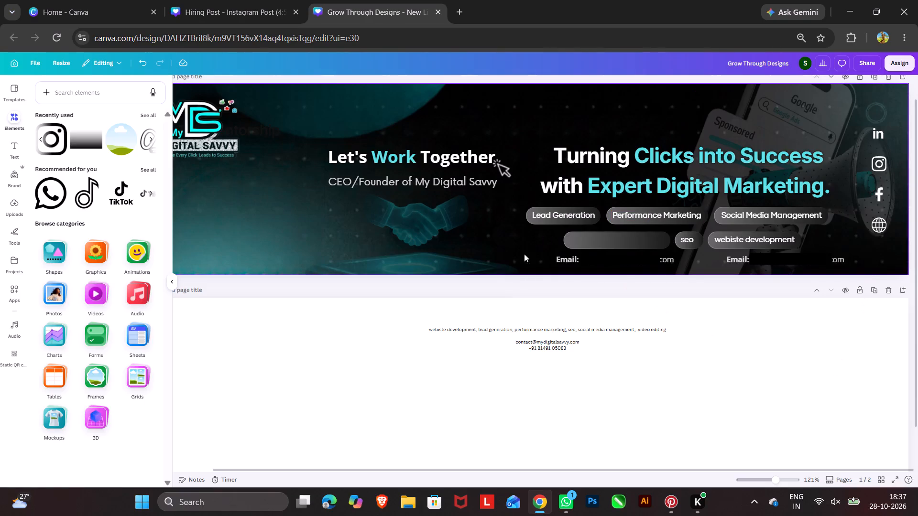
triple_click(654, 331)
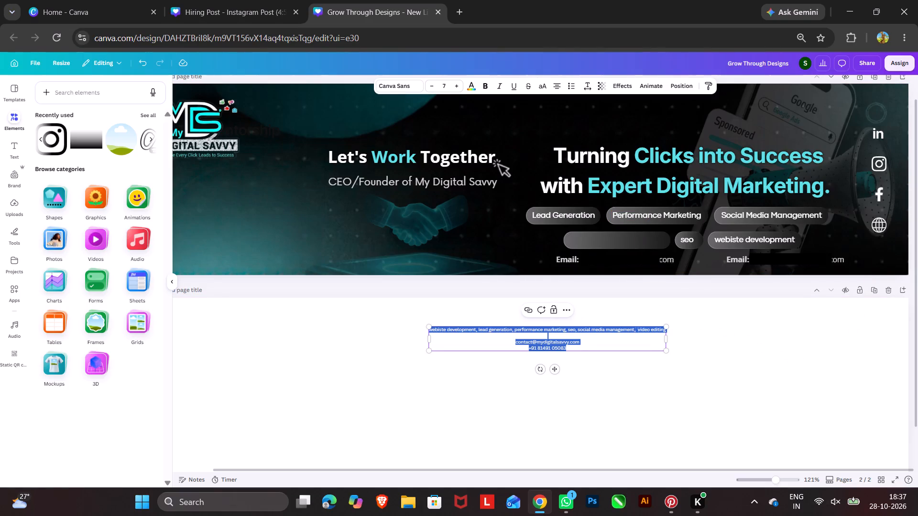
left_click(645, 329)
left_click_drag(637, 328, 666, 332)
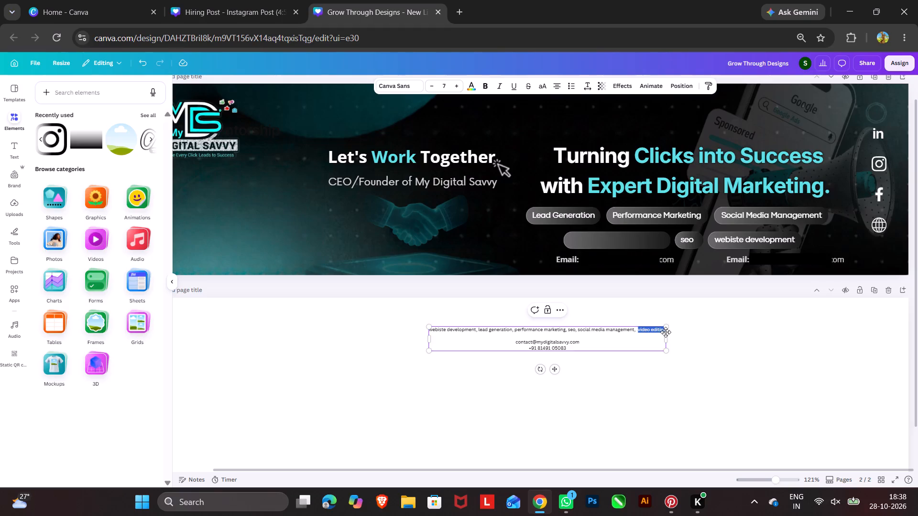
left_click_drag(666, 332, 666, 332)
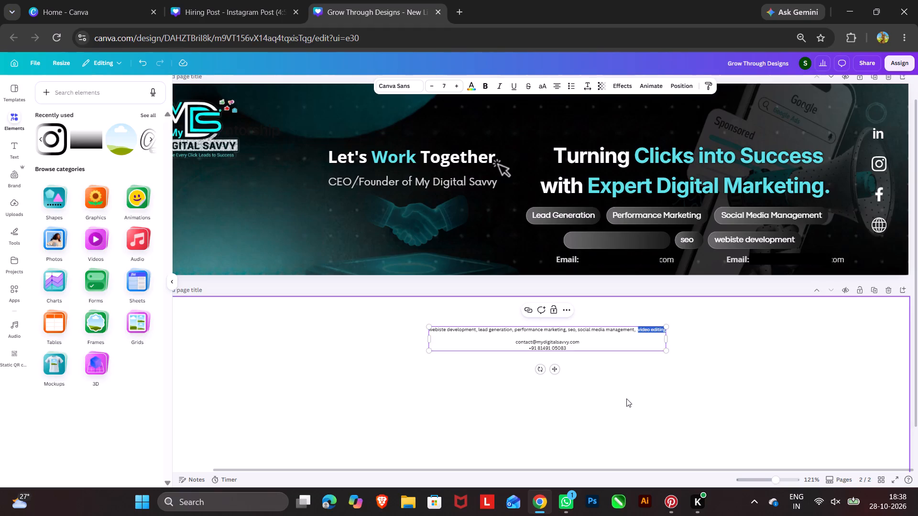
key("ctrl+c")
left_click(689, 241)
left_click(687, 220)
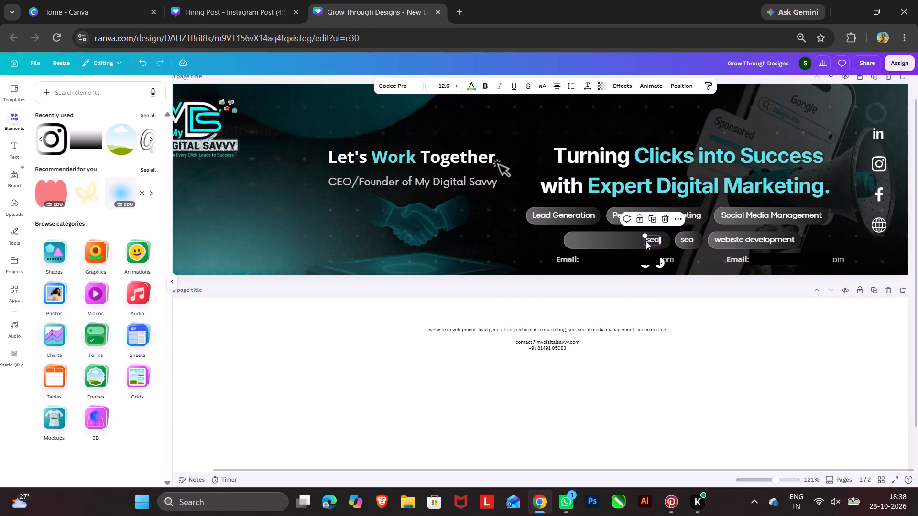
left_click_drag(643, 240, 570, 243)
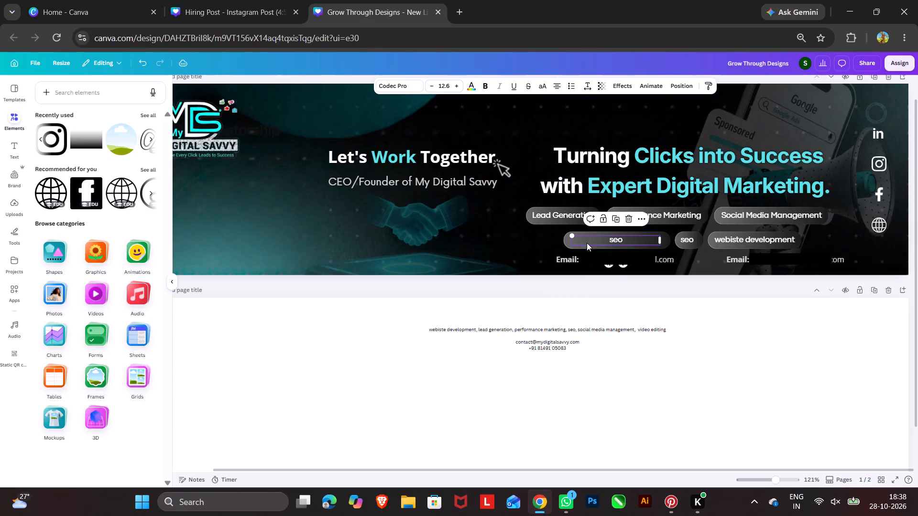
left_click(603, 239)
key("ctrl+v")
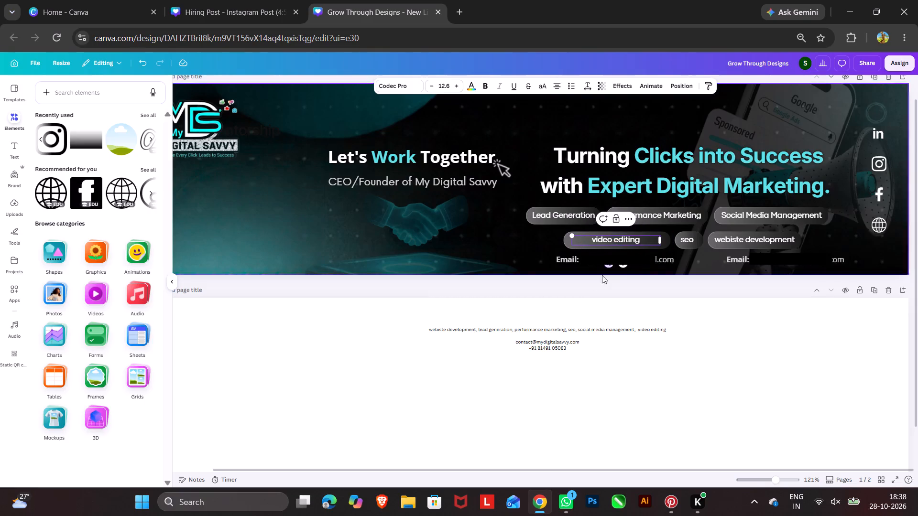
left_click(558, 308)
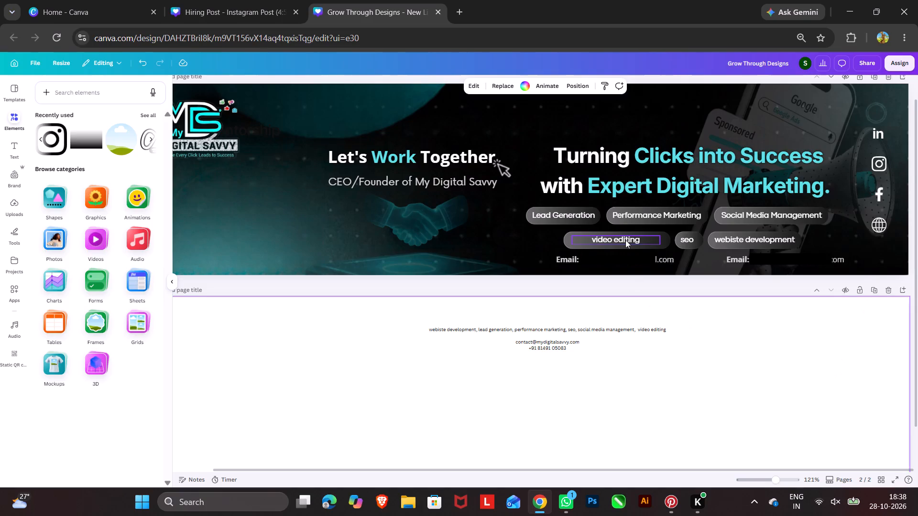
Move the headline's first line, "Turning Clicks into Success", up to open space above the second line.
left_click(679, 154)
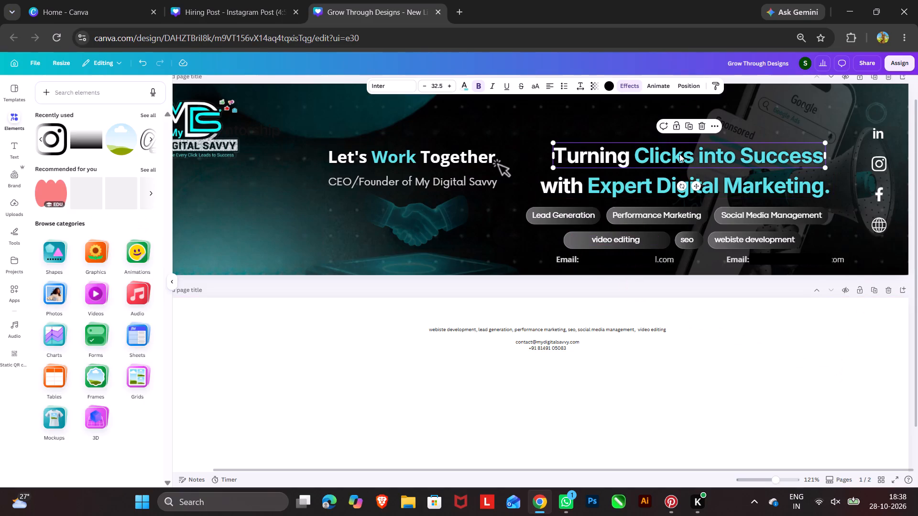
key("Up")
key("Up")
key("Up")
key("Up")
key("Up")
key("Up")
key("Up")
key("Up")
key("Up")
key("Up")
key("Up")
key("Up")
key("Up")
key("Up")
key("Up")
key("Up")
key("Up")
key("Up")
key("Up")
key("Up")
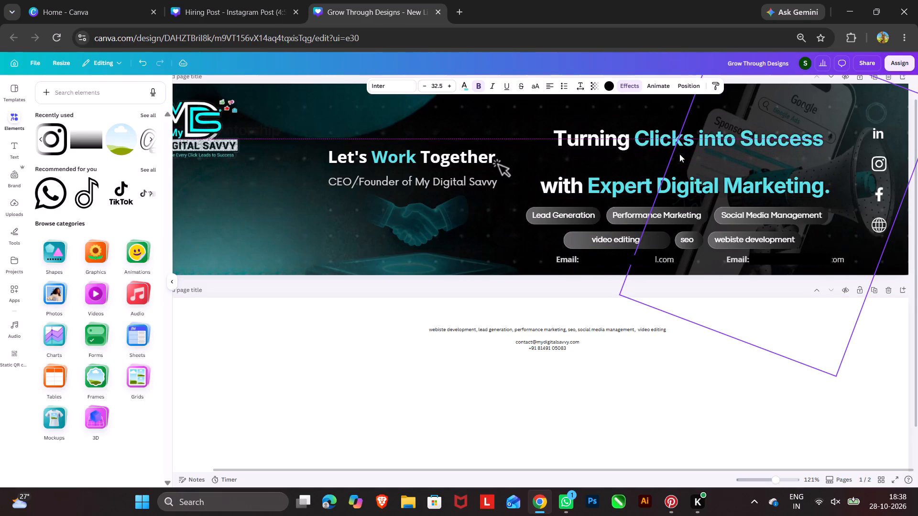
key("Down")
Move the headline's second line, "with Expert Digital Marketing.", up to sit close beneath the first line.
left_click(602, 183)
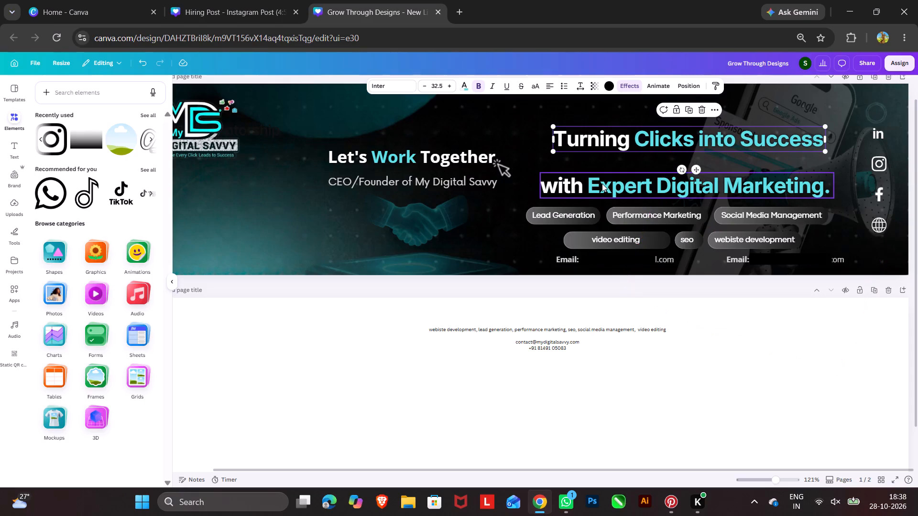
key("Up")
key("Up")
key("Up")
key("Up")
key("Up")
key("Up")
key("Up")
key("Up")
key("Up")
key("Up")
key("Up")
key("Up")
key("Up")
key("Up")
key("Up")
key("Up")
key("Up")
key("Up")
key("Up")
key("Up")
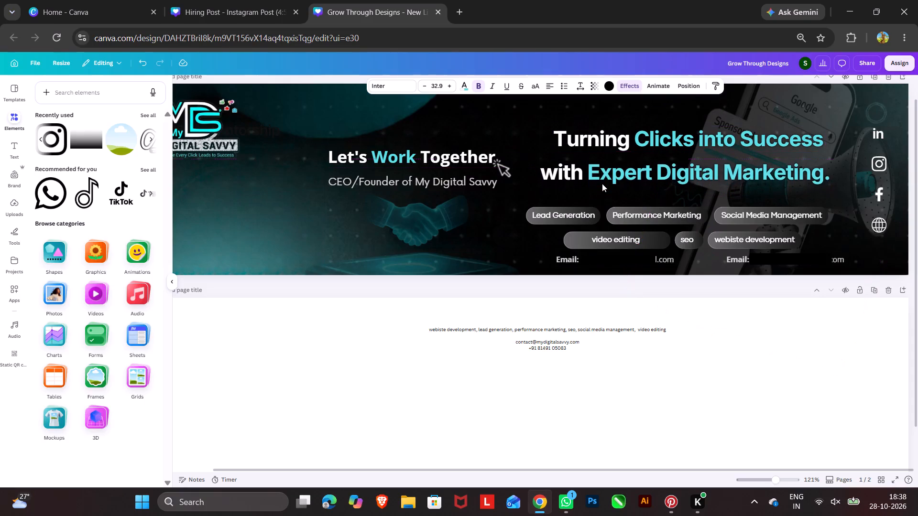
key("Down")
key("Down")
key("Down")
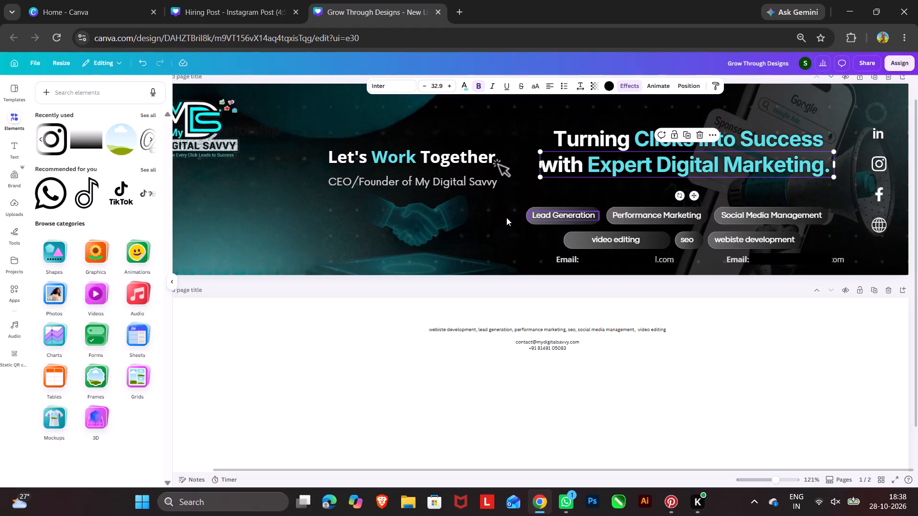
Group all the service pills with their labels, leaving the rotated phone mockup group out of the selection.
left_click_drag(506, 217, 759, 215)
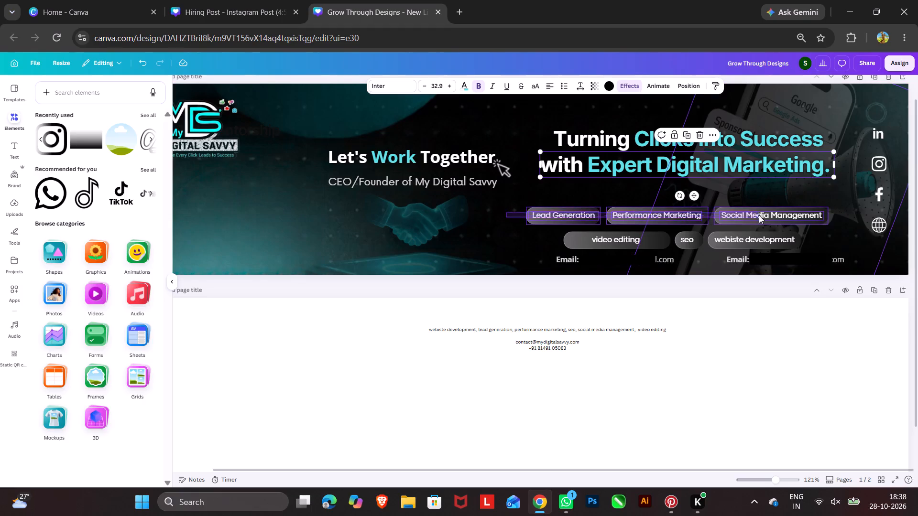
left_click_drag(759, 215, 762, 245)
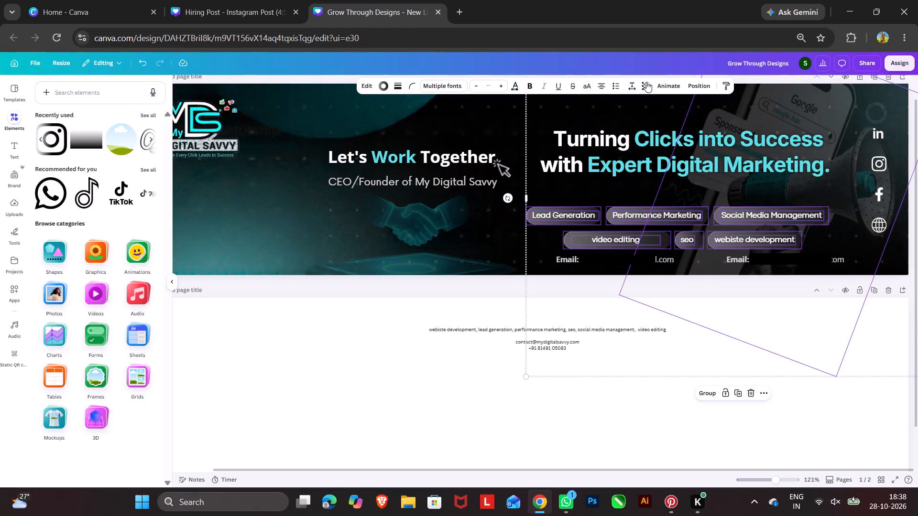
left_click(700, 86)
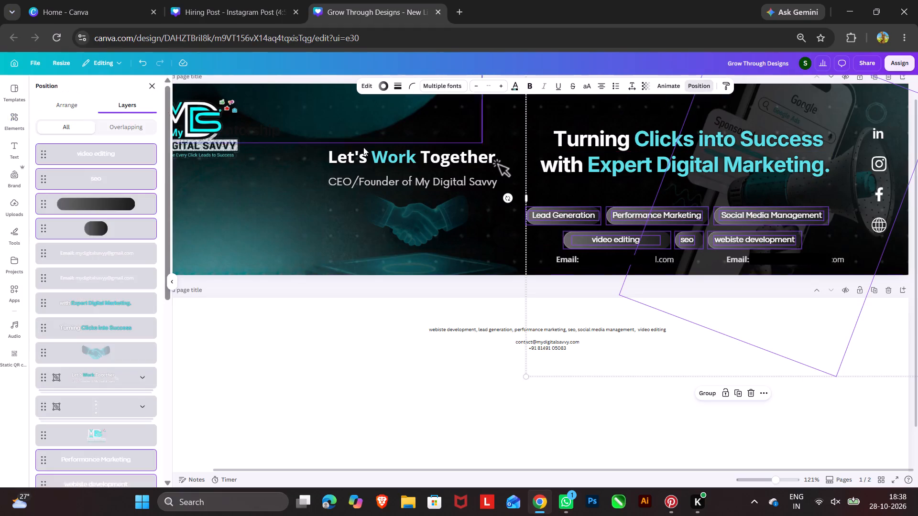
scroll(96, 252, "down", 4)
scroll(102, 350, "down", 4)
left_click(104, 346, "ctrl")
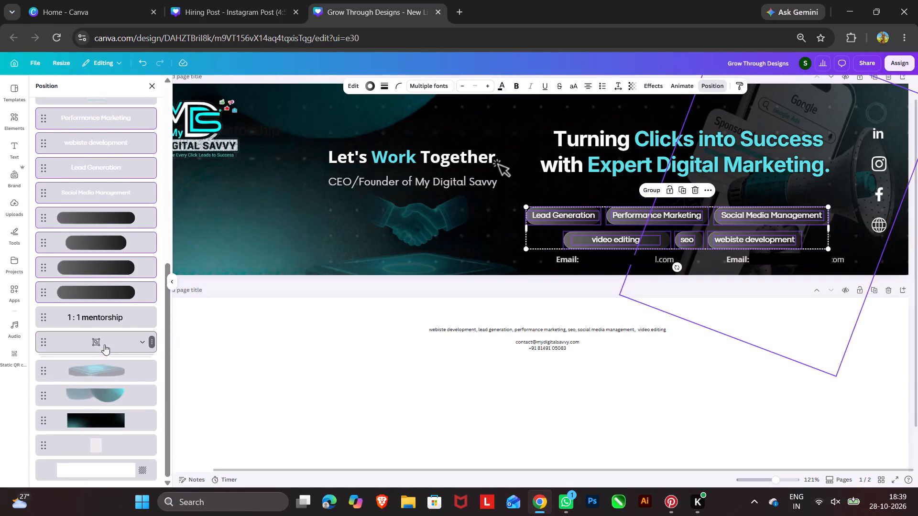
left_click(651, 188)
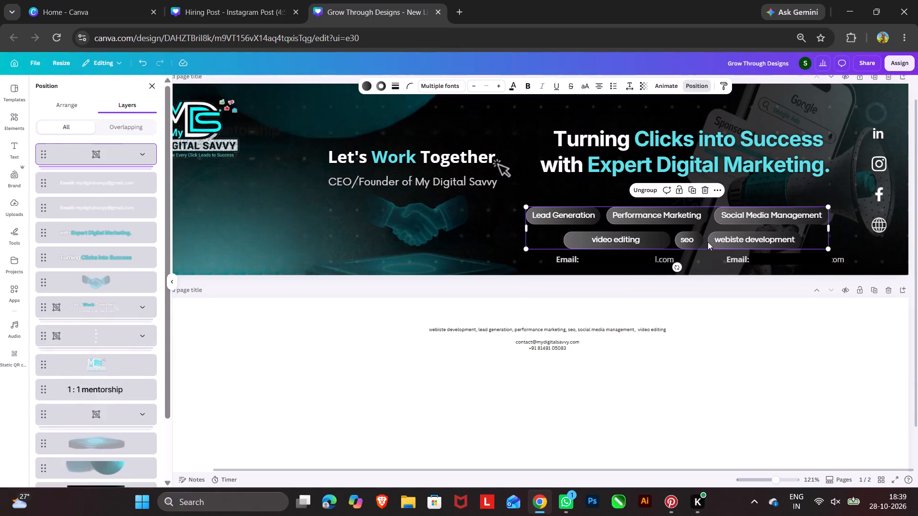
Move the pill group up beneath the headline, then shift both headline lines and the pills slightly higher with tight spacing.
left_click_drag(708, 242, 713, 220)
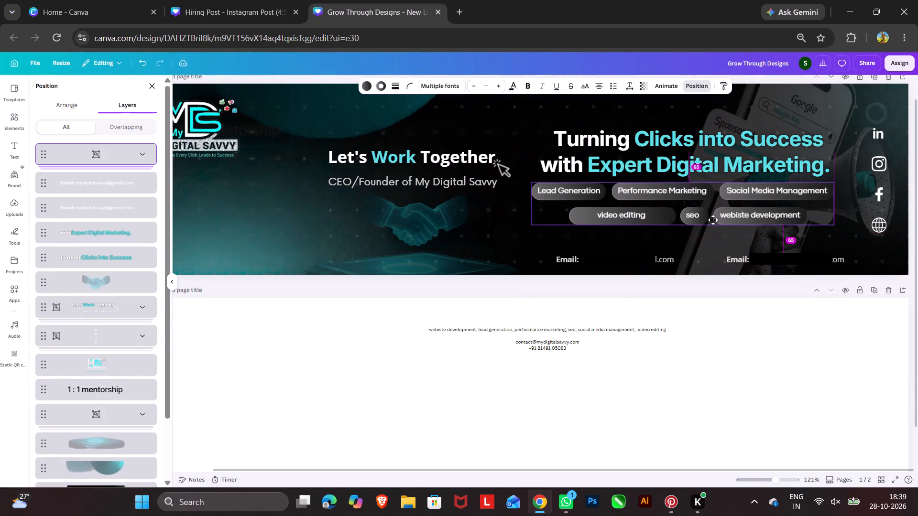
left_click_drag(713, 220, 713, 222)
left_click(735, 159)
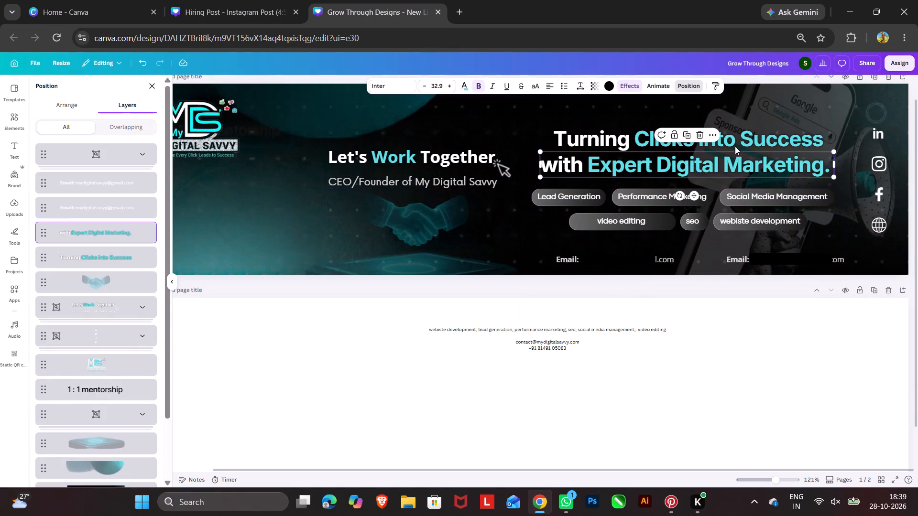
left_click_drag(735, 142, 735, 133)
left_click_drag(733, 166, 732, 164)
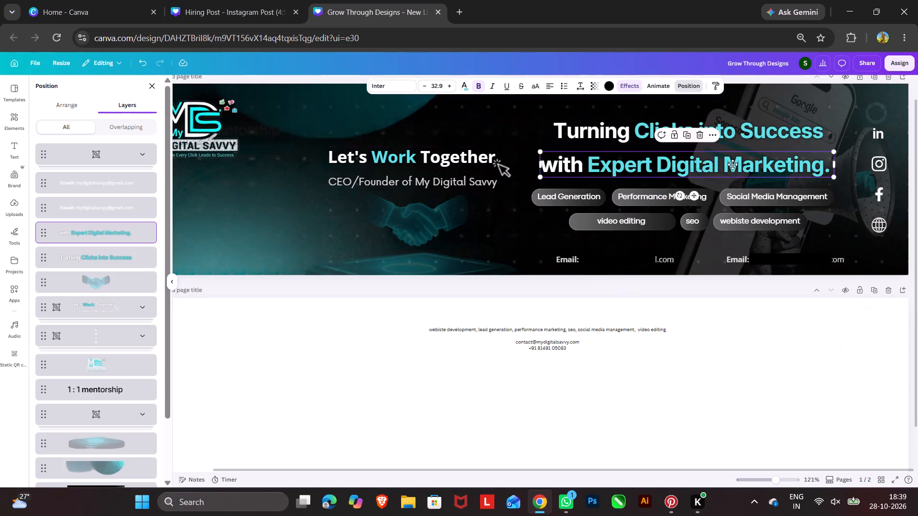
left_click_drag(732, 164, 732, 161)
left_click_drag(731, 201, 731, 199)
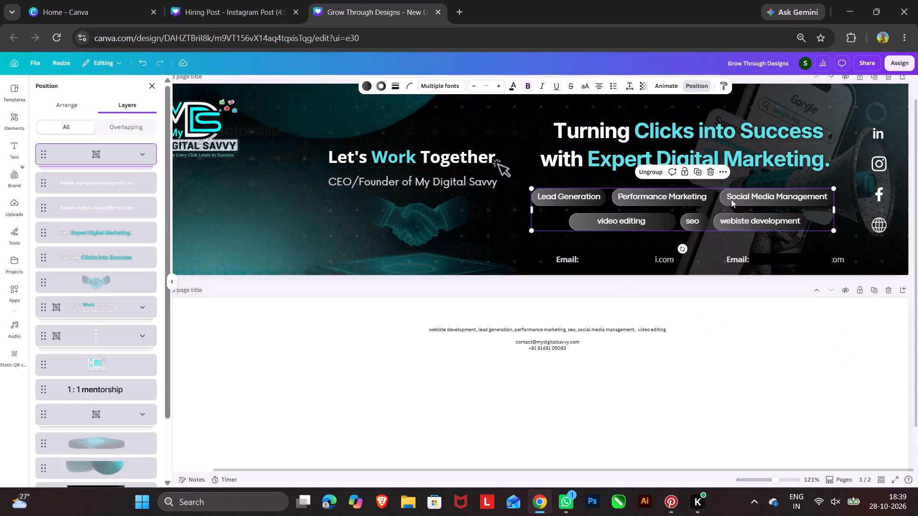
left_click_drag(731, 199, 730, 191)
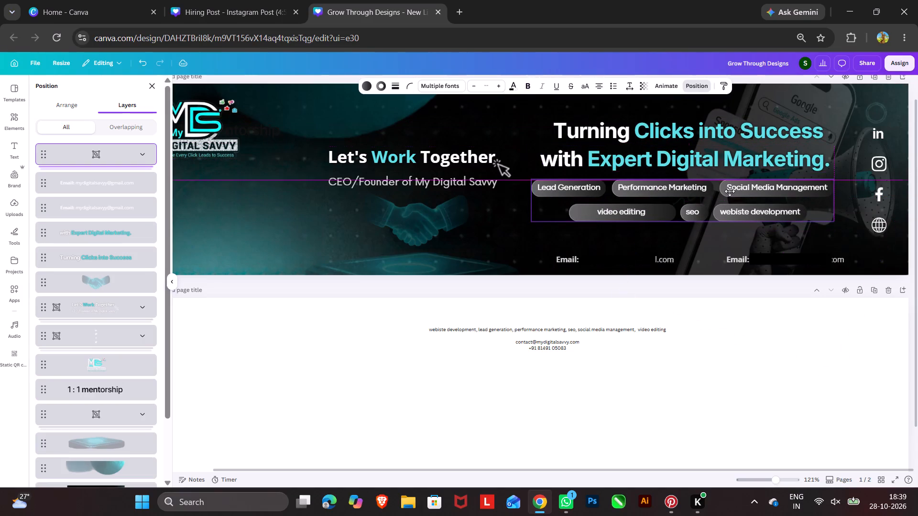
left_click_drag(730, 191, 730, 190)
Move both email lines up closer to the pill rows, keeping them level with each other.
left_click_drag(614, 258, 614, 247)
left_click_drag(785, 259, 784, 249)
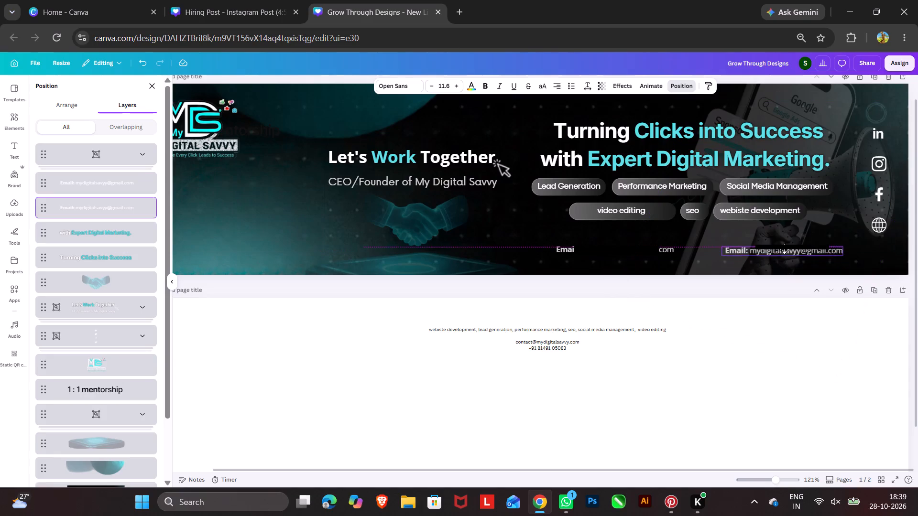
left_click_drag(784, 249, 784, 248)
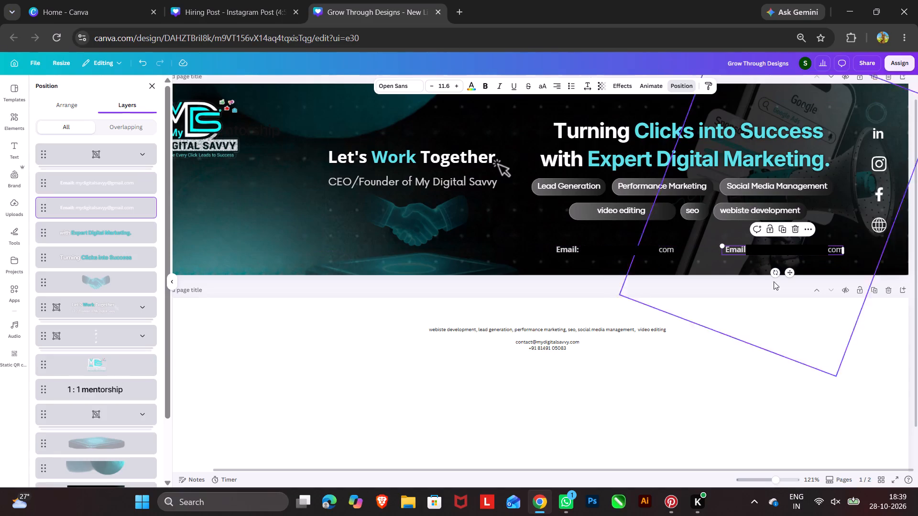
left_click(654, 284)
Narrow the "video editing" text box and its pill from the left so they fit closely around the words.
double_click(630, 208)
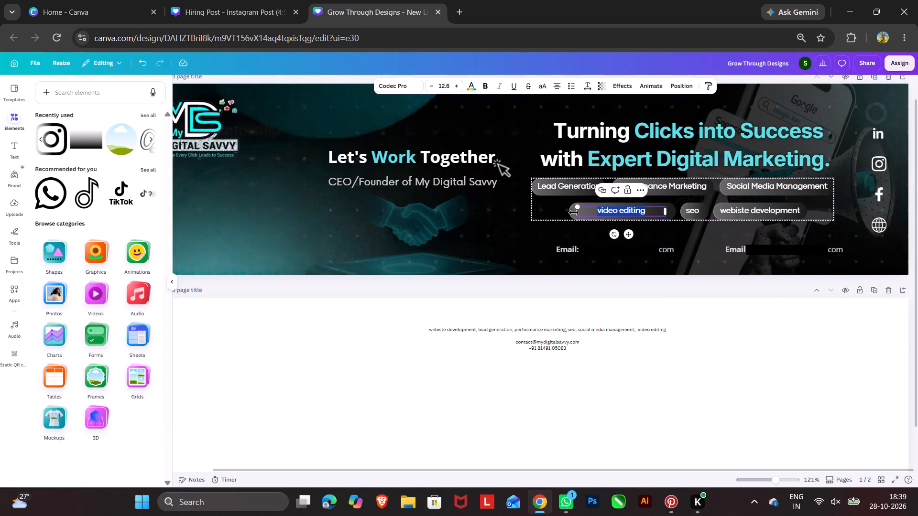
left_click_drag(577, 212, 614, 215)
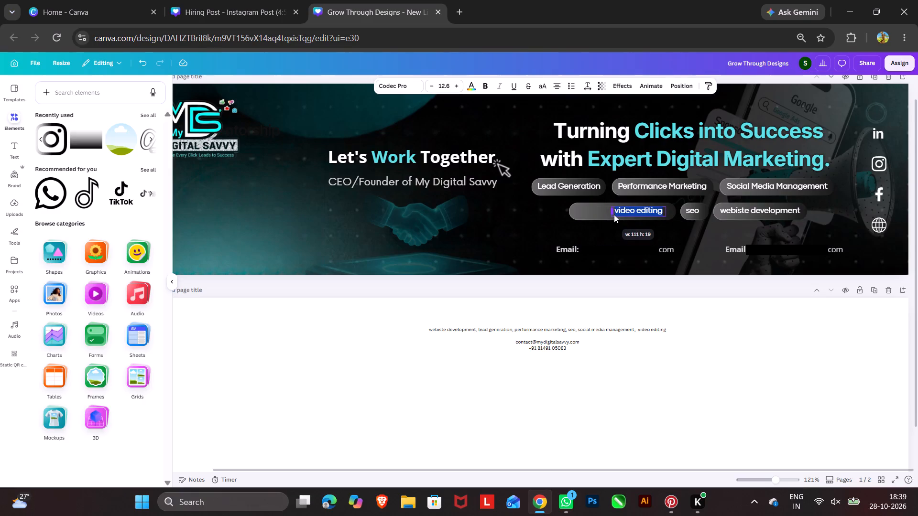
left_click_drag(614, 215, 615, 215)
left_click(647, 236)
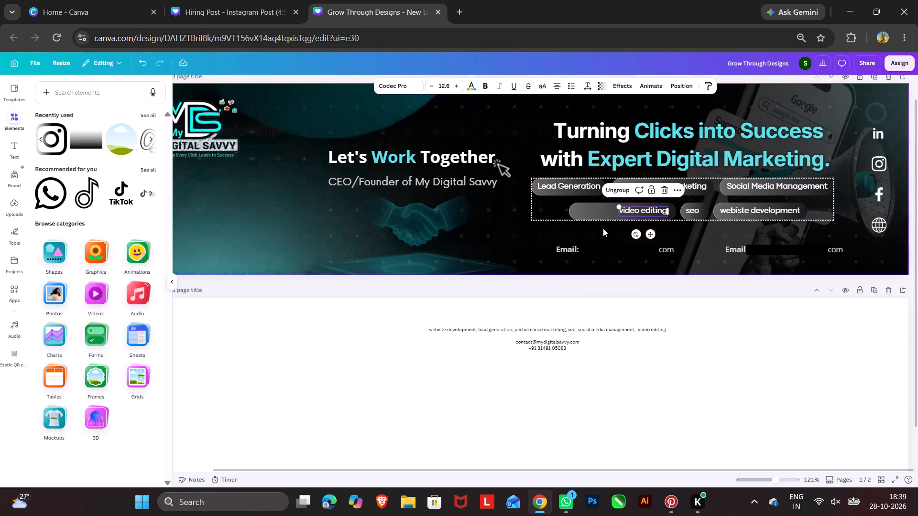
left_click(591, 213)
left_click_drag(569, 212, 610, 221)
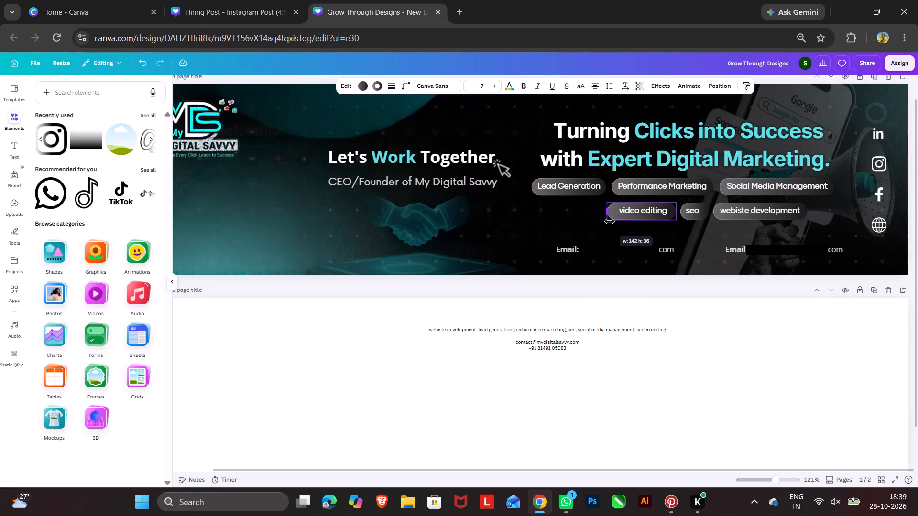
left_click_drag(610, 221, 610, 222)
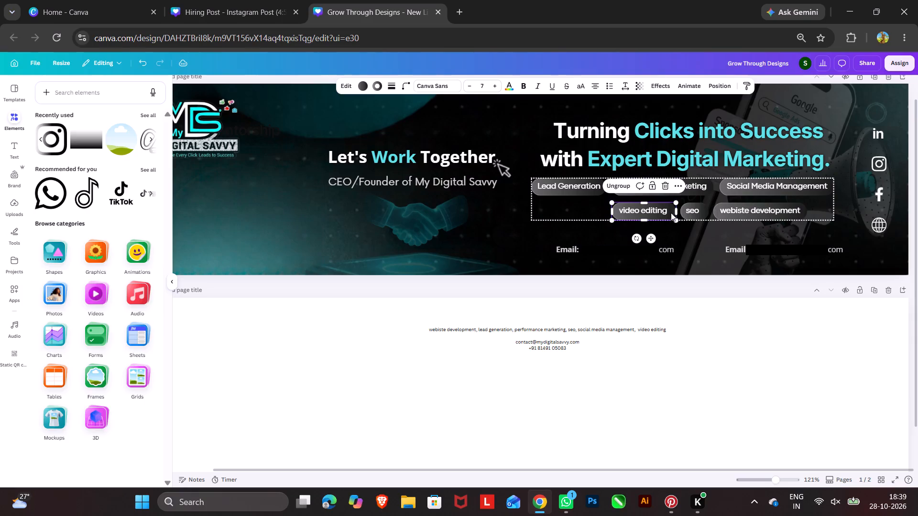
left_click(678, 211)
left_click(694, 255)
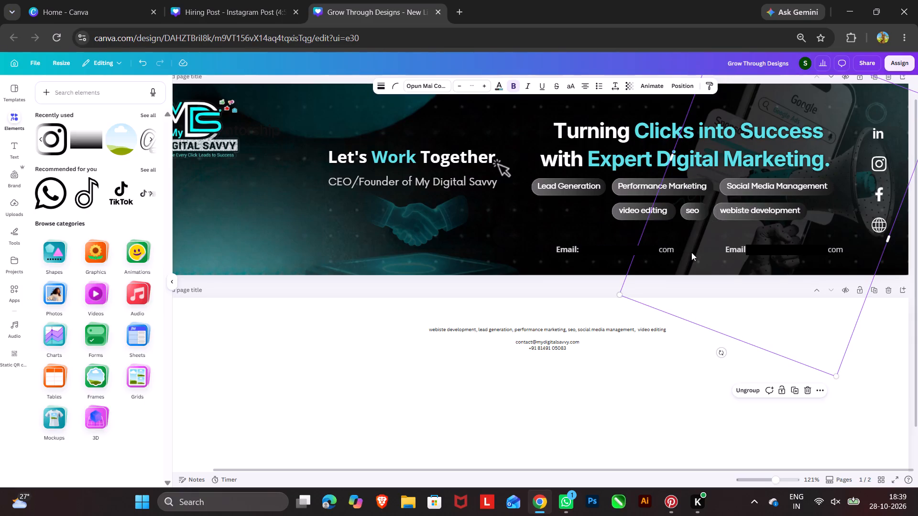
Duplicate the "video editing" pill, place the copy before it in the second row, and lengthen it away from the original.
double_click(615, 212)
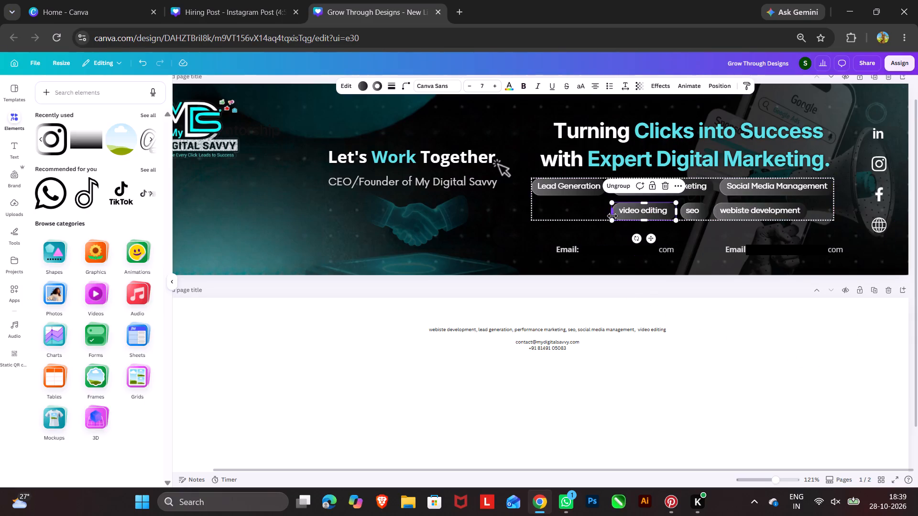
key("ctrl+c")
key("ctrl+v")
left_click_drag(651, 223, 565, 215)
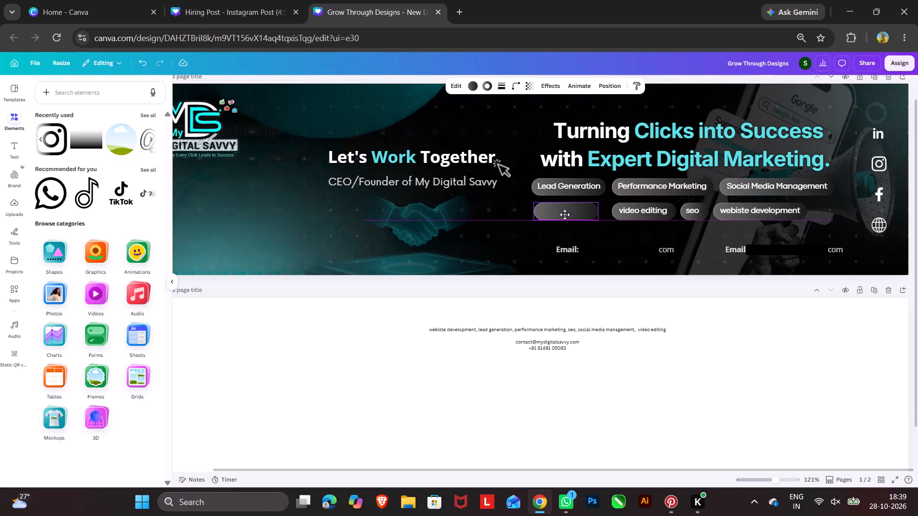
left_click_drag(565, 215, 573, 214)
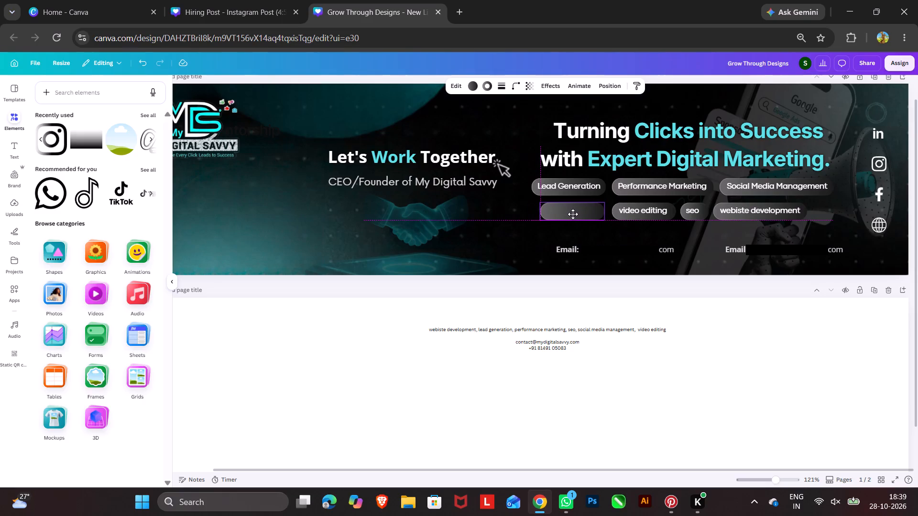
left_click_drag(573, 214, 576, 214)
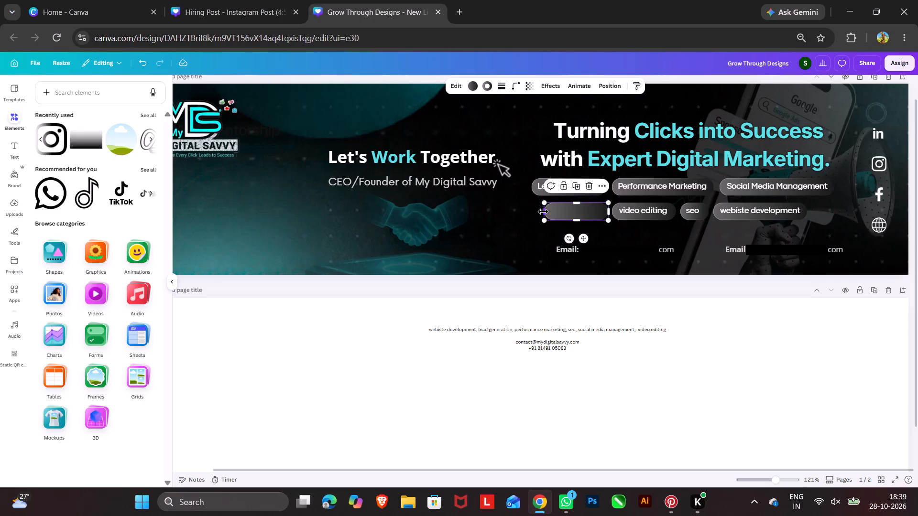
left_click_drag(543, 212, 518, 212)
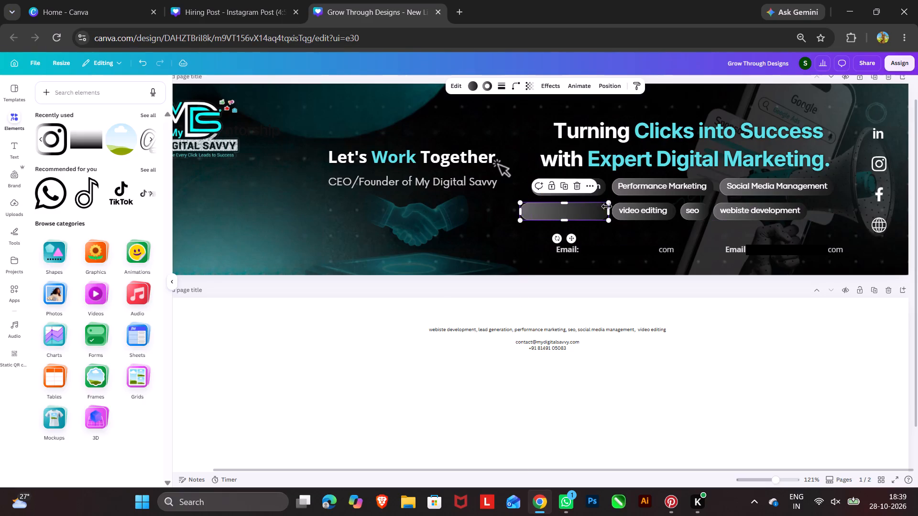
Copy the "Performance Marketing" label and center the copy on the new empty pill in the second row.
double_click(658, 187)
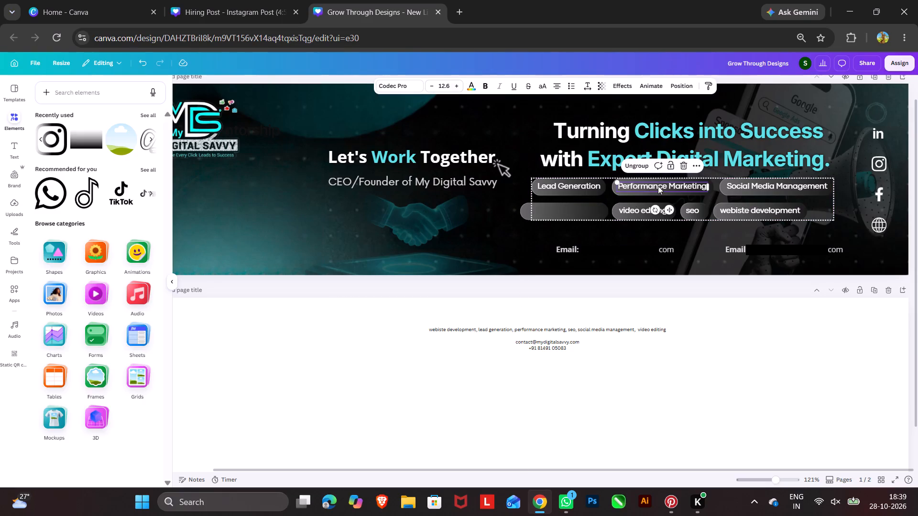
key("ctrl+c")
left_click(599, 211)
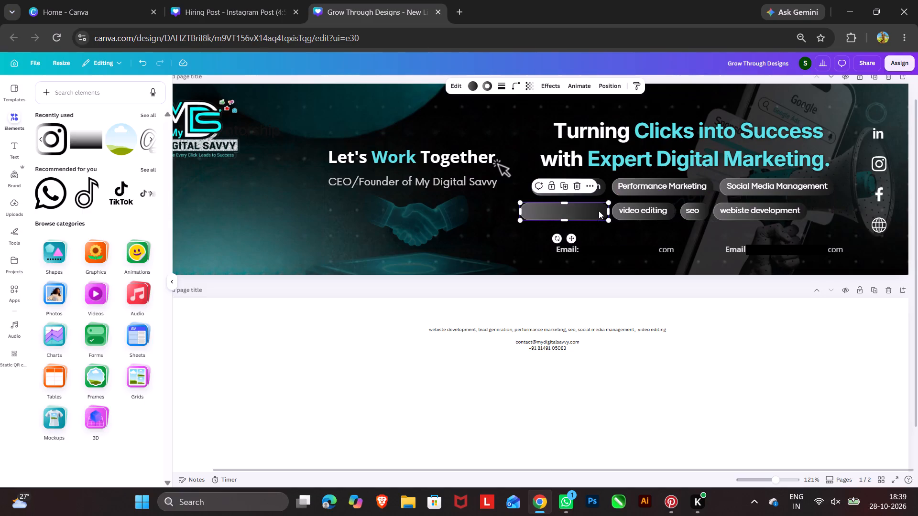
key("ctrl+v")
left_click_drag(669, 196, 562, 215)
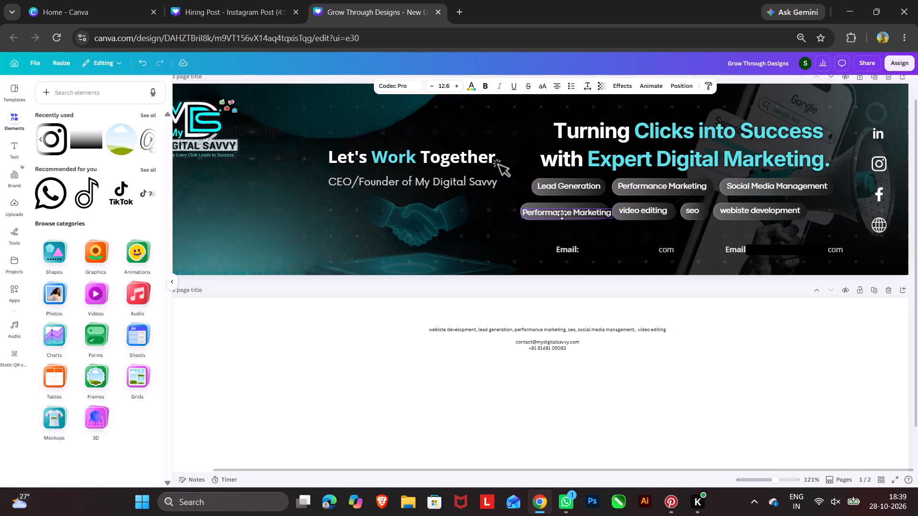
left_click_drag(562, 215, 560, 215)
Change the copied label on the new pill to "Graphic Designing", with both words capitalized.
double_click(560, 215)
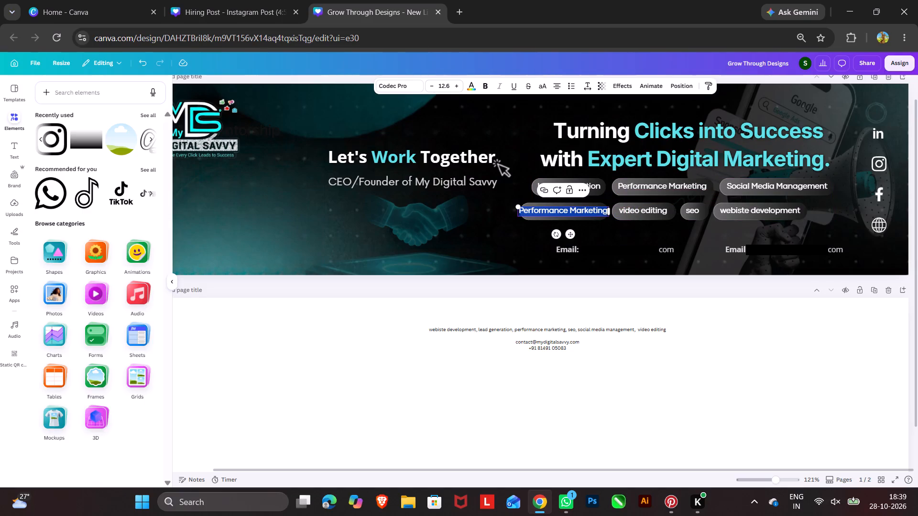
type("Gra")
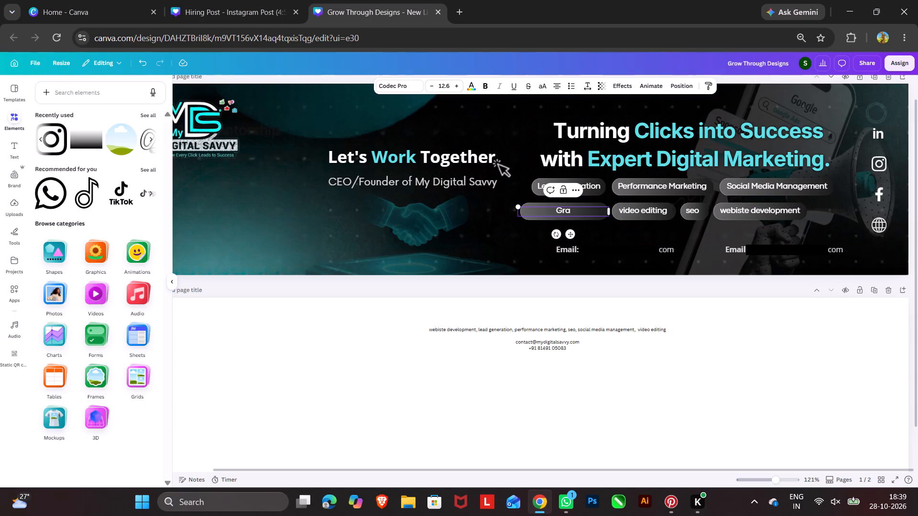
type("phic")
key("space")
key("shift+g")
key("BackSpace")
type("designing")
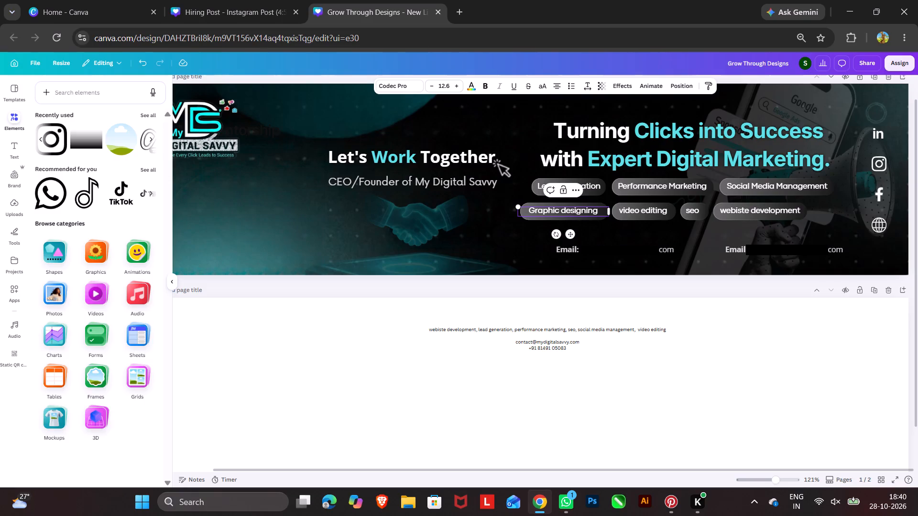
left_click(565, 209)
key("BackSpace")
key("shift+d")
left_click(468, 272)
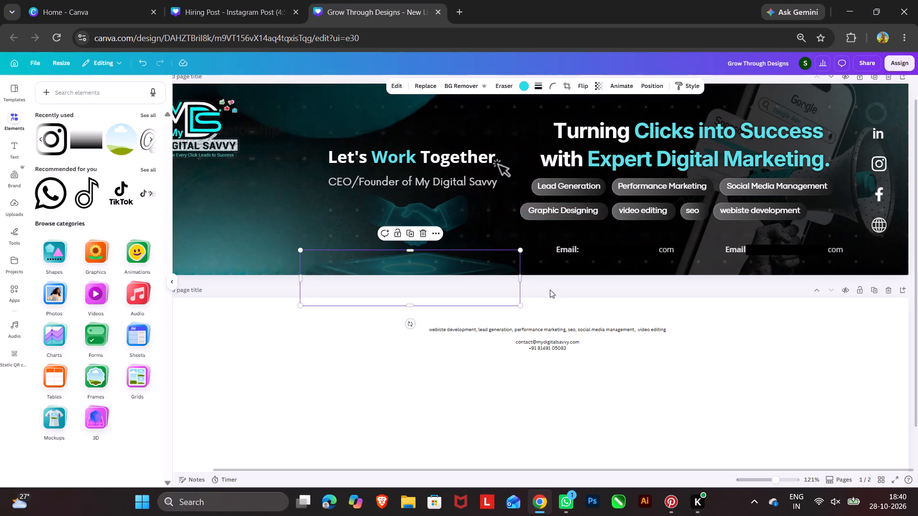
left_click(565, 290)
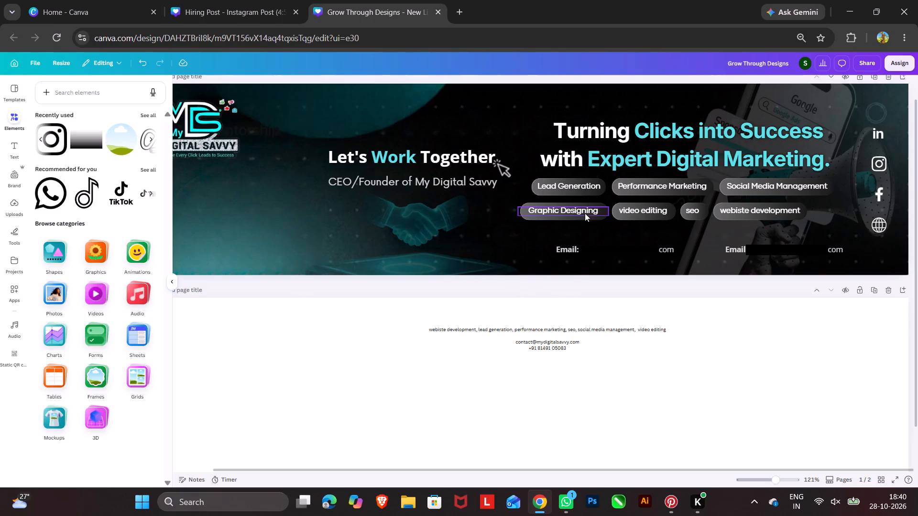
left_click(549, 283)
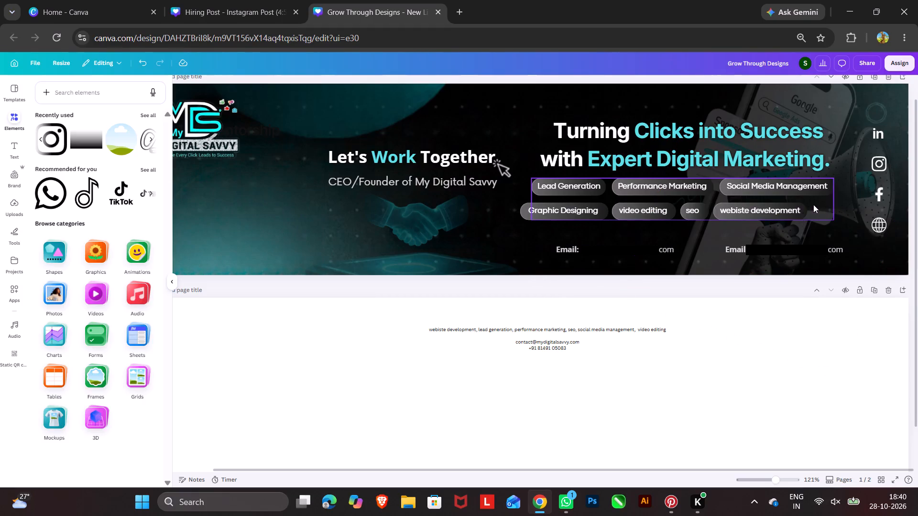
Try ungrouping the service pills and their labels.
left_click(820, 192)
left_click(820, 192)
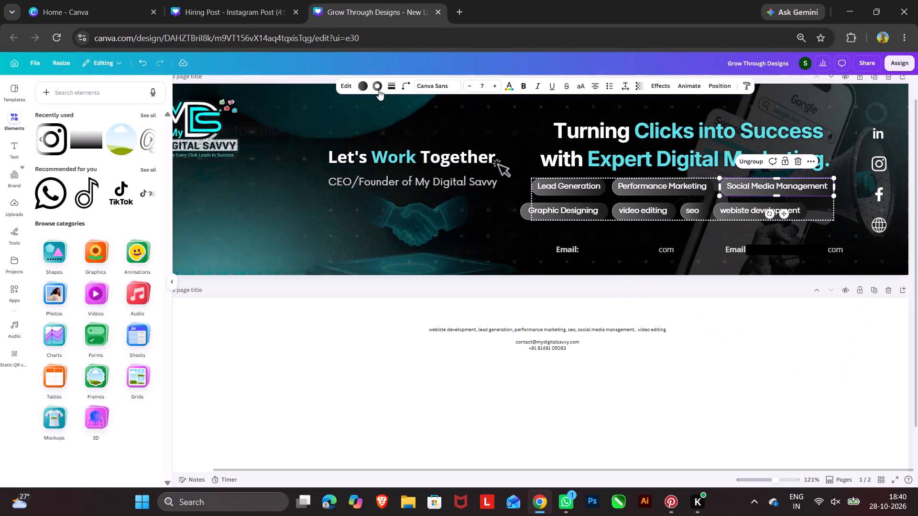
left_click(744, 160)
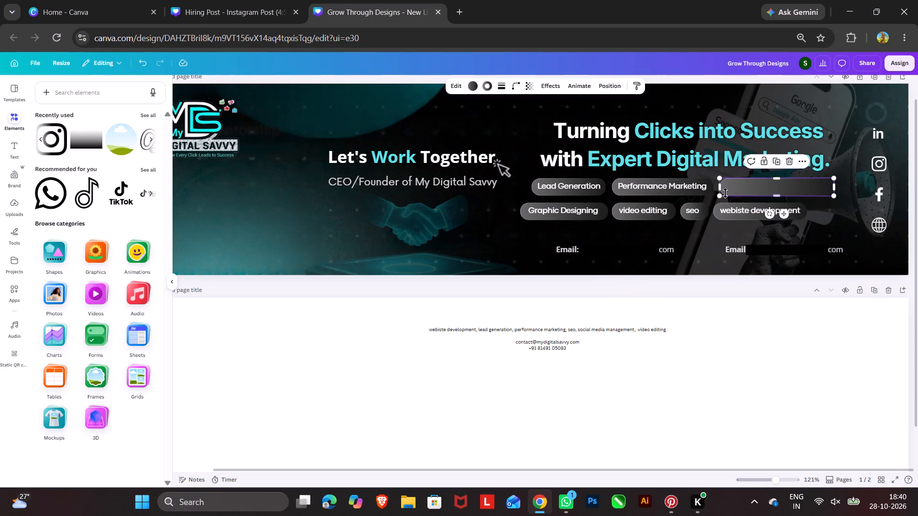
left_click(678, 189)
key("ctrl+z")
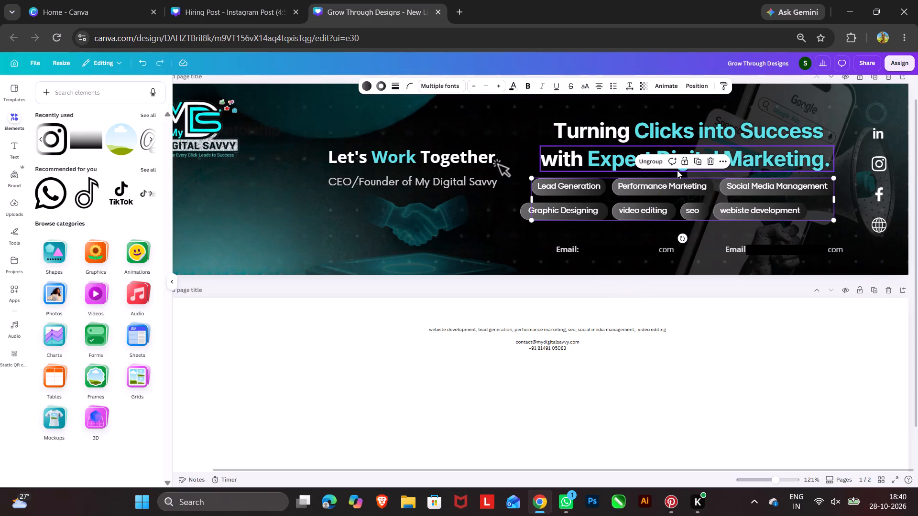
Ungroup the service pills and labels so each one can be moved separately.
left_click(686, 183)
left_click(612, 172)
left_click(627, 187)
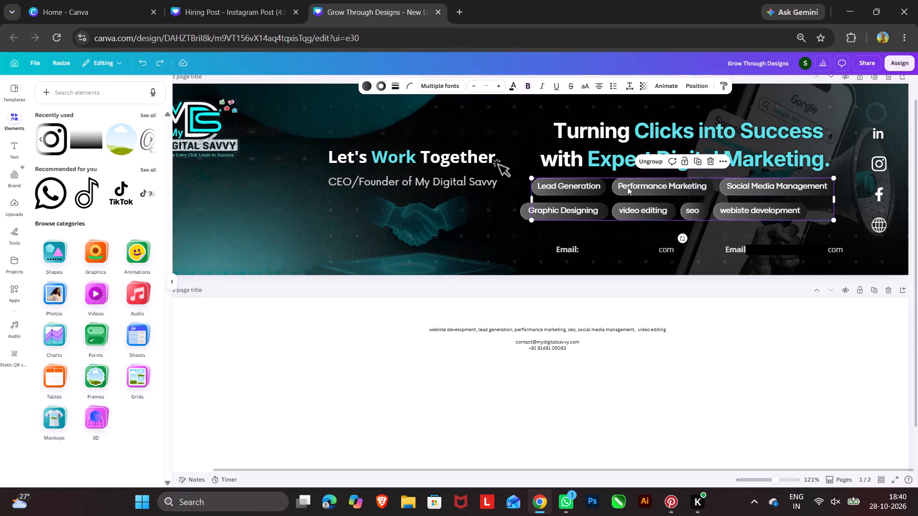
left_click(645, 165)
left_click(798, 235)
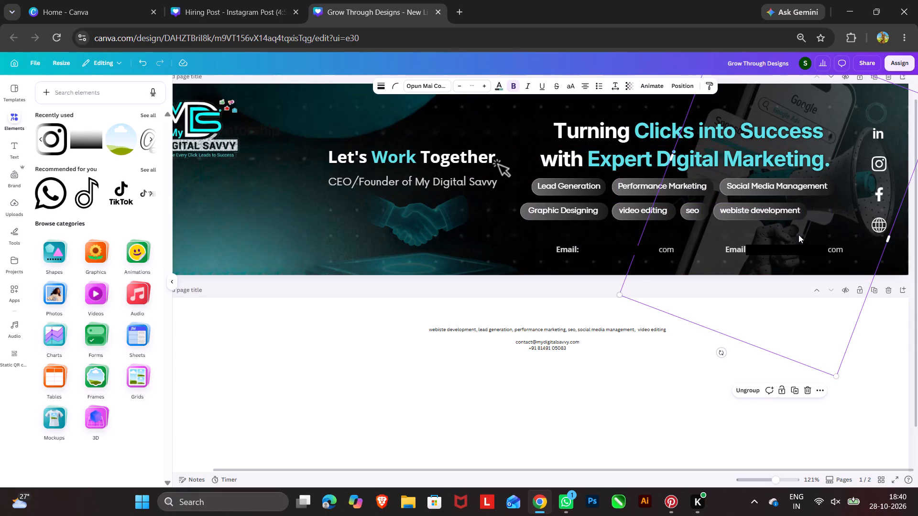
Swap the "webiste development" and "Social Media Management" labels between the last pills of the first and second rows.
left_click(811, 193)
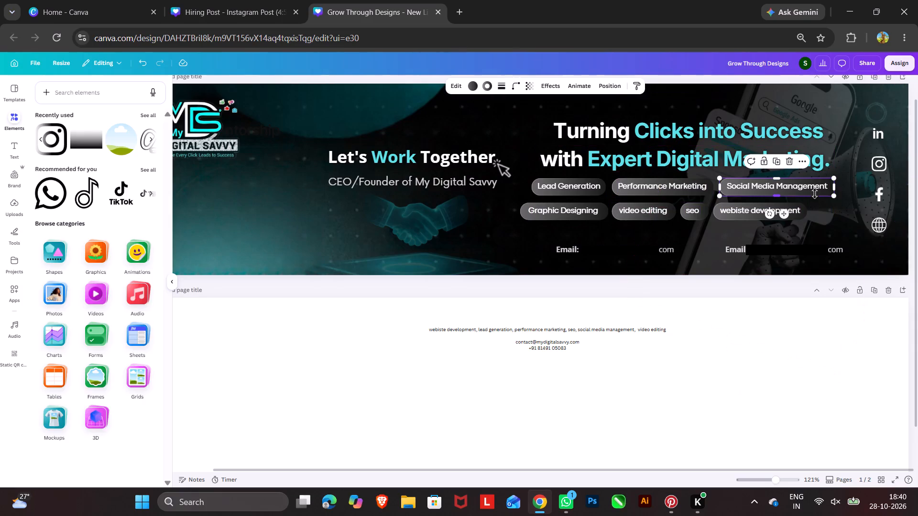
left_click_drag(739, 209, 743, 188)
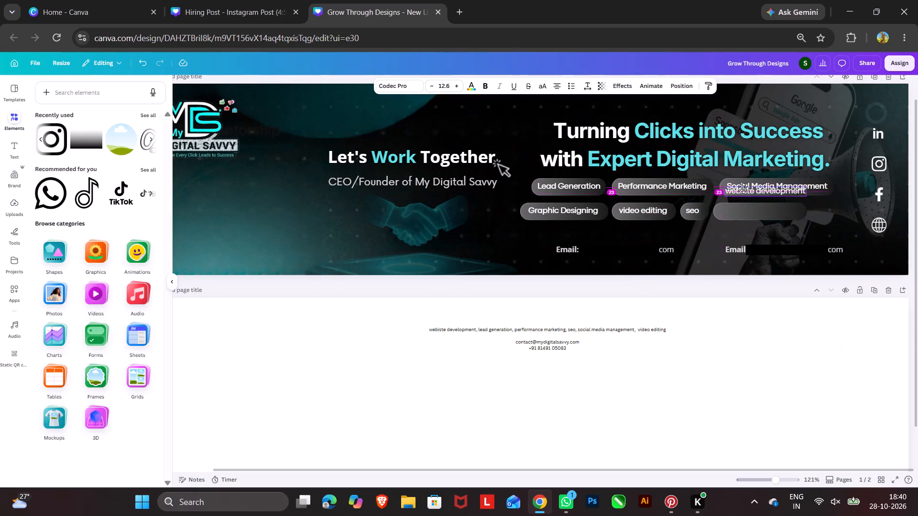
left_click_drag(743, 188, 743, 184)
left_click_drag(823, 184, 820, 200)
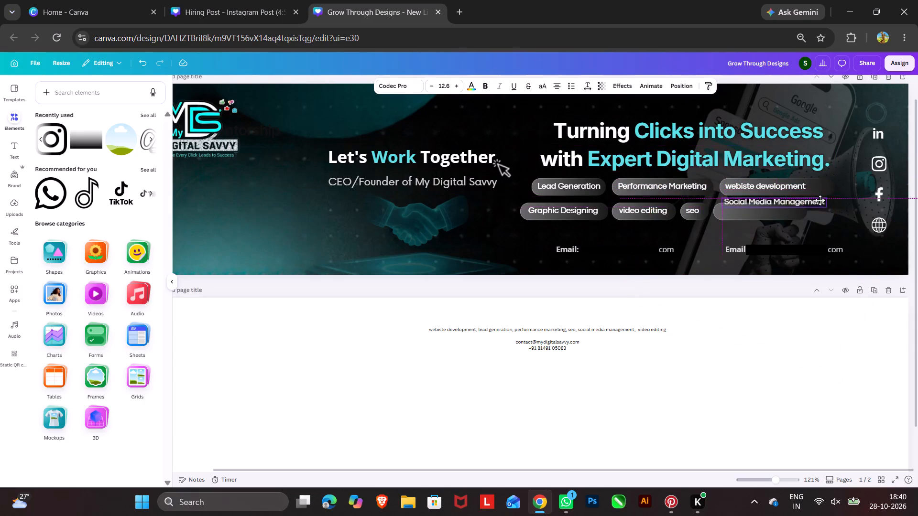
left_click_drag(820, 200, 815, 209)
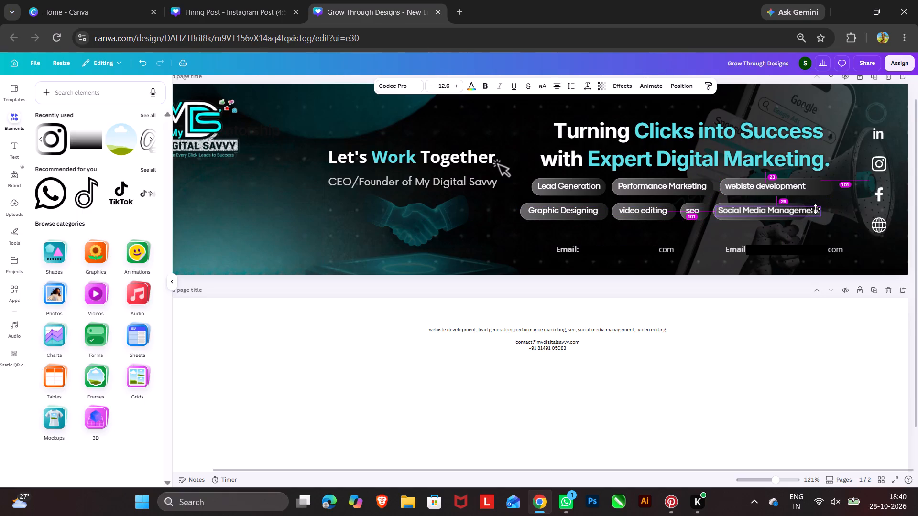
left_click_drag(815, 209, 816, 209)
Narrow the first row's last pill to fit "webiste development" and widen the second row's last pill to fit "Social Media Management".
left_click(821, 190)
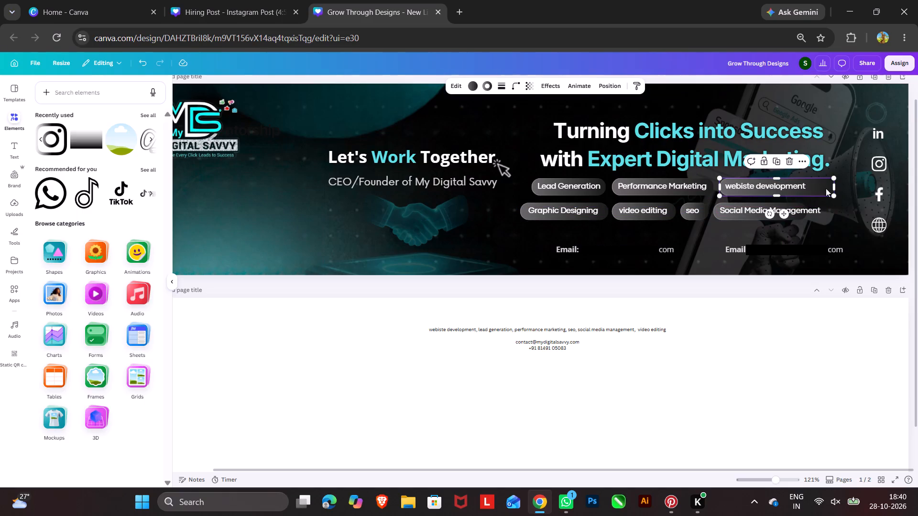
left_click_drag(837, 188, 812, 192)
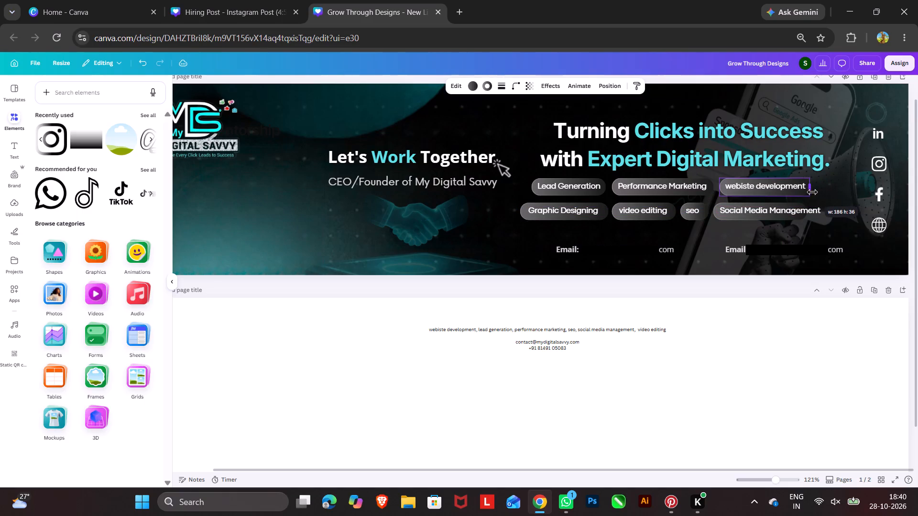
left_click_drag(812, 192, 812, 194)
left_click_drag(812, 194, 816, 195)
left_click(797, 217)
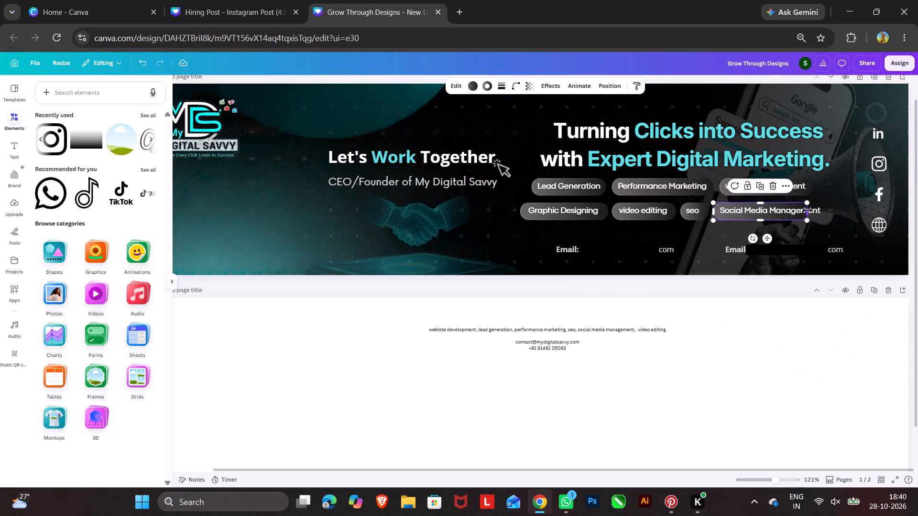
left_click_drag(808, 210, 827, 210)
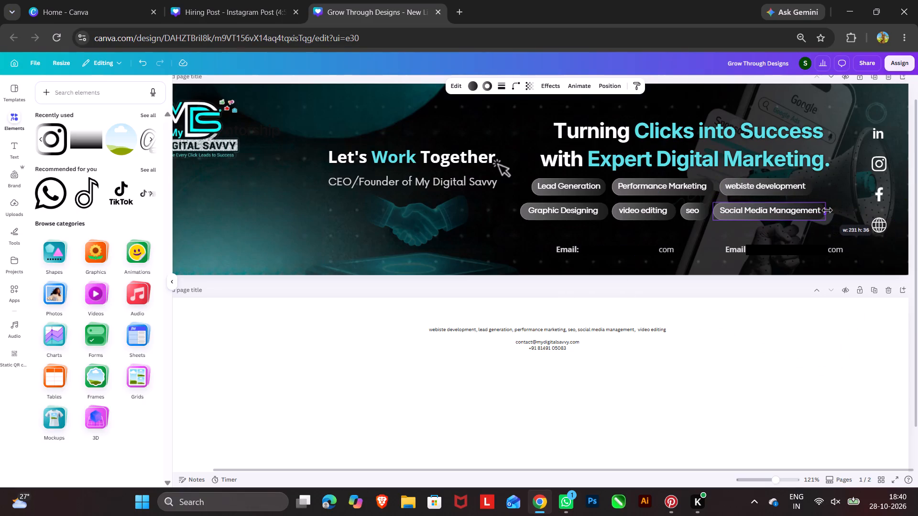
left_click_drag(827, 210, 830, 210)
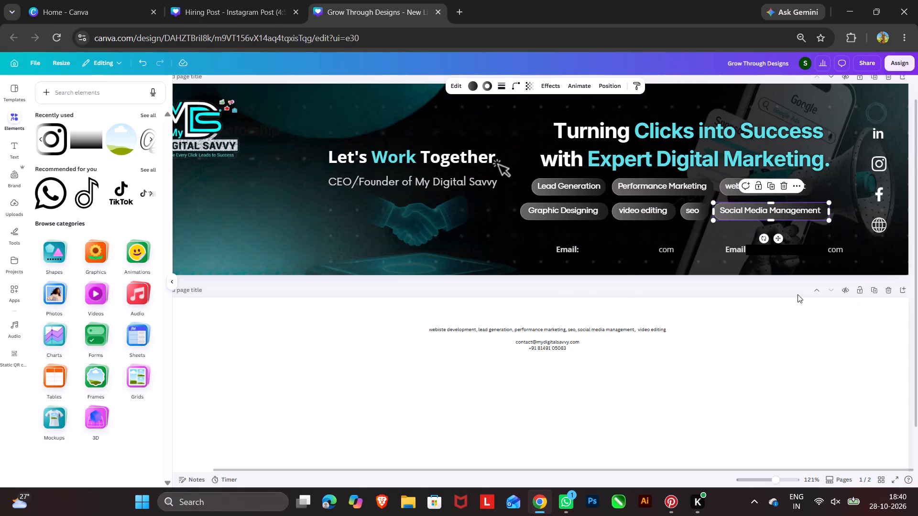
double_click(798, 292)
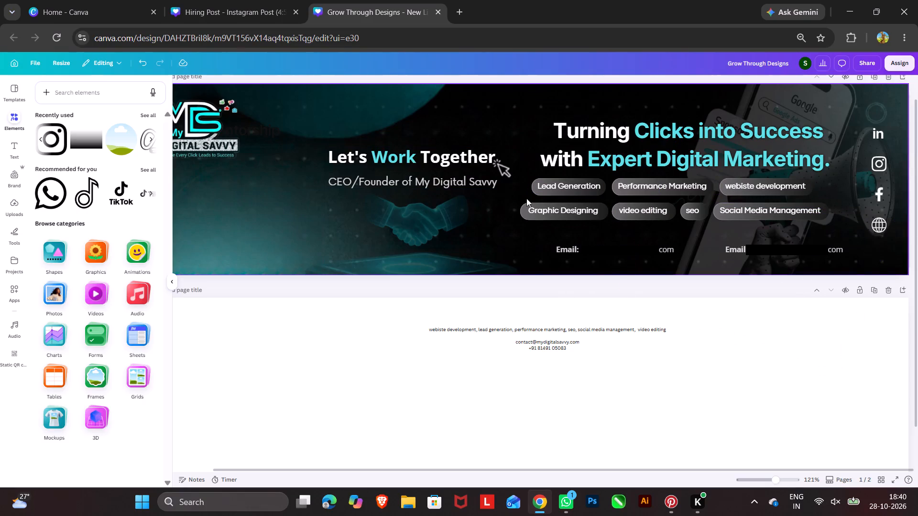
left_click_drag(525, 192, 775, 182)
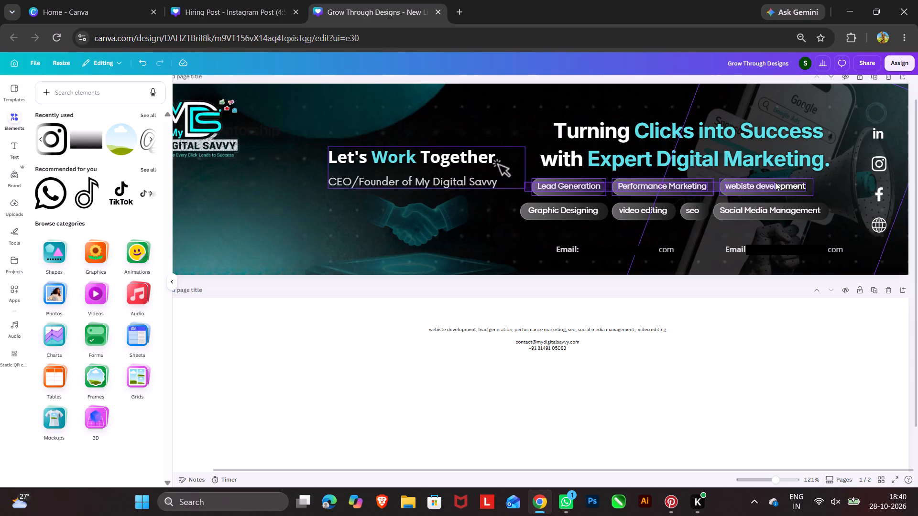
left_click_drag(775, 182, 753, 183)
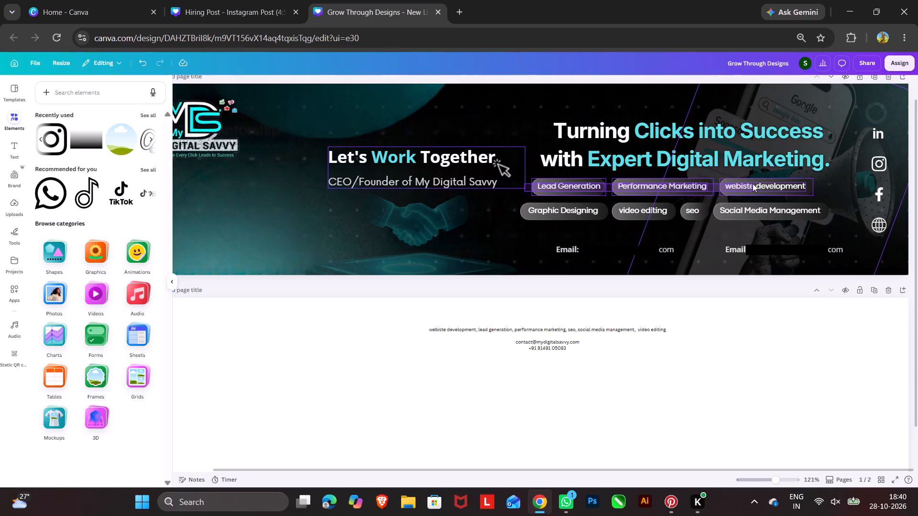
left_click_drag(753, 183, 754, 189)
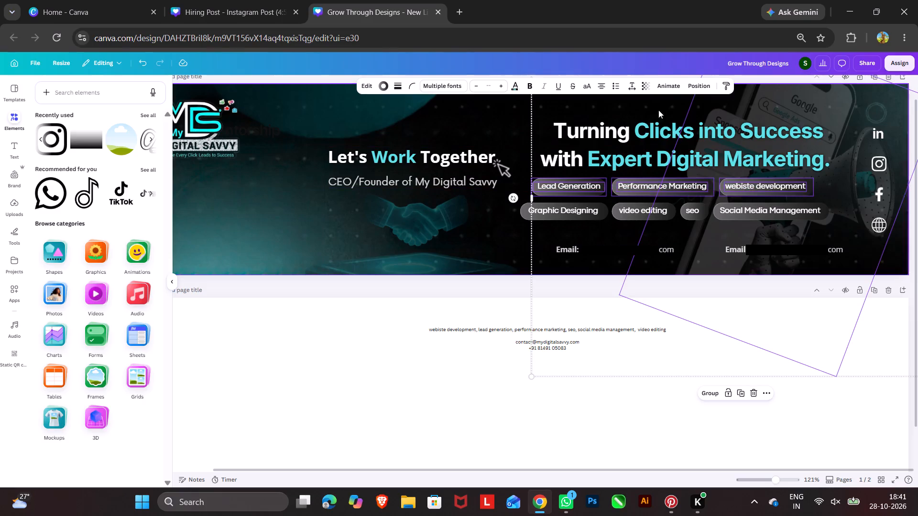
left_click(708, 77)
Group the first row's three service pills and labels, keeping the "1:1 mentorship" text and the background graphic group out of the selection.
left_click_drag(525, 192, 780, 189)
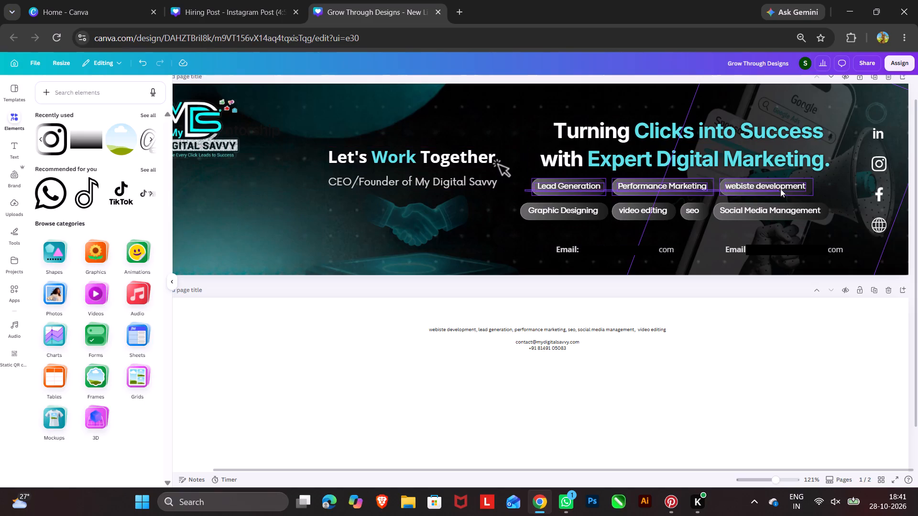
left_click_drag(780, 189, 785, 189)
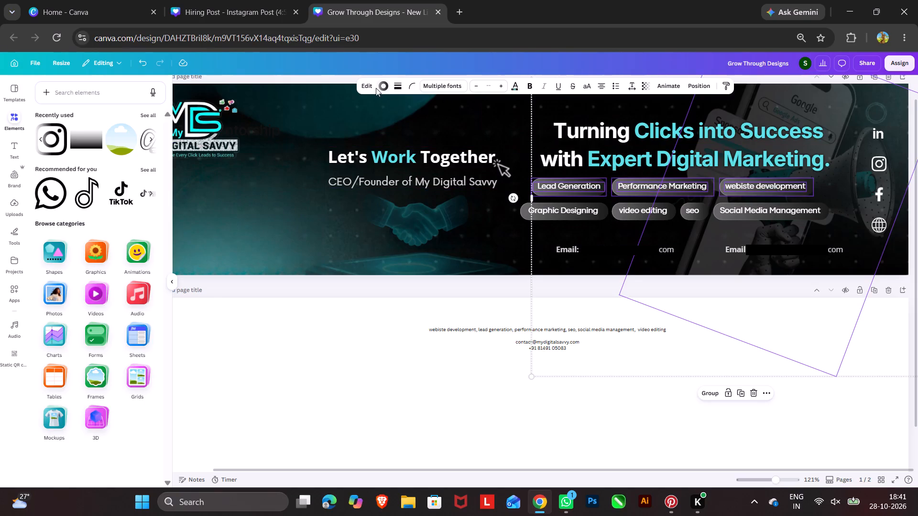
left_click(690, 83)
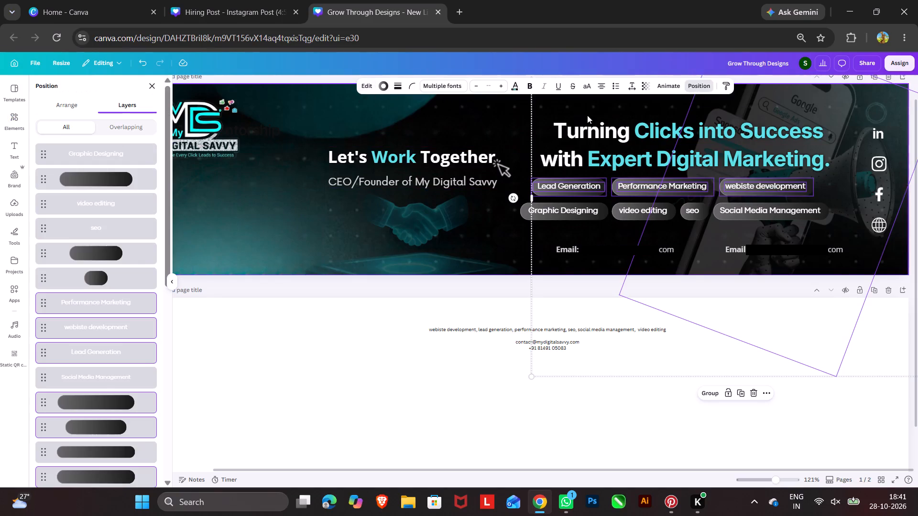
scroll(124, 354, "down", 6)
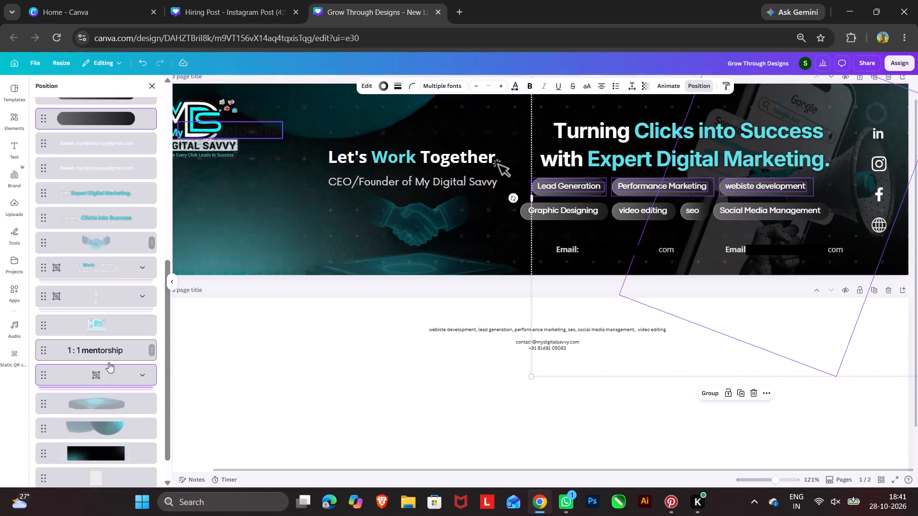
left_click(98, 378, "ctrl")
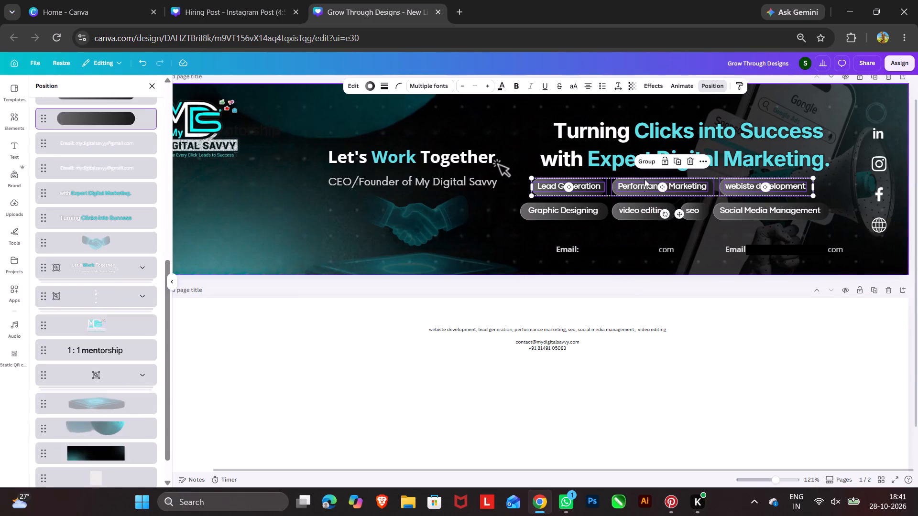
key("Right")
key("Right")
key("Right")
key("Right")
key("Right")
key("Right")
key("Right")
key("Right")
key("Right")
key("Right")
key("Right")
key("Right")
key("Right")
key("Right")
key("Right")
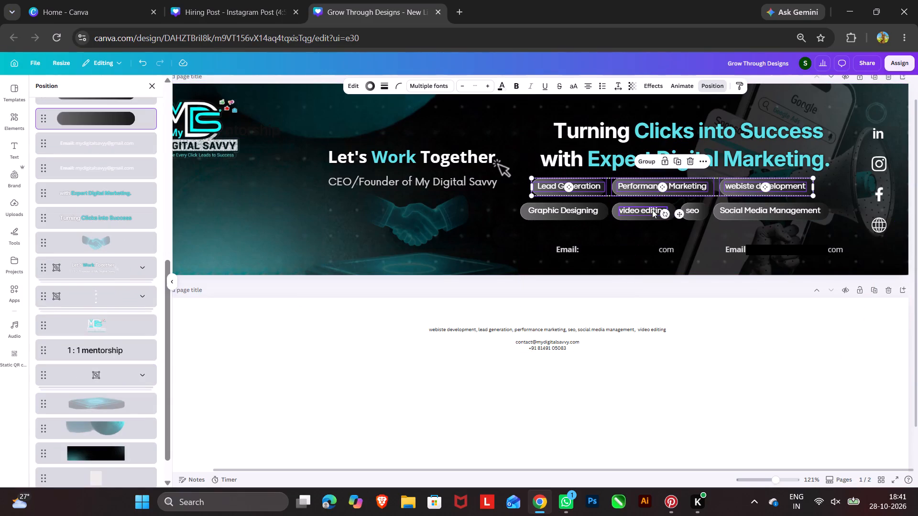
left_click(647, 161)
Nudge the grouped first pill row rightward until its end lines up under the end of the headline.
left_click(625, 245)
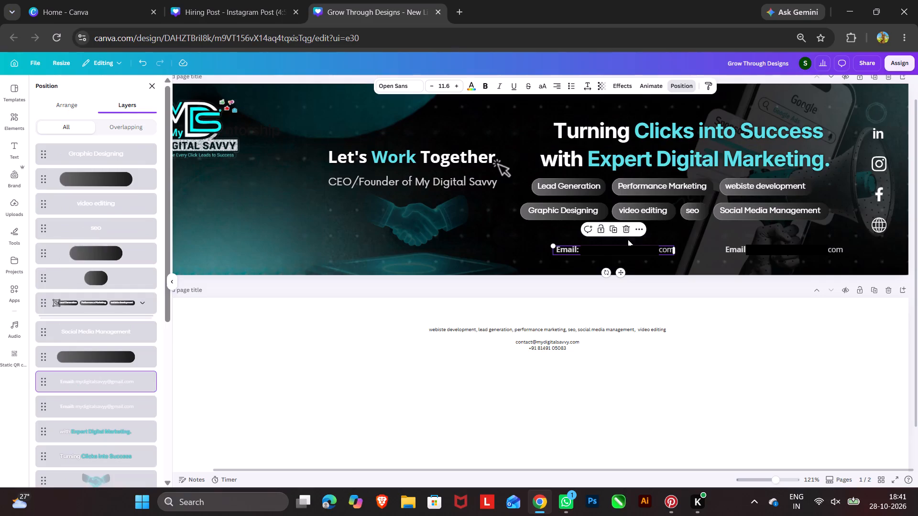
left_click(646, 190)
key("Right")
key("Right")
key("Right")
key("Right")
key("Right")
key("Right")
key("Right")
key("Right")
key("Right")
key("Right")
key("Right")
key("Right")
key("Right")
key("Right")
key("Right")
key("Right")
key("Right")
key("Right")
key("Right")
key("Right")
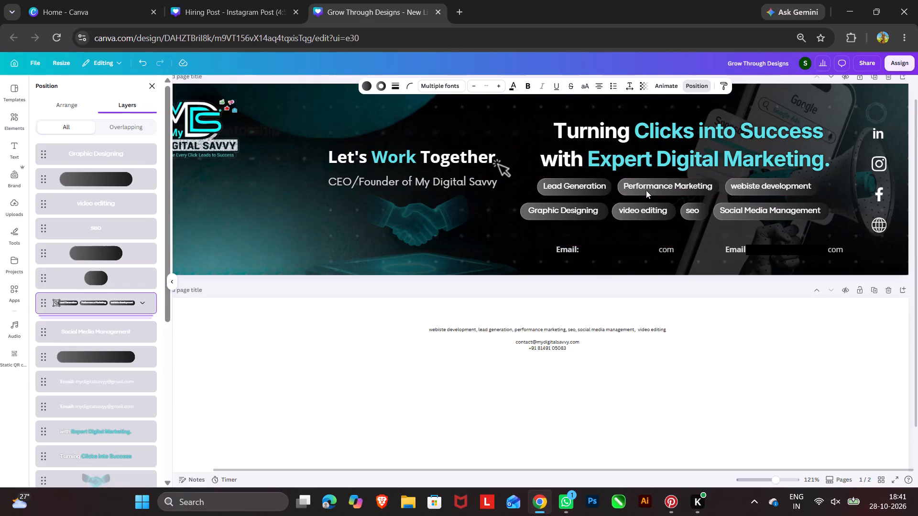
key("Left")
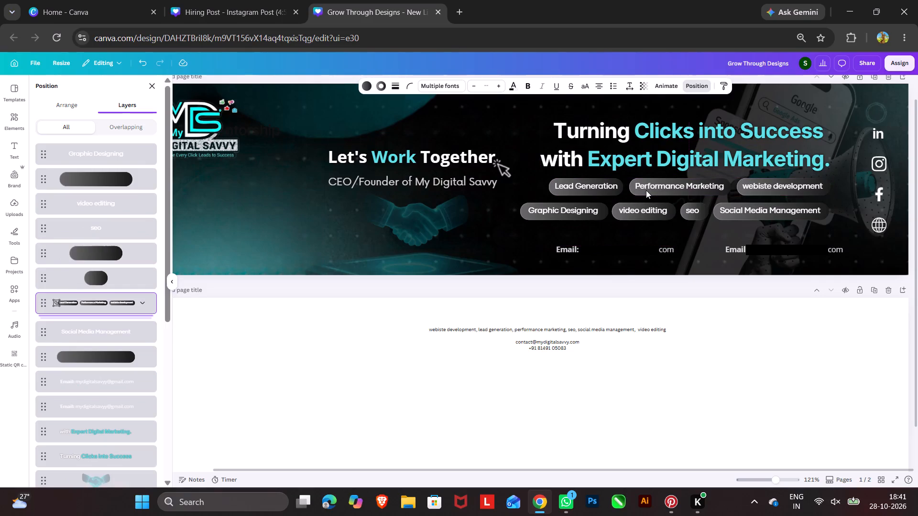
key("Left")
key("Left")
key("Left")
left_click(646, 190)
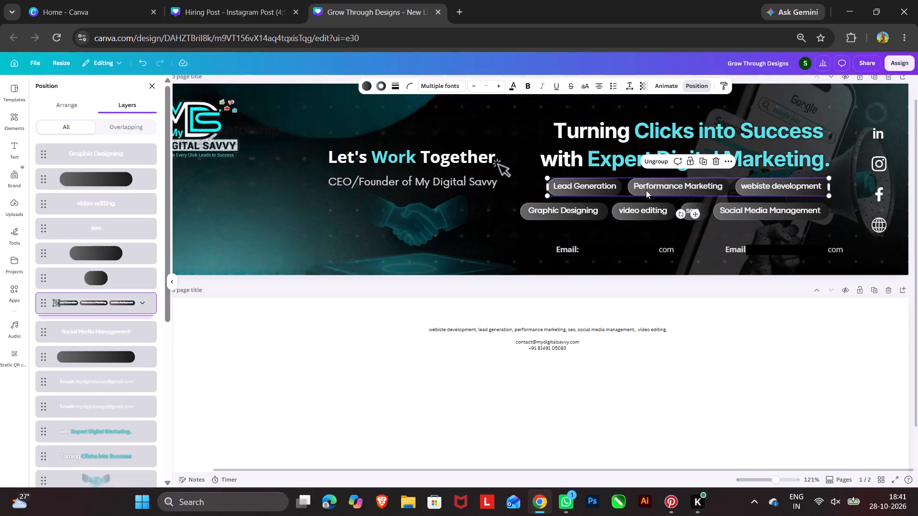
Enlarge the first pill row group slightly by extending it leftward from its upper-left corner.
left_click(525, 186)
left_click(558, 190)
left_click_drag(548, 177, 529, 176)
Enlarge the second row's four pills and labels together leftward to about 690 wide, leaving the background graphic group out of the selection.
left_click_drag(505, 215, 624, 215)
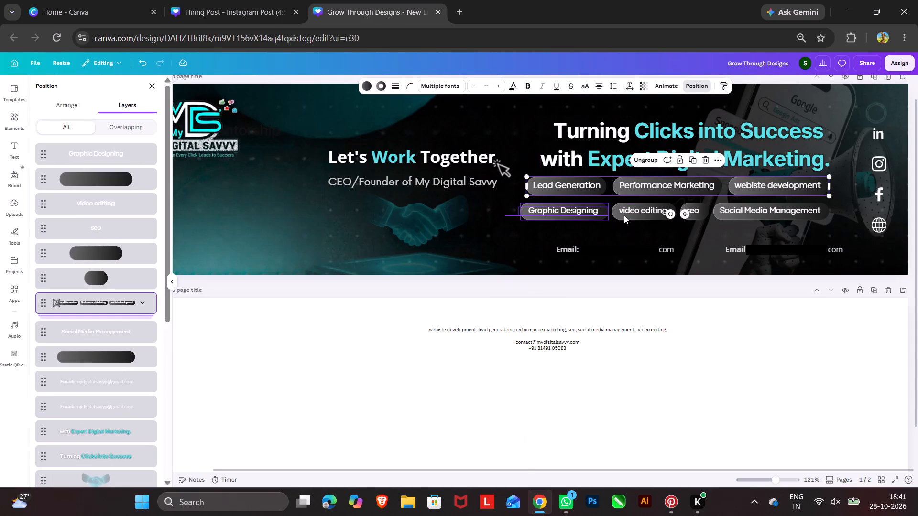
left_click_drag(624, 215, 799, 209)
scroll(106, 380, "down", 6)
left_click(103, 348, "ctrl")
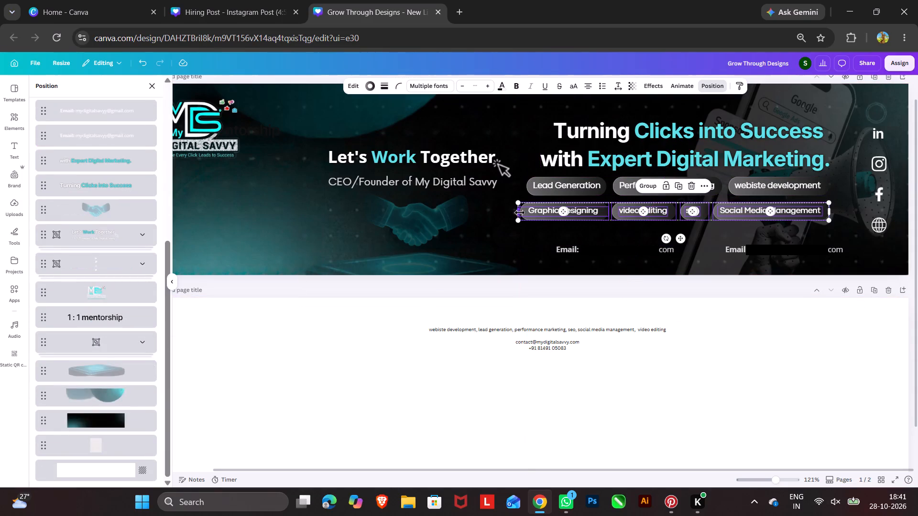
left_click_drag(517, 223, 492, 230)
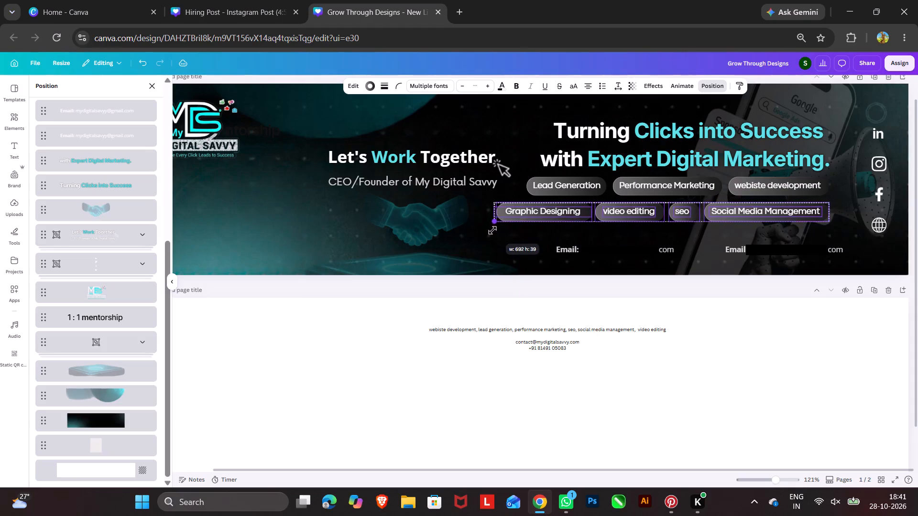
left_click_drag(492, 230, 493, 231)
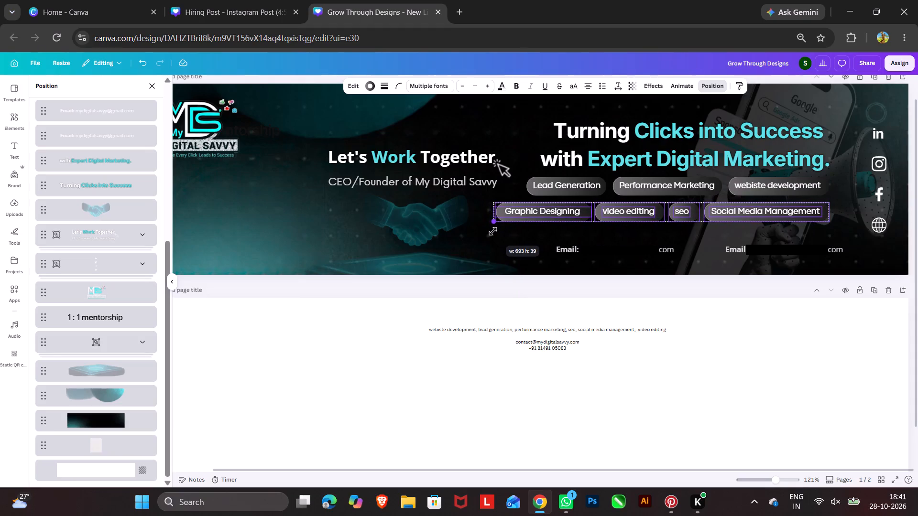
left_click_drag(493, 231, 495, 232)
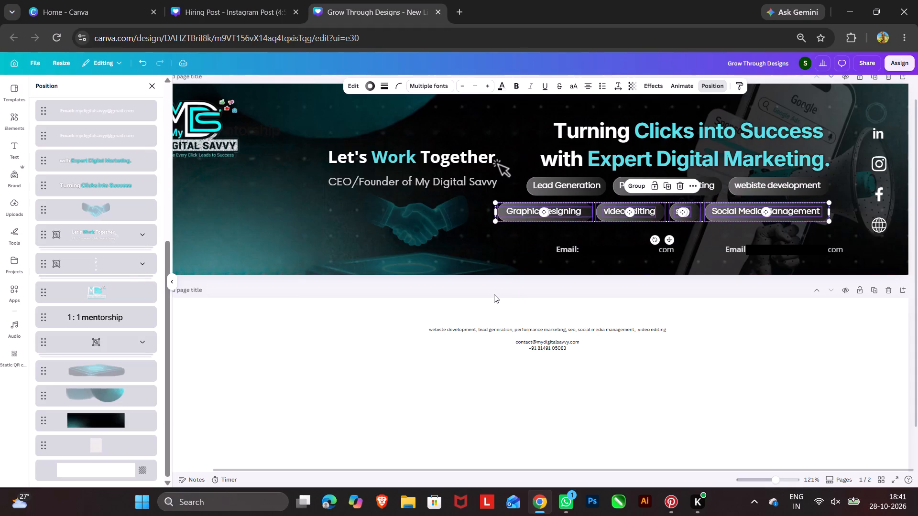
left_click(494, 294)
left_click(493, 294)
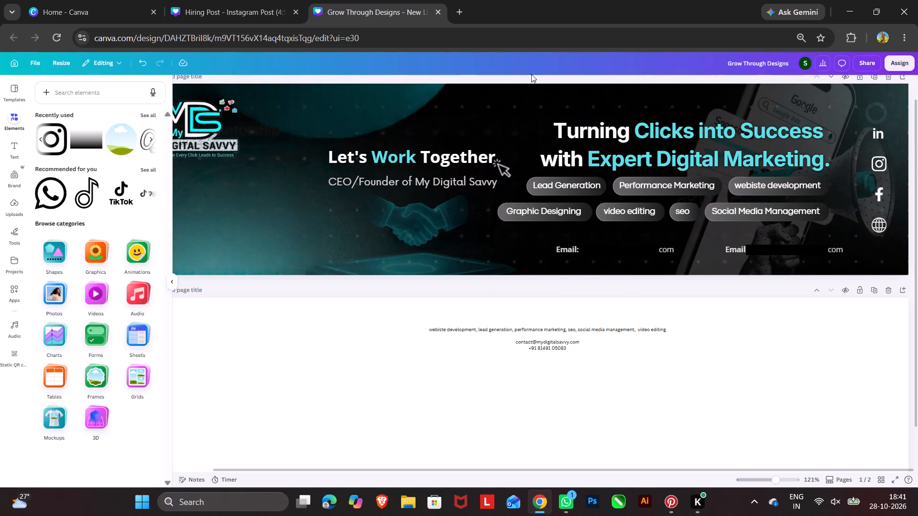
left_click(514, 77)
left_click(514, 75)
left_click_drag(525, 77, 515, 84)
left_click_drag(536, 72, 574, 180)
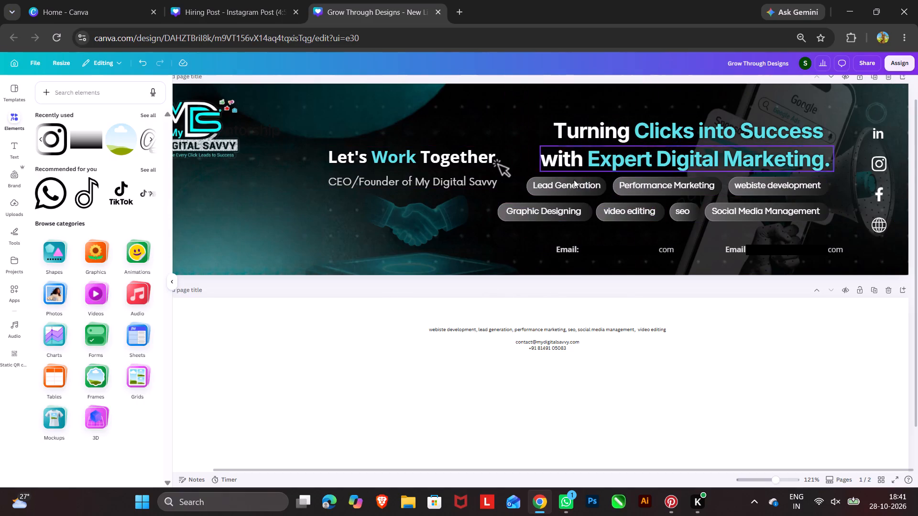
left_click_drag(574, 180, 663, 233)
Group both headline lines with the two service pill rows, keeping the background graphic group out of the selection.
left_click_drag(538, 75, 720, 218)
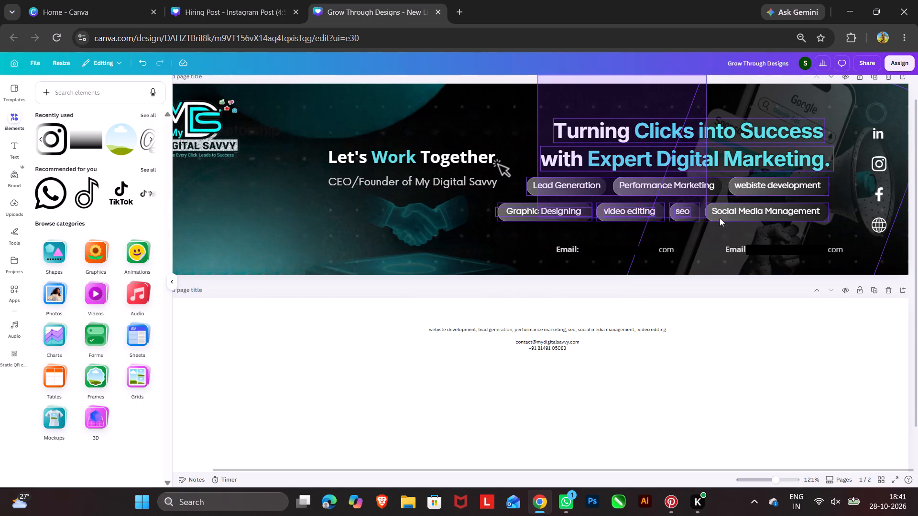
left_click_drag(720, 218, 779, 214)
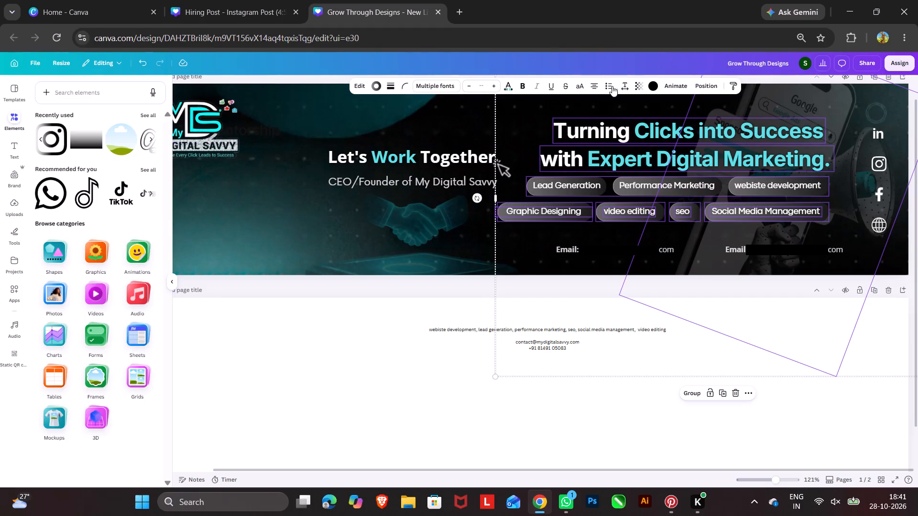
left_click(709, 86)
scroll(1, 371, "down", 4)
scroll(140, 387, "down", 4)
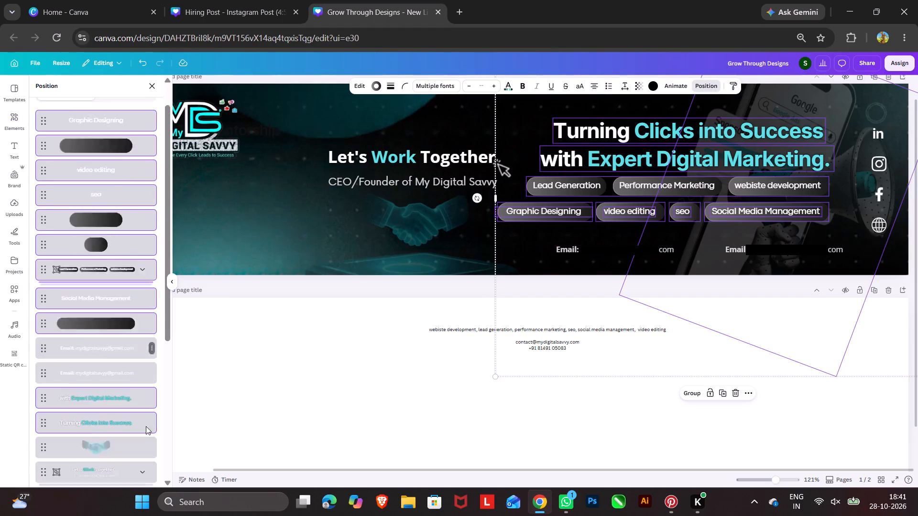
left_click(98, 379, "ctrl")
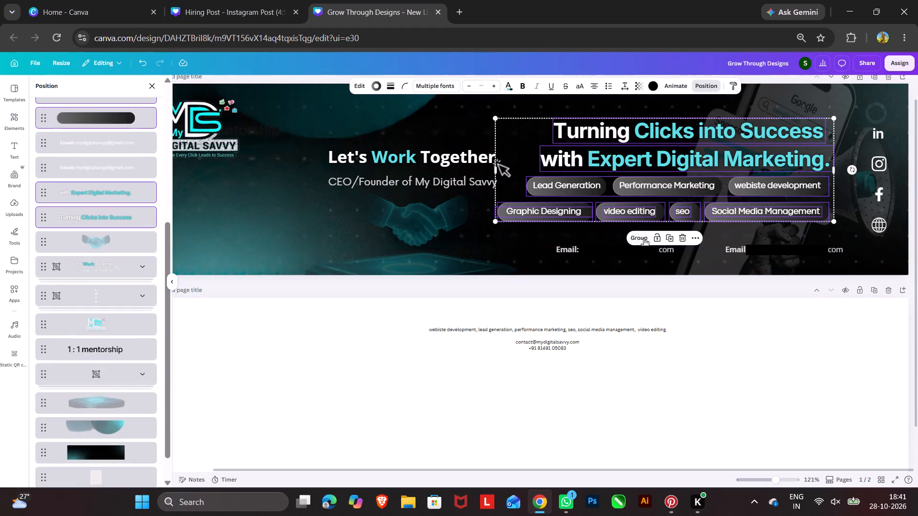
left_click(642, 239)
left_click(436, 291)
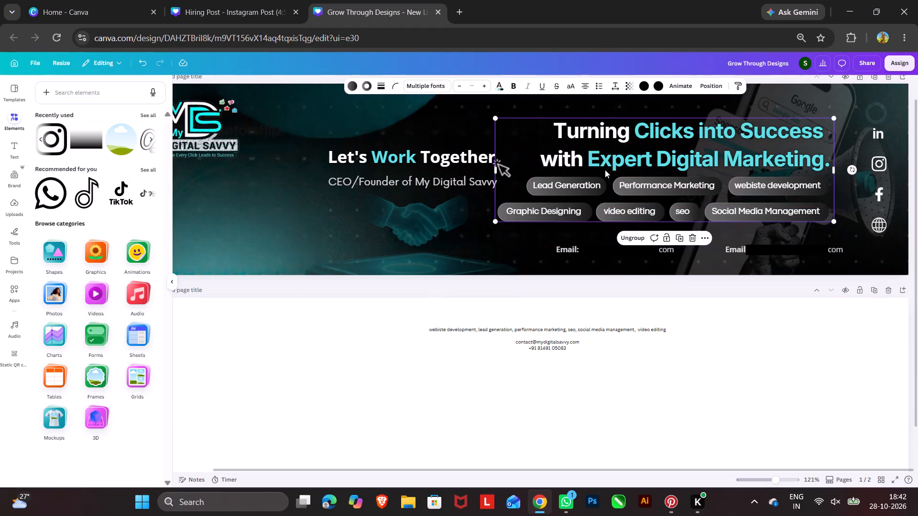
Shift the grouped headline and service pills rightward, close to the column of social icons.
left_click(527, 262)
left_click(535, 214)
key("Right")
key("Right")
key("Right")
key("Right")
key("Right")
key("Right")
key("Right")
key("Right")
key("Right")
key("Right")
key("Right")
key("Right")
key("Right")
key("Right")
key("Right")
key("Right")
key("Right")
key("Right")
key("Right")
key("Right")
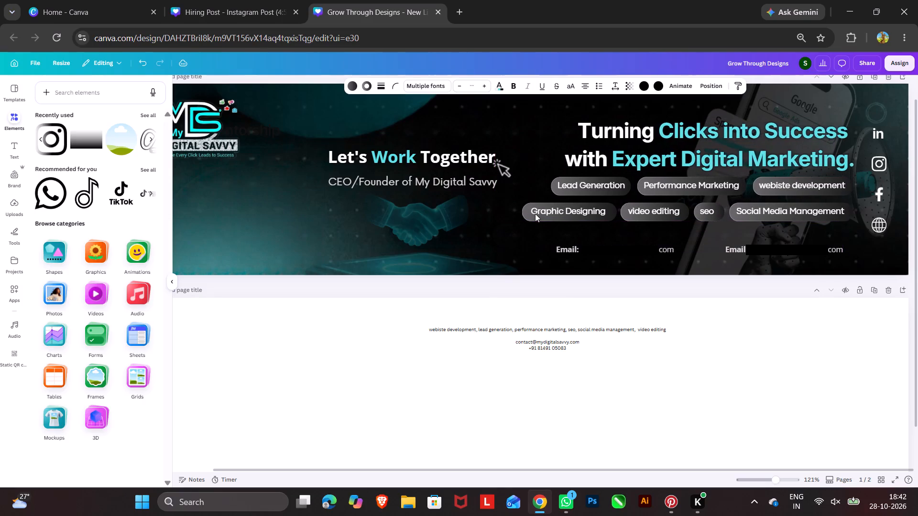
key("Left")
key("Left")
key("Left")
key("Left")
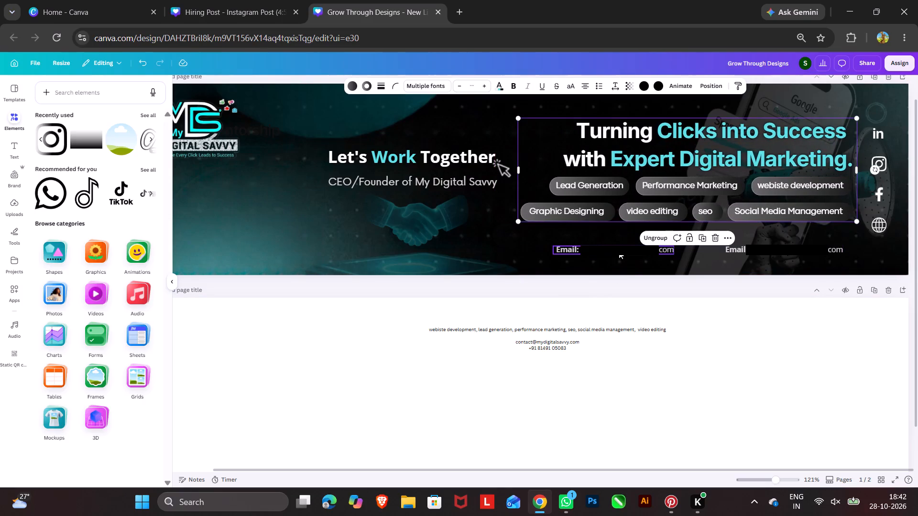
left_click(532, 292)
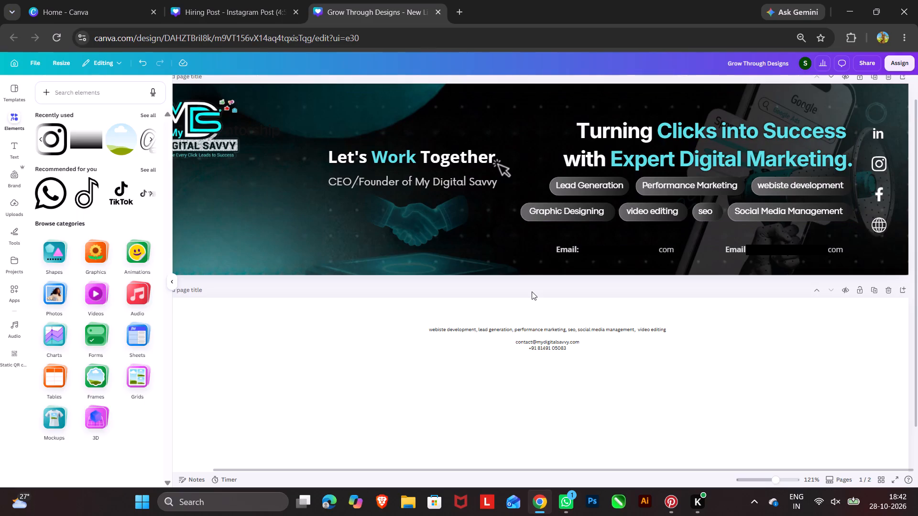
left_click(532, 291)
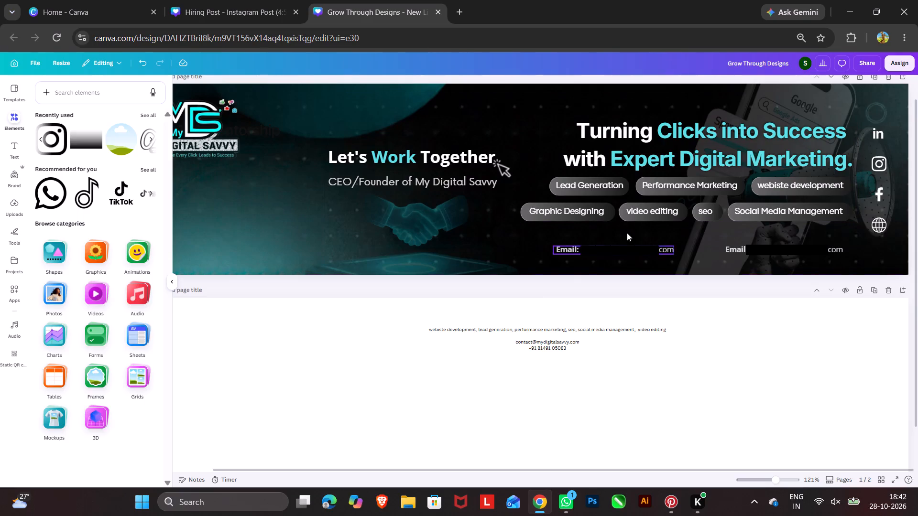
Enlarge the "with Expert Digital Marketing." line leftward to font size 37.9, spanning the full width of the group.
double_click(667, 161)
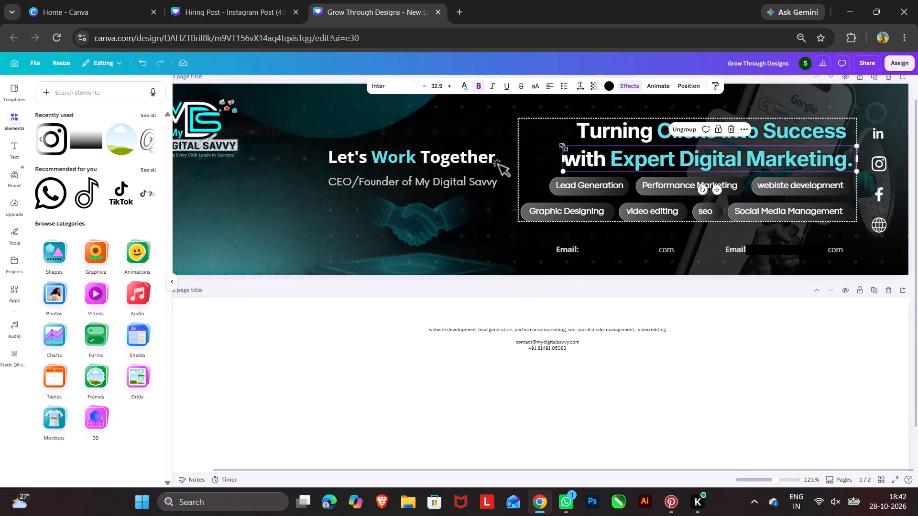
left_click_drag(563, 147, 526, 149)
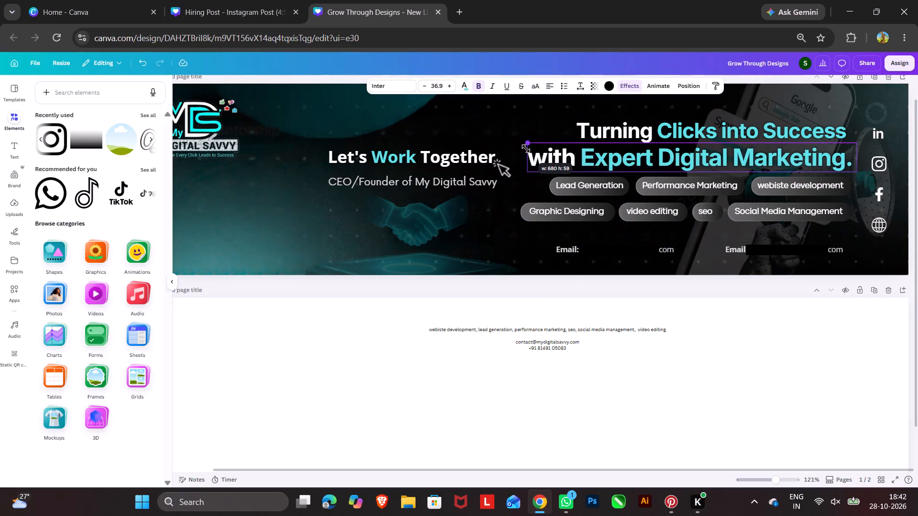
left_click_drag(526, 149, 519, 151)
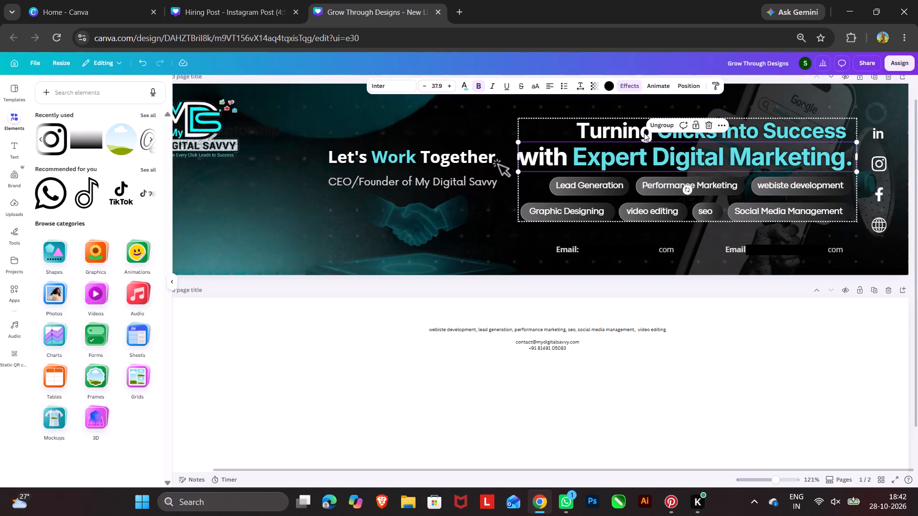
Shrink the grouped headline and service pills to about 610 wide and lower them slightly, keeping them beside the social icons.
left_click(644, 130)
left_click(626, 132)
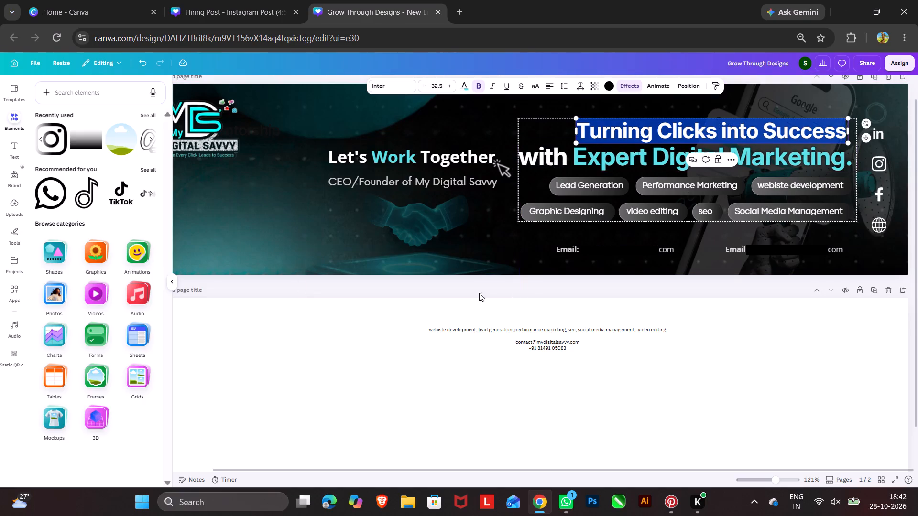
left_click(501, 241)
left_click(543, 197)
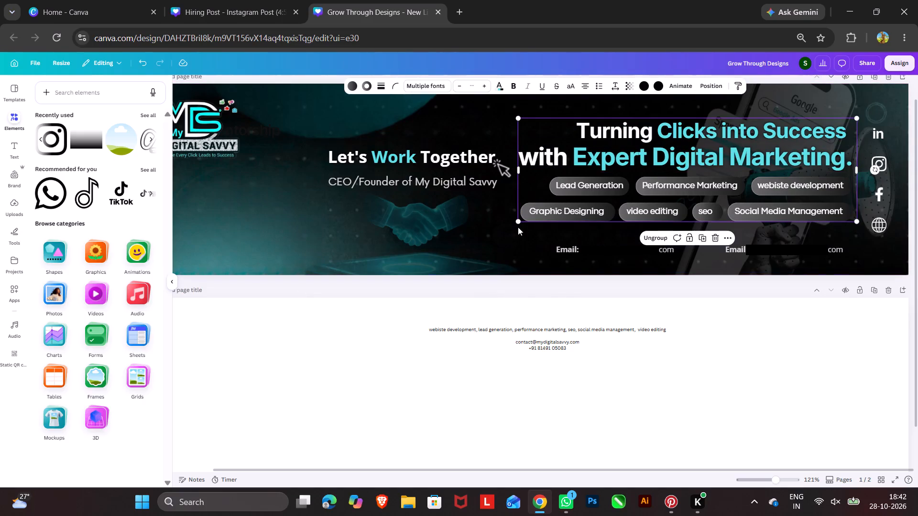
left_click_drag(518, 223, 560, 219)
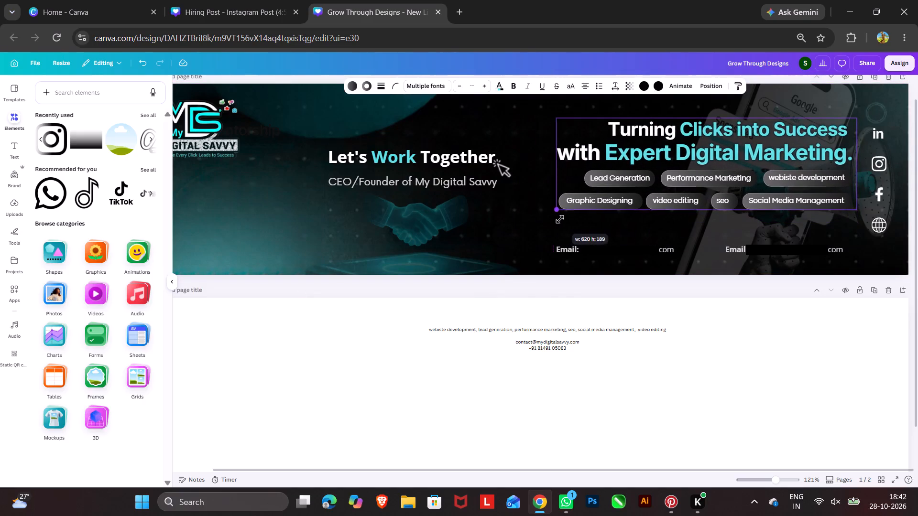
left_click_drag(560, 219, 566, 218)
left_click_drag(696, 164, 693, 174)
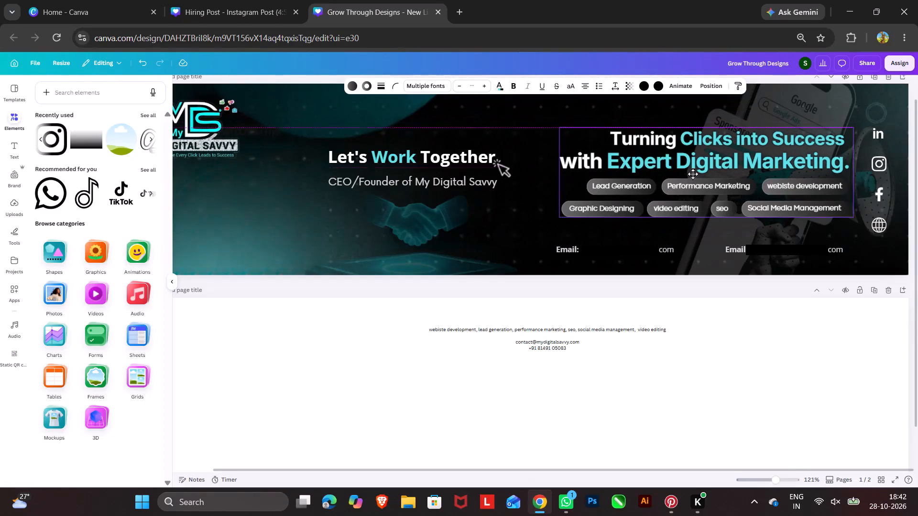
left_click_drag(693, 174, 692, 178)
Raise both headline lines within the group, keeping them close together and leaving a wider gap above the first pill row.
left_click(697, 150)
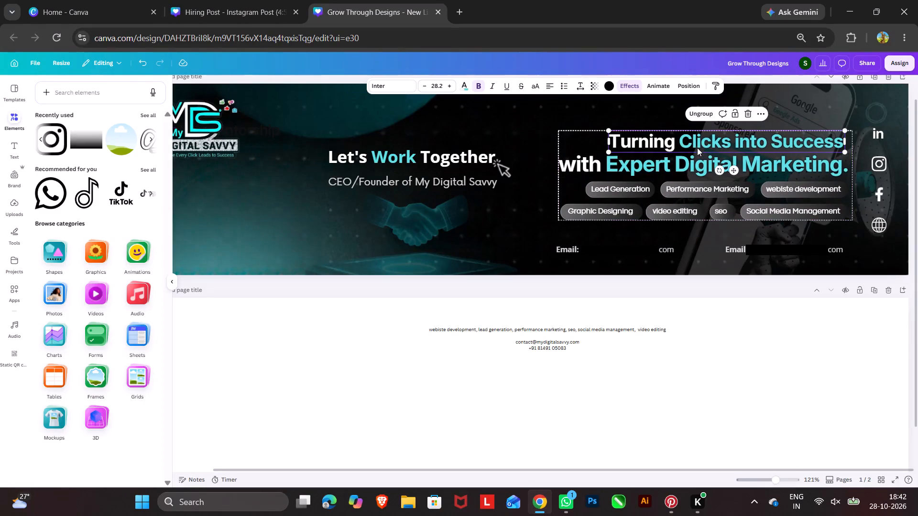
left_click_drag(697, 148, 699, 143)
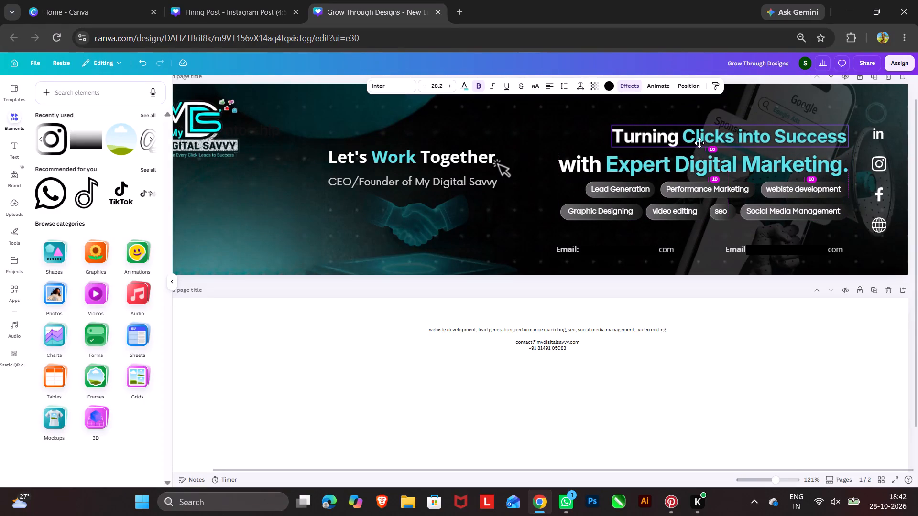
left_click_drag(699, 143, 700, 143)
left_click_drag(700, 143, 701, 143)
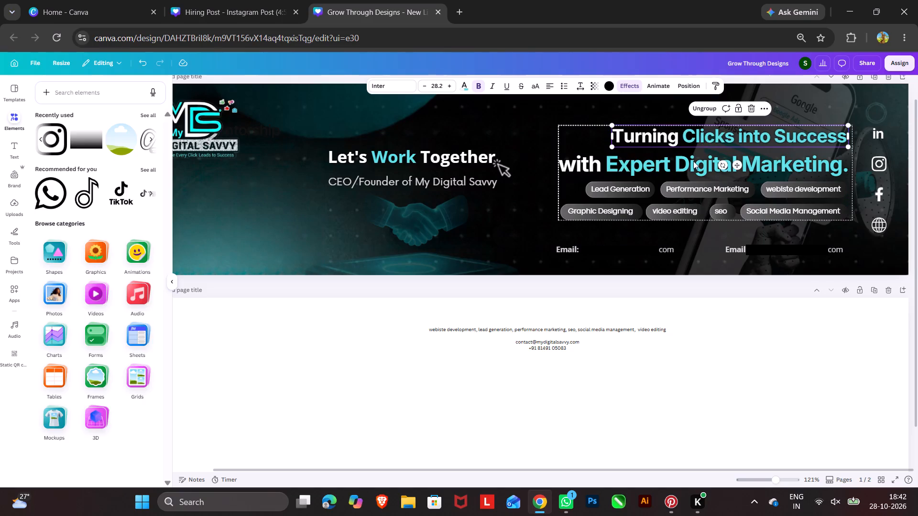
left_click(690, 164)
left_click_drag(689, 165, 689, 158)
left_click(574, 116)
left_click(646, 142)
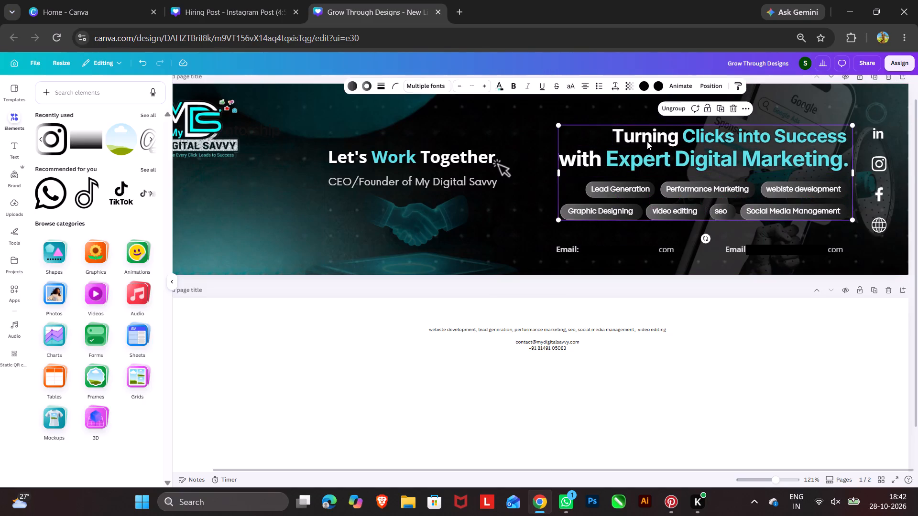
left_click(647, 138)
left_click_drag(653, 136, 654, 133)
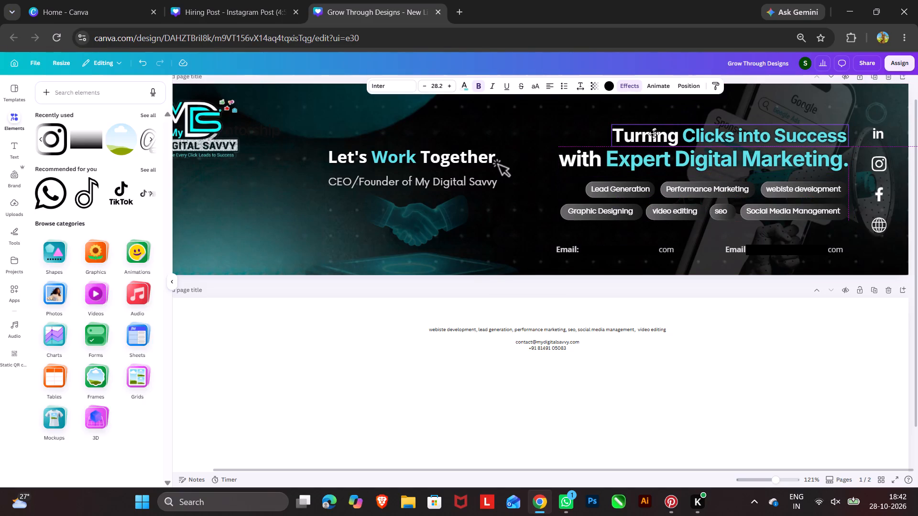
left_click_drag(654, 133, 653, 132)
left_click(643, 158)
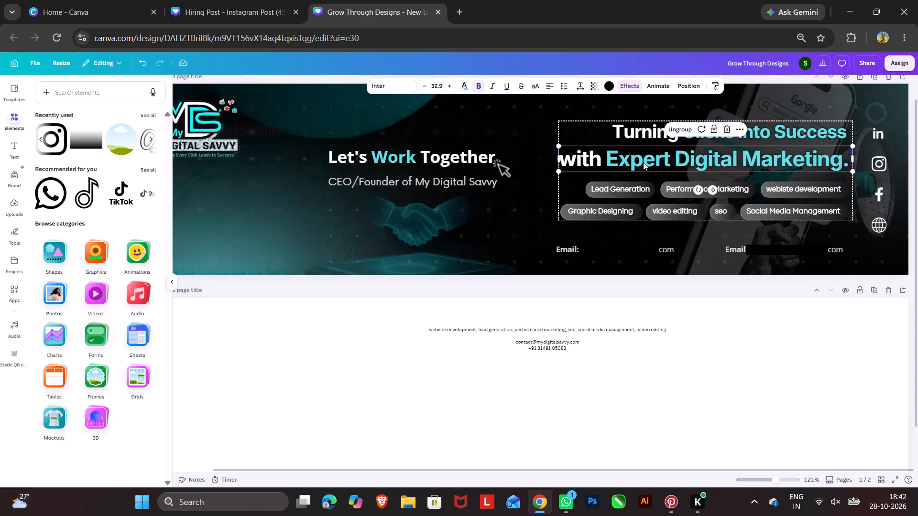
left_click_drag(643, 162, 643, 157)
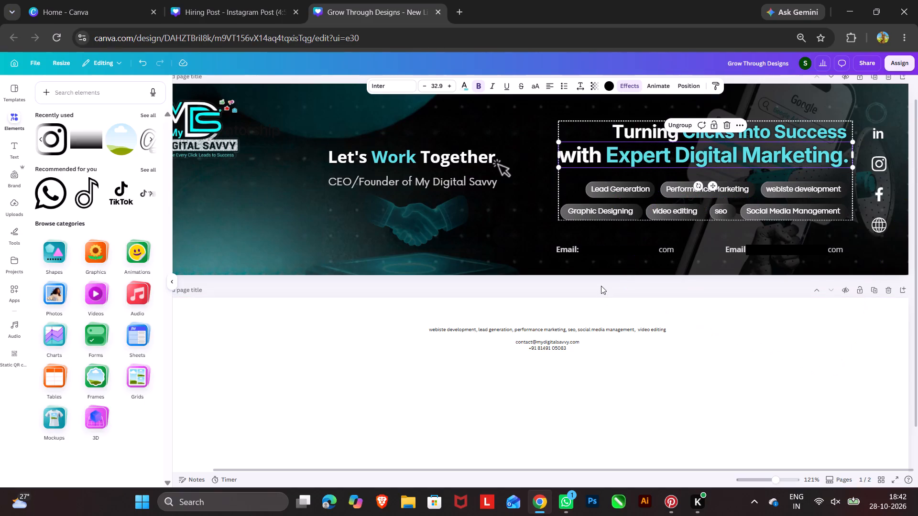
left_click(601, 286)
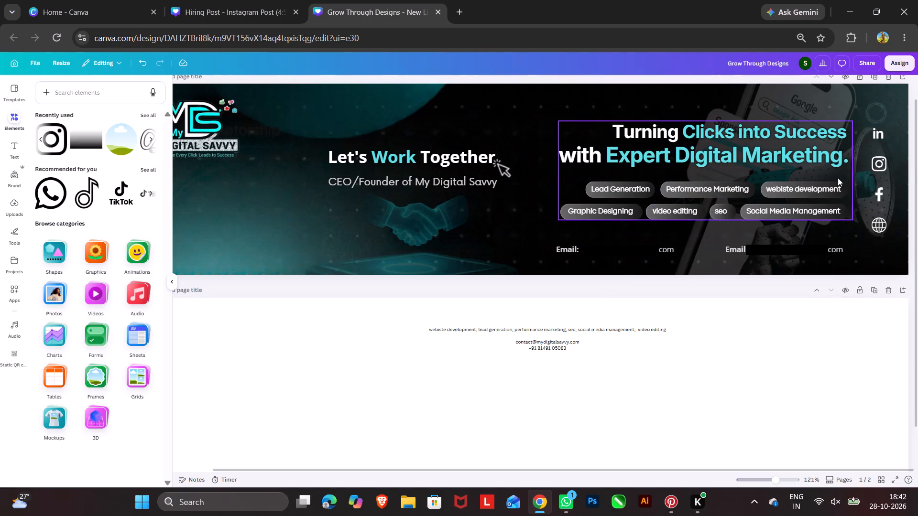
Move the column of social icons up so it is vertically centred beside the headline and pills group.
left_click_drag(879, 190, 879, 182)
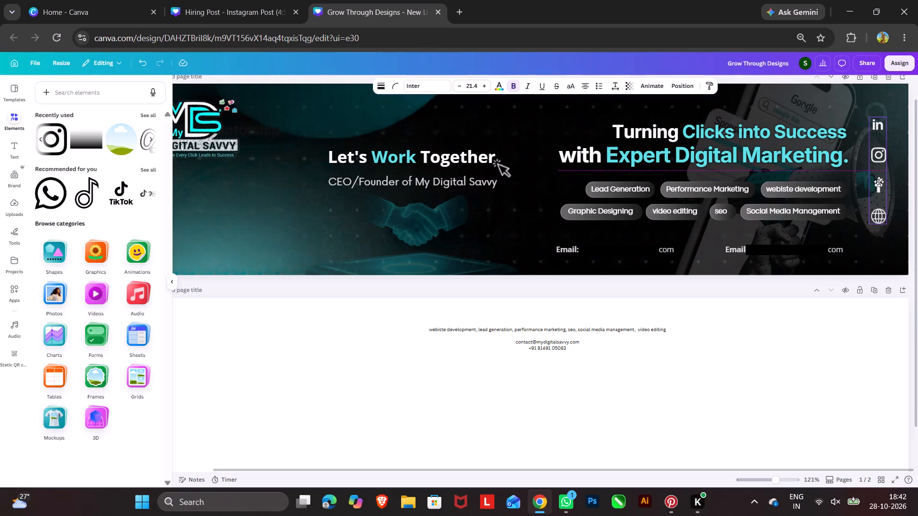
left_click_drag(879, 182, 879, 181)
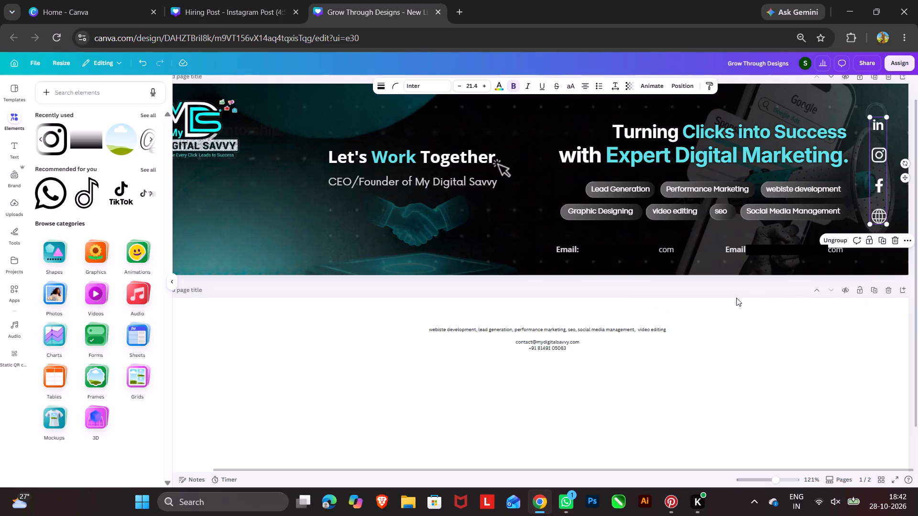
left_click(624, 273)
left_click(620, 289)
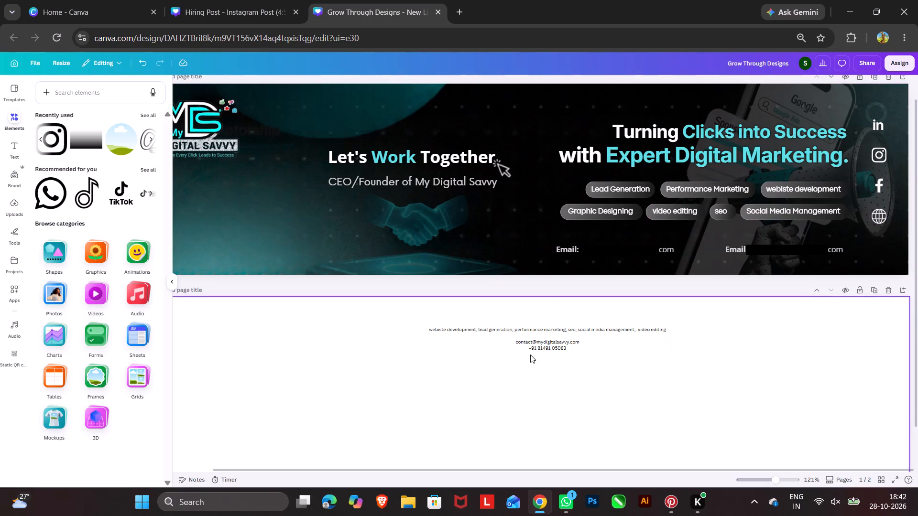
Replace the second contact line's "Email" label with "Contact", copying the word from the page 2 notes and capitalizing it.
double_click(513, 329)
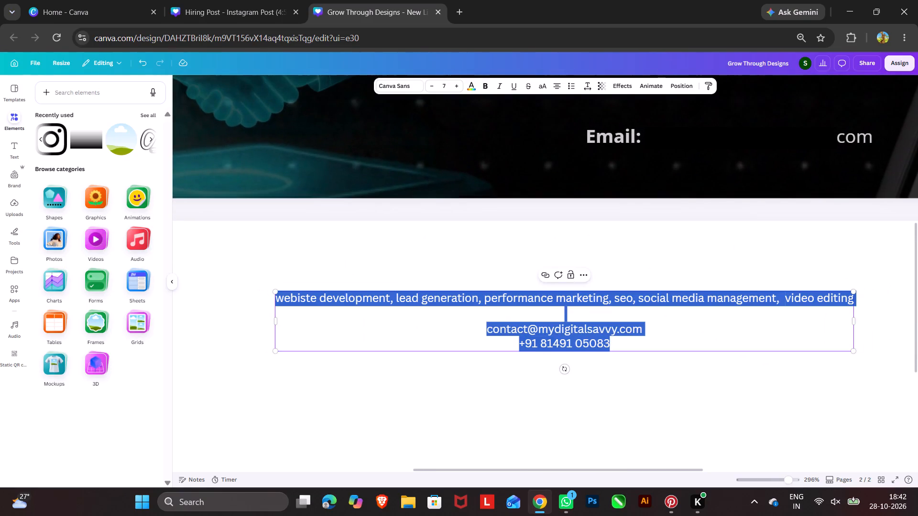
left_click(497, 327)
left_click_drag(487, 329, 526, 332)
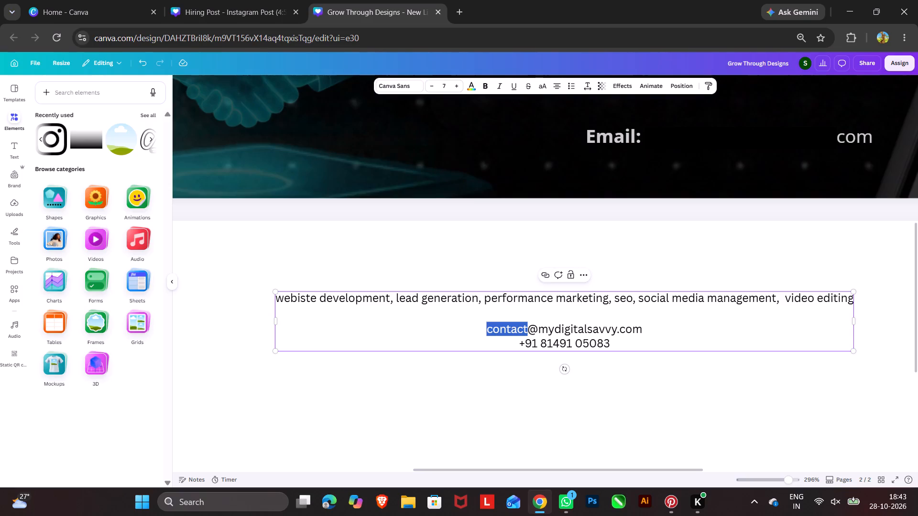
key("ctrl+c")
left_click(616, 138)
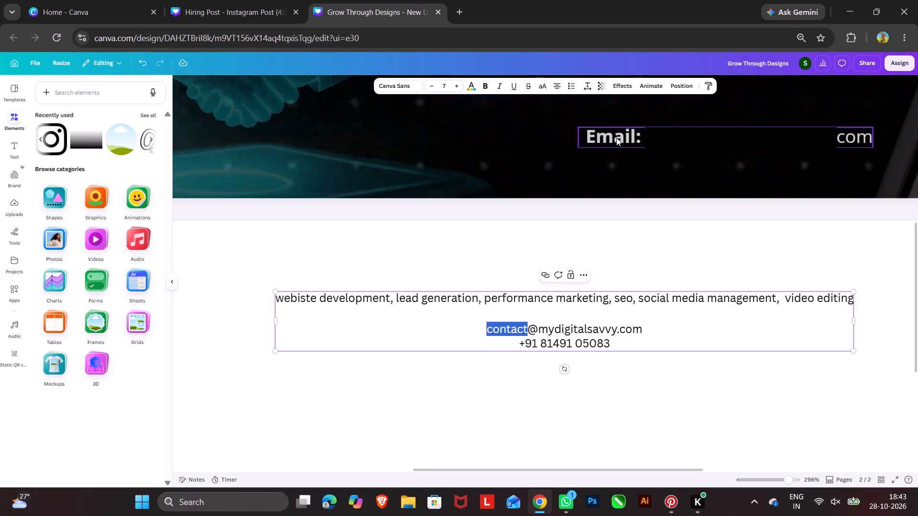
double_click(615, 138)
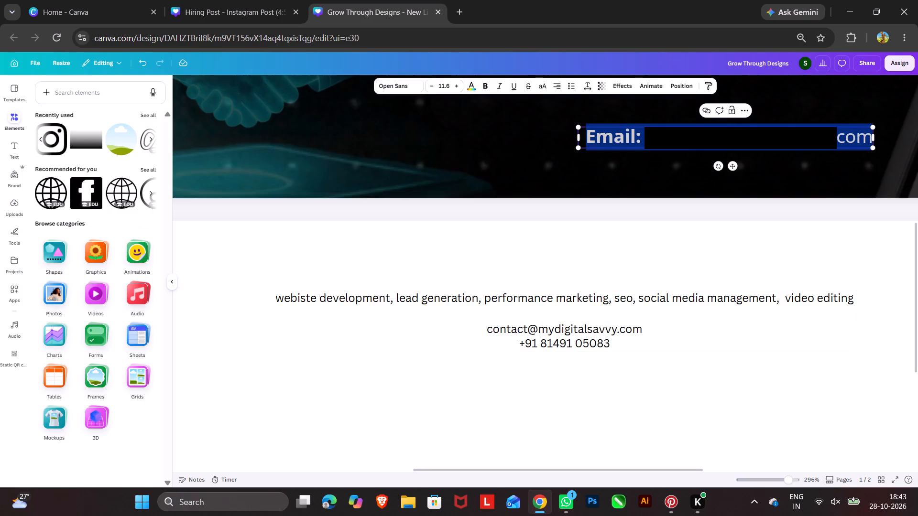
double_click(602, 139)
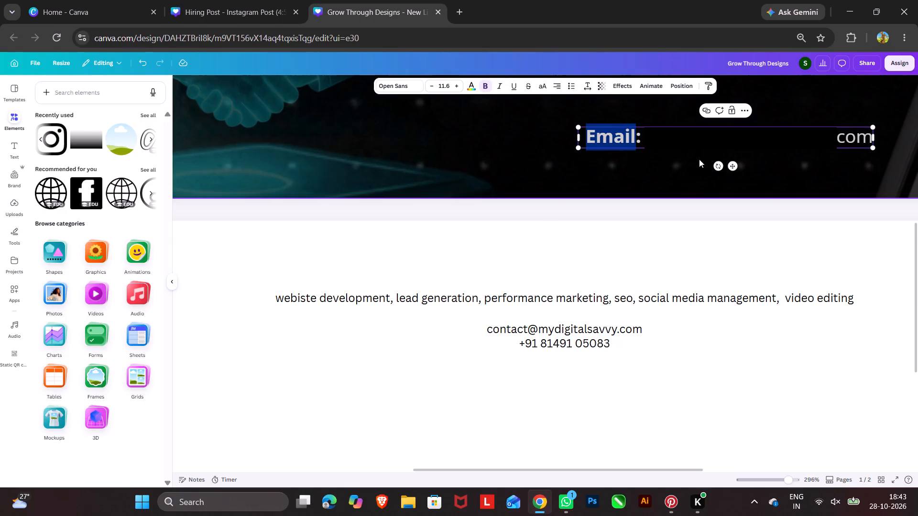
left_click(674, 187)
scroll(732, 182, "left", 5)
left_click(603, 140)
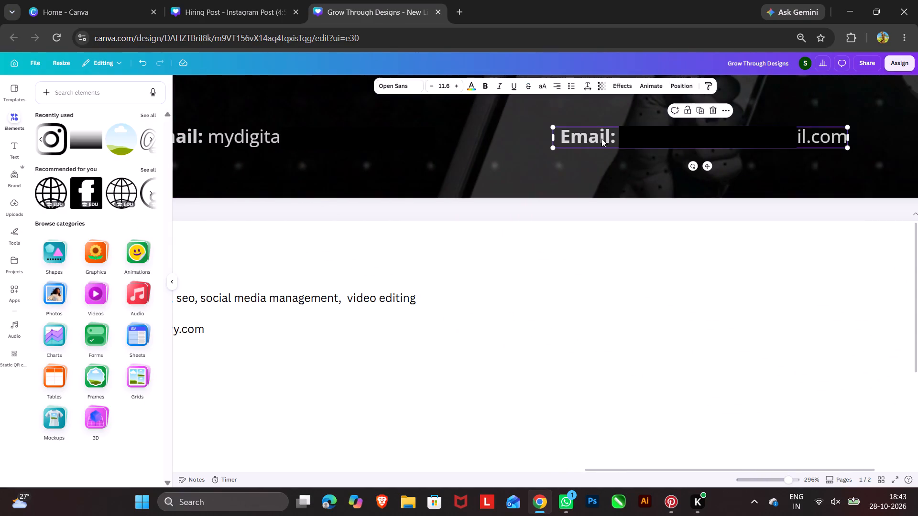
double_click(587, 135)
left_click(587, 135)
double_click(578, 135)
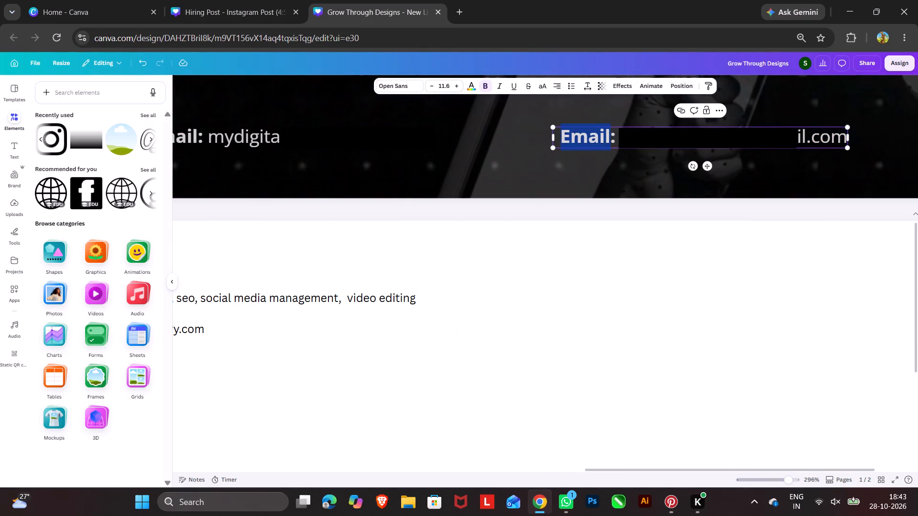
key("ctrl+v")
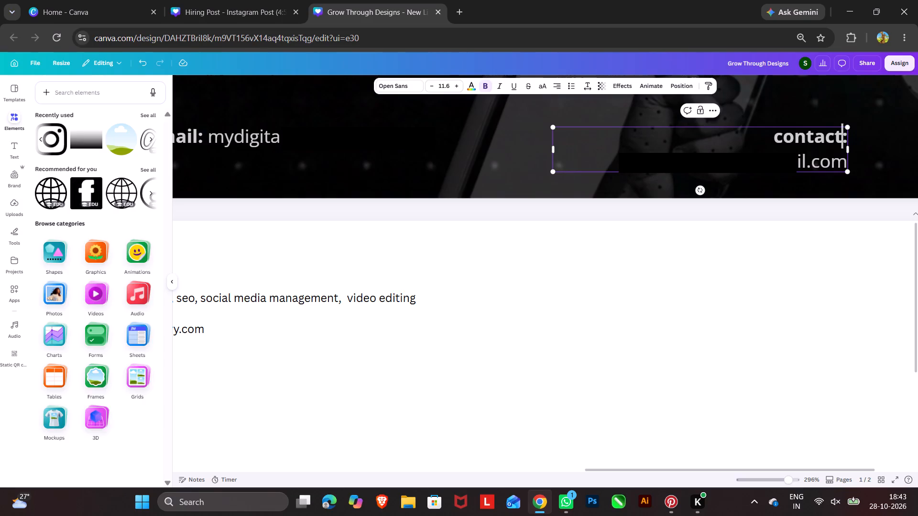
left_click(779, 140)
key("BackSpace")
key("shift+c")
Replace the e-mail address in the Contact line with the phone number from the page 2 notes.
scroll(253, 326, "right", 1)
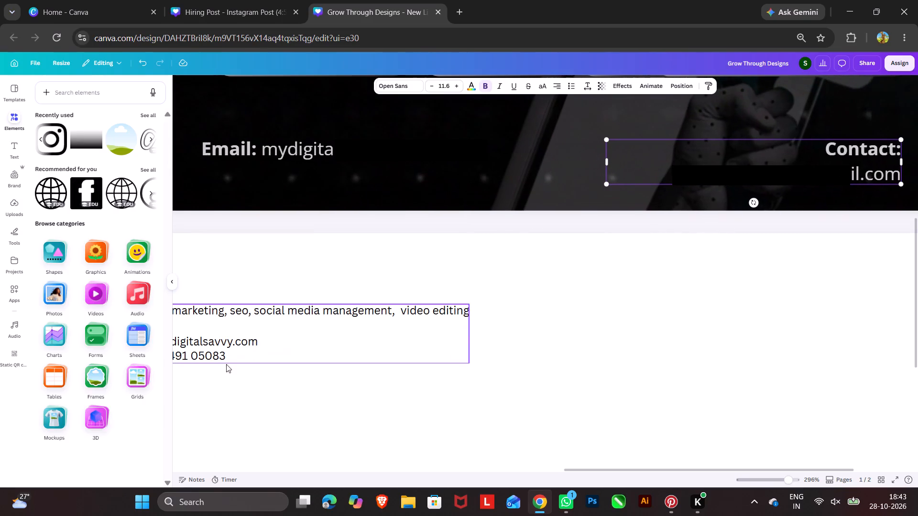
double_click(206, 357)
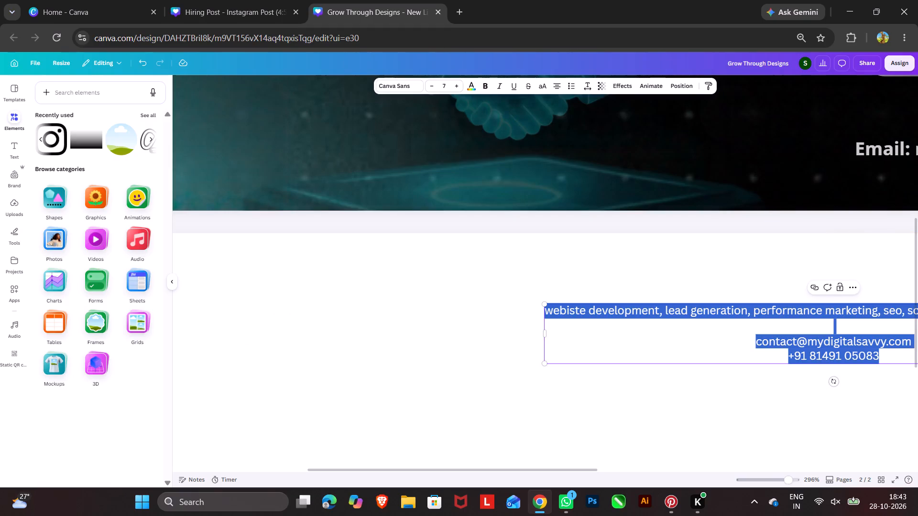
Replace the e-mail address in the banner's Contact line with the phone number copied from the page 2 notes.
left_click(841, 355)
triple_click(829, 352)
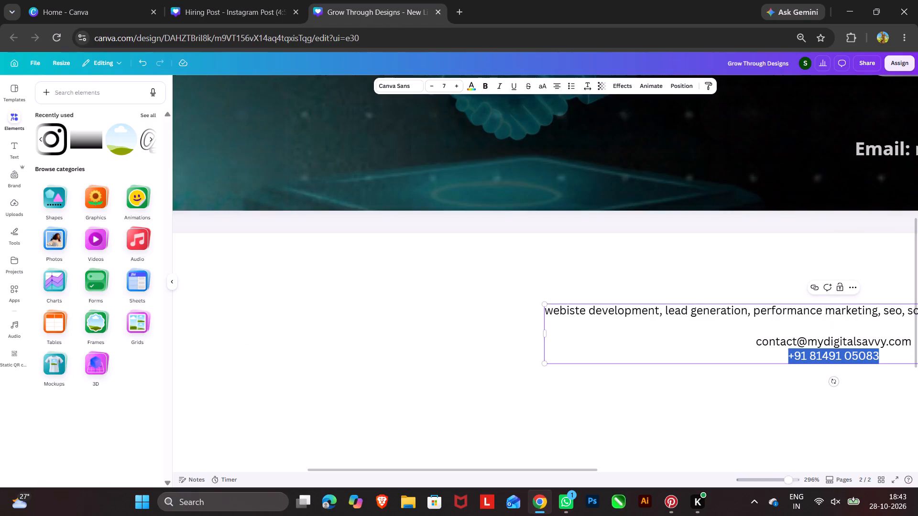
key("ctrl+c")
scroll(902, 204, "left", 5)
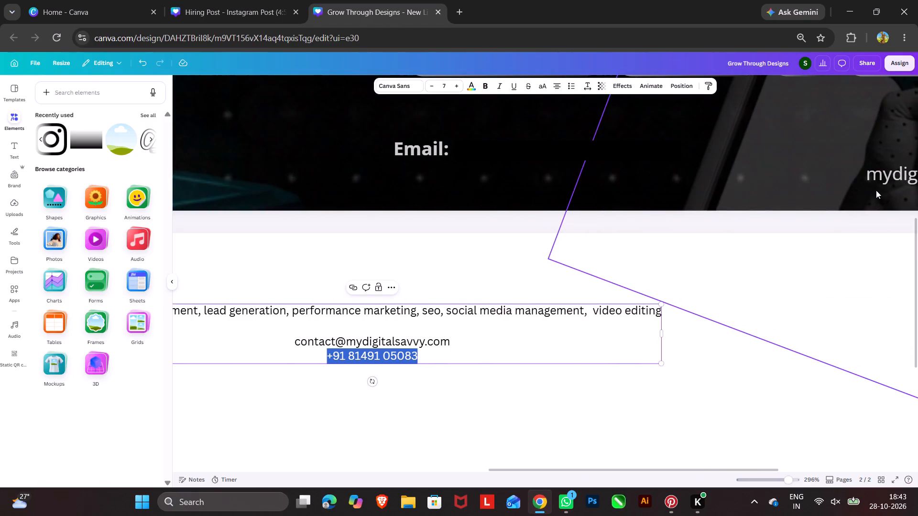
left_click(875, 172)
left_click(875, 175)
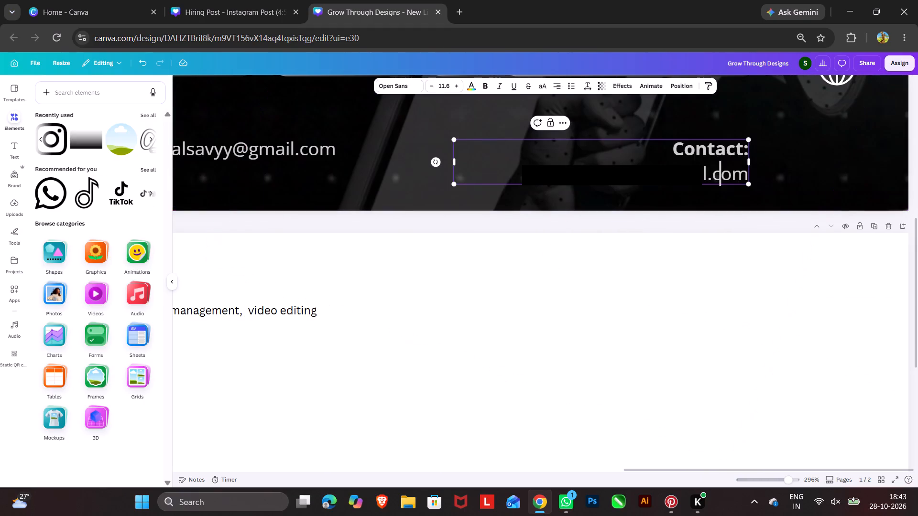
double_click(718, 181)
left_click(718, 181)
triple_click(718, 181)
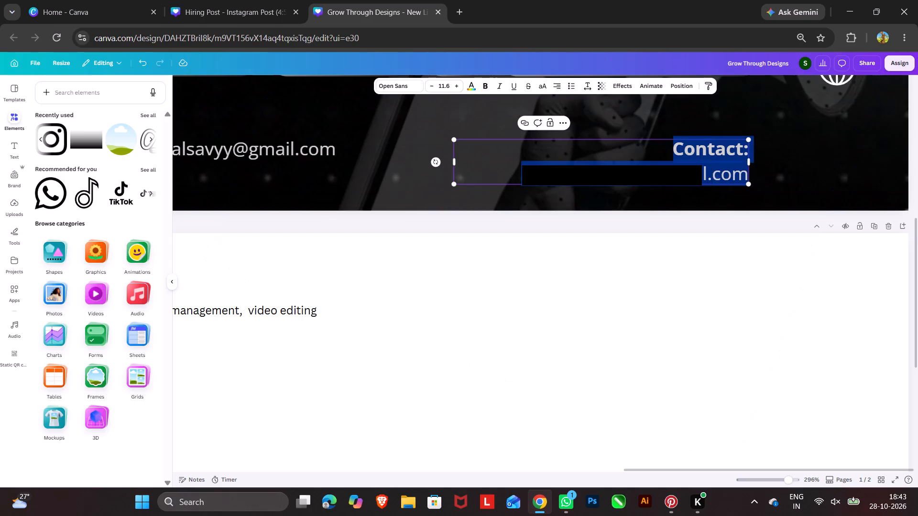
left_click(581, 183)
left_click(519, 178)
left_click_drag(519, 176, 729, 179)
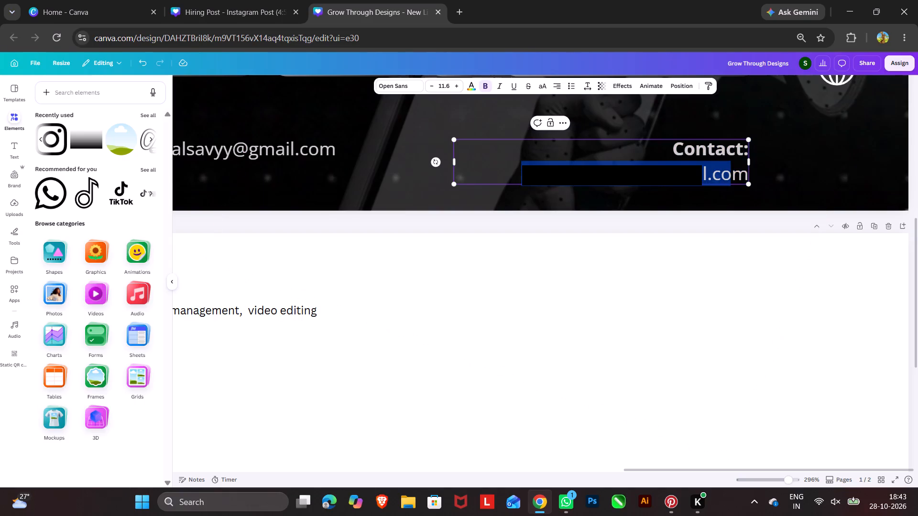
left_click_drag(729, 179, 744, 179)
key("ctrl+v")
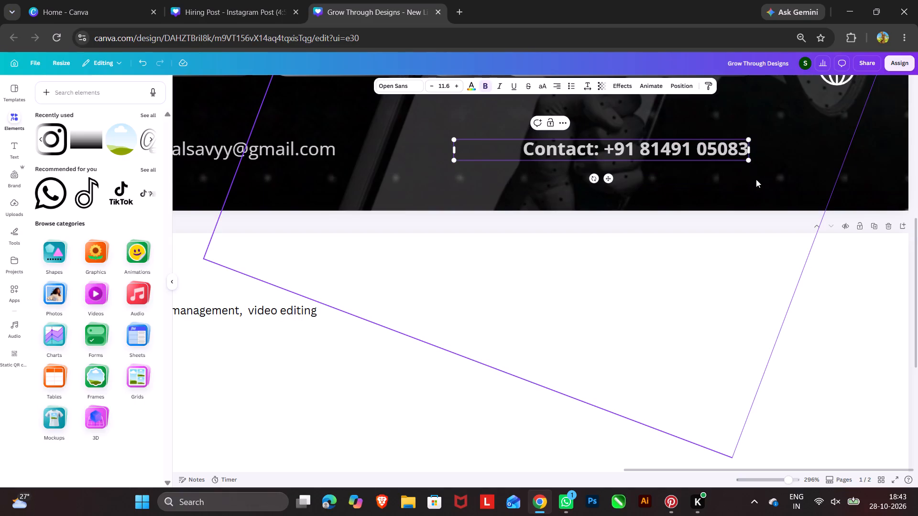
Remove the bold formatting from the phone number only, keeping the "Contact:" label bold.
left_click_drag(608, 152, 670, 152)
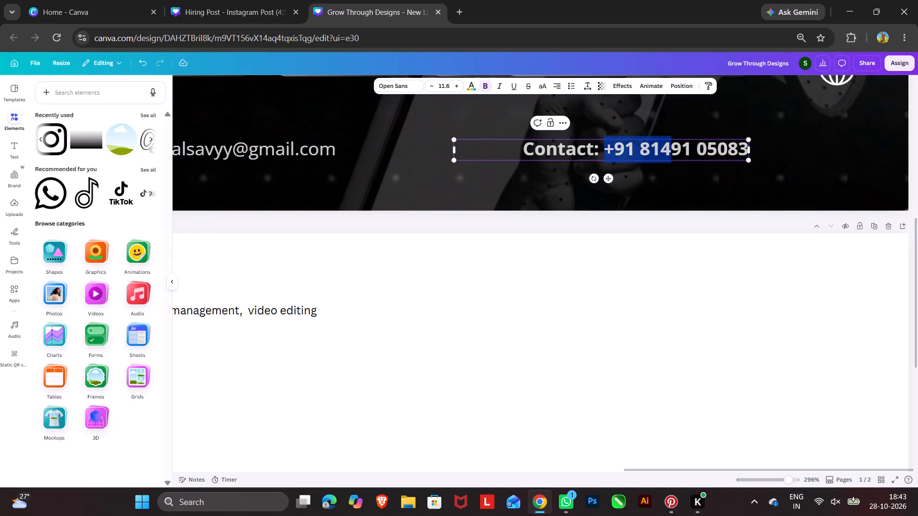
left_click_drag(670, 152, 754, 157)
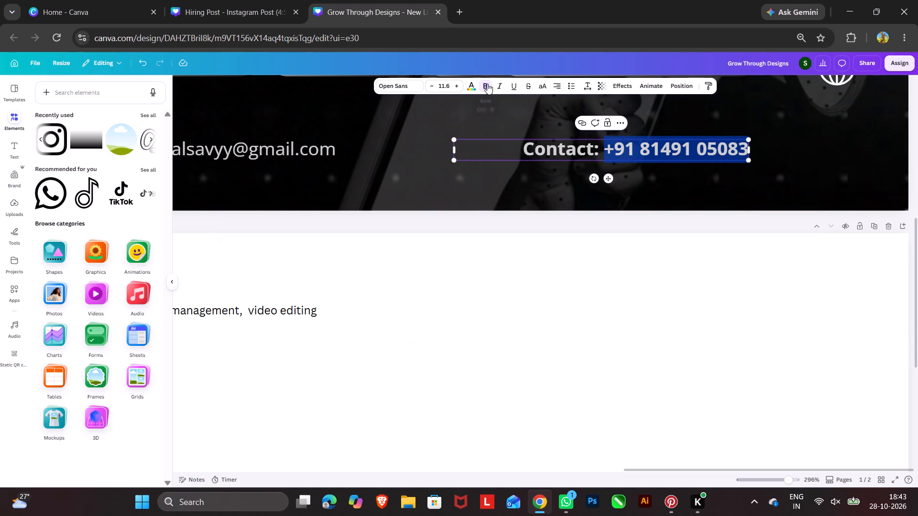
left_click(487, 84)
left_click(520, 215)
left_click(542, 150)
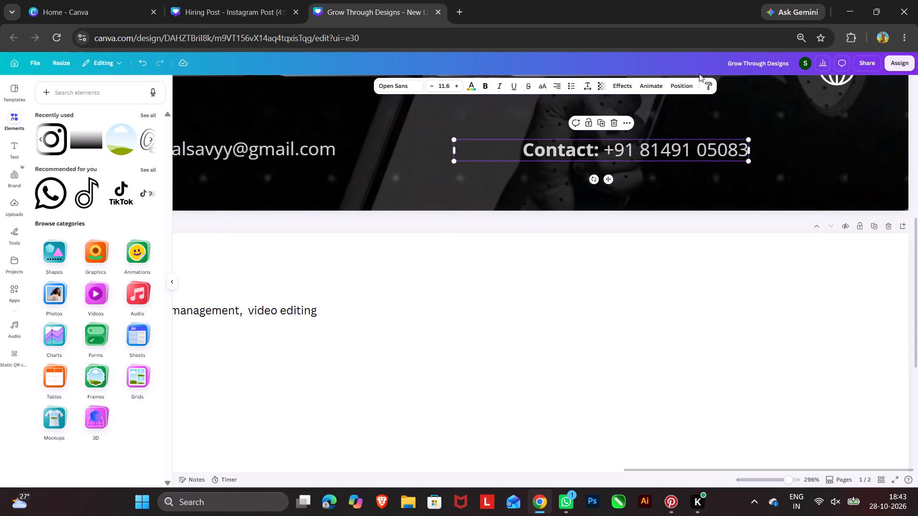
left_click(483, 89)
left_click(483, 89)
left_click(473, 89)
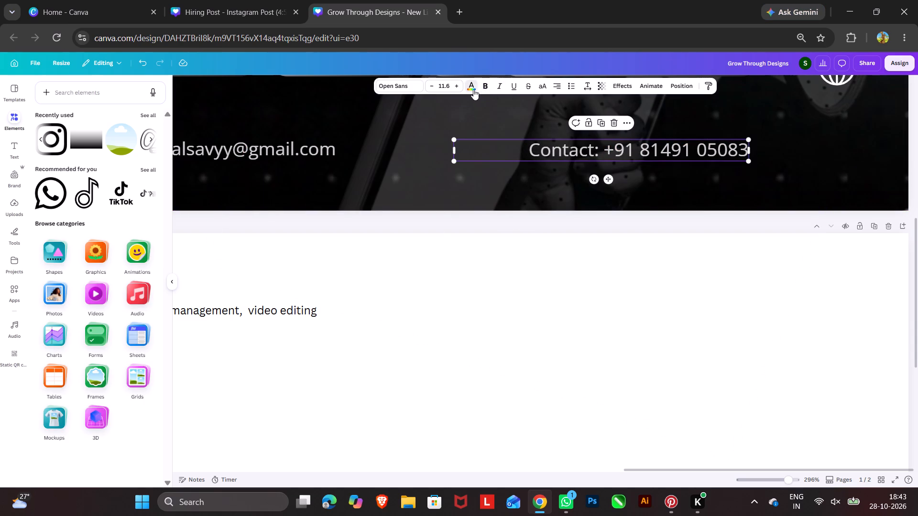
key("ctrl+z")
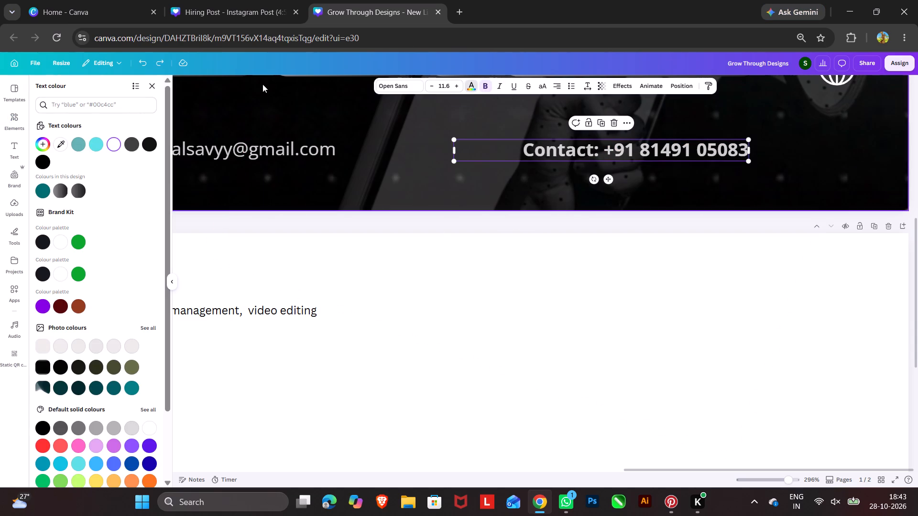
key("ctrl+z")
Make the Contact line solid white by applying the white text colour and setting its transparency value to 100.
left_click(116, 142)
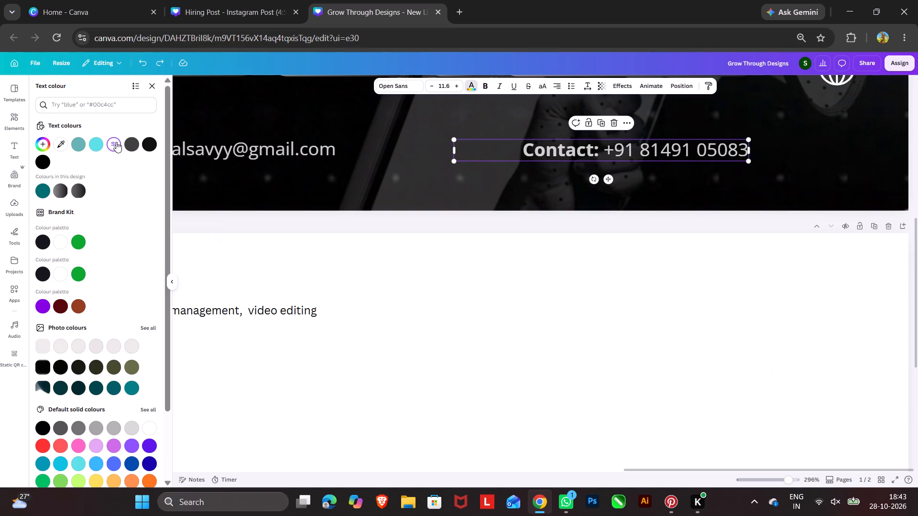
left_click(598, 84)
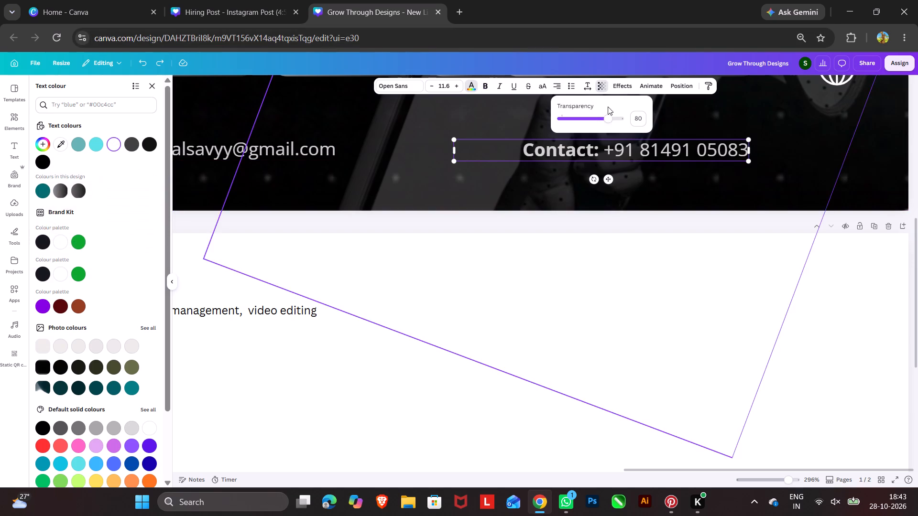
left_click_drag(609, 117, 850, 120)
scroll(320, 195, "up", 3)
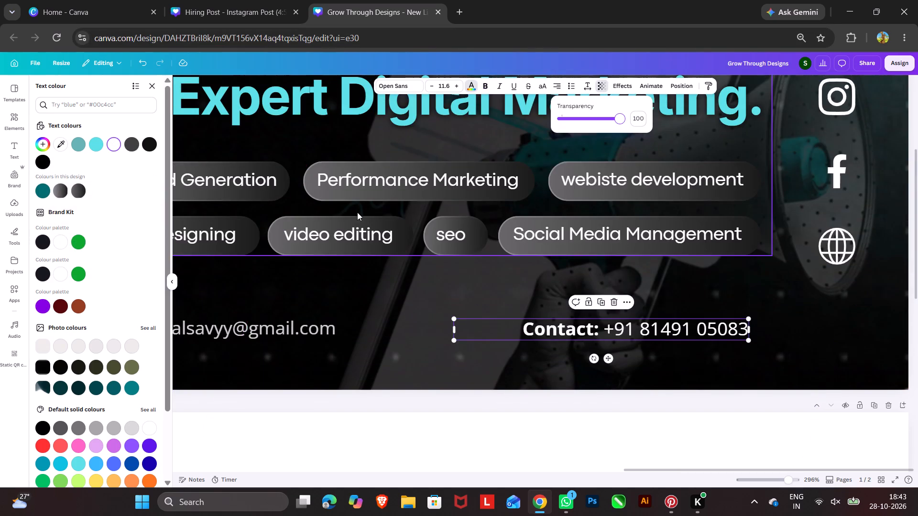
Set the transparency of the "CEO/Founder of My Digital Savvy" line to 100.
scroll(357, 213, "right", 5)
scroll(286, 191, "right", 1)
left_click(284, 162)
left_click(289, 161)
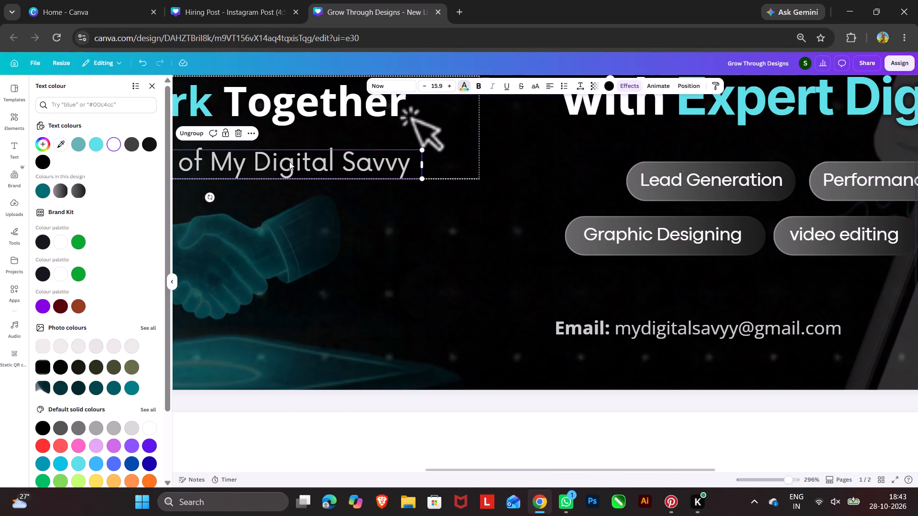
left_click(627, 86)
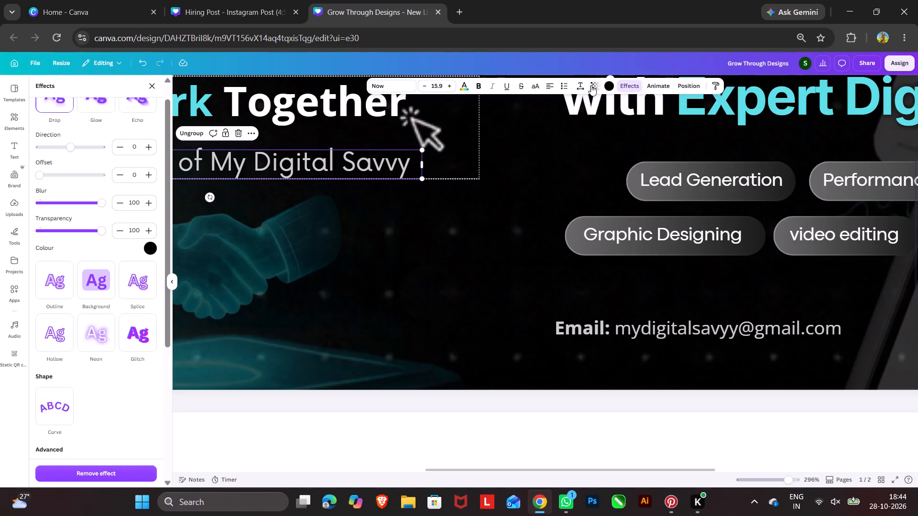
left_click(591, 85)
left_click_drag(600, 117, 743, 107)
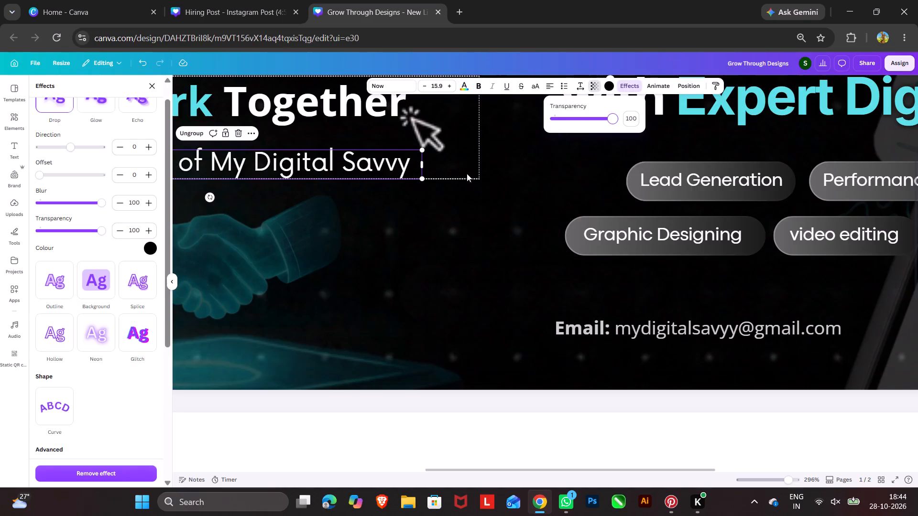
left_click(615, 227)
left_click(611, 234)
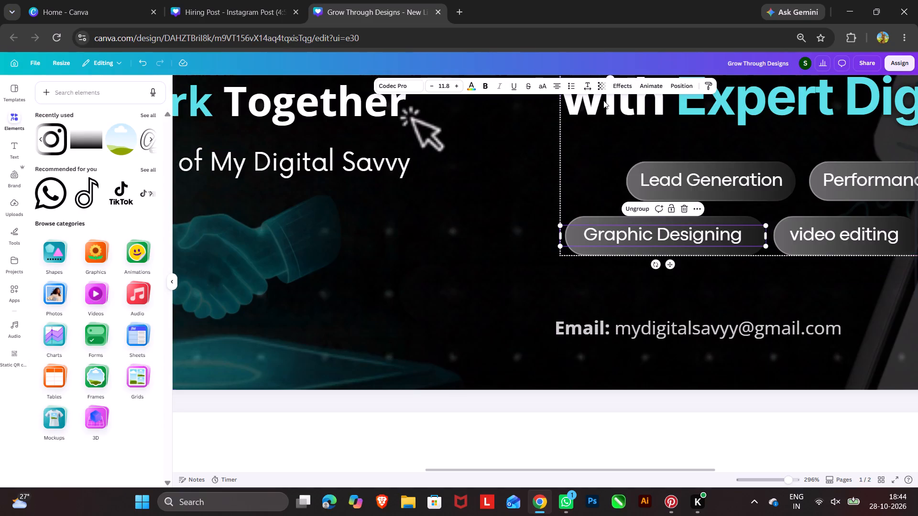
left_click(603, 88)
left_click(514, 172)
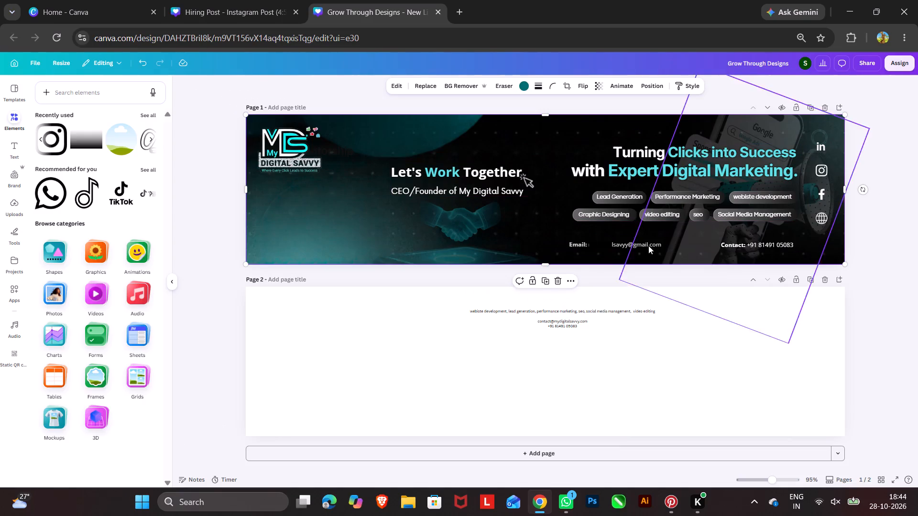
left_click(628, 246)
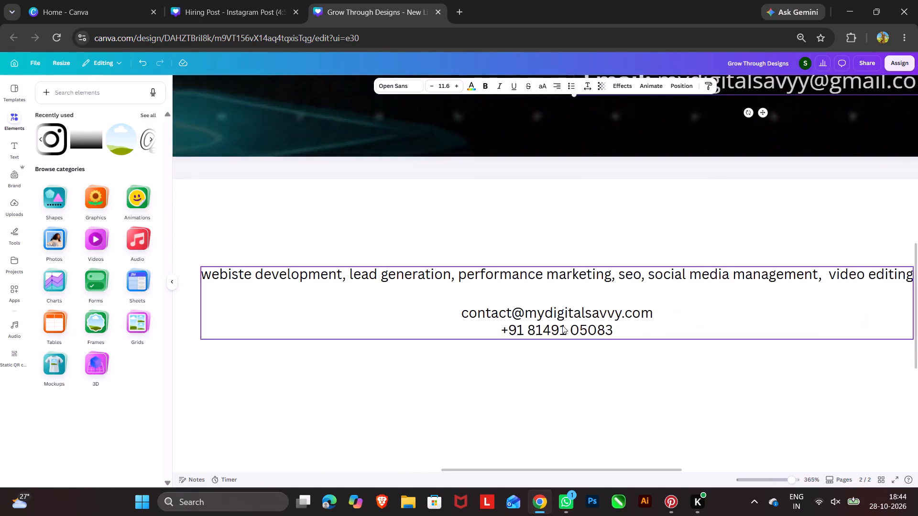
left_click(520, 320)
double_click(515, 313)
left_click_drag(514, 312, 520, 312)
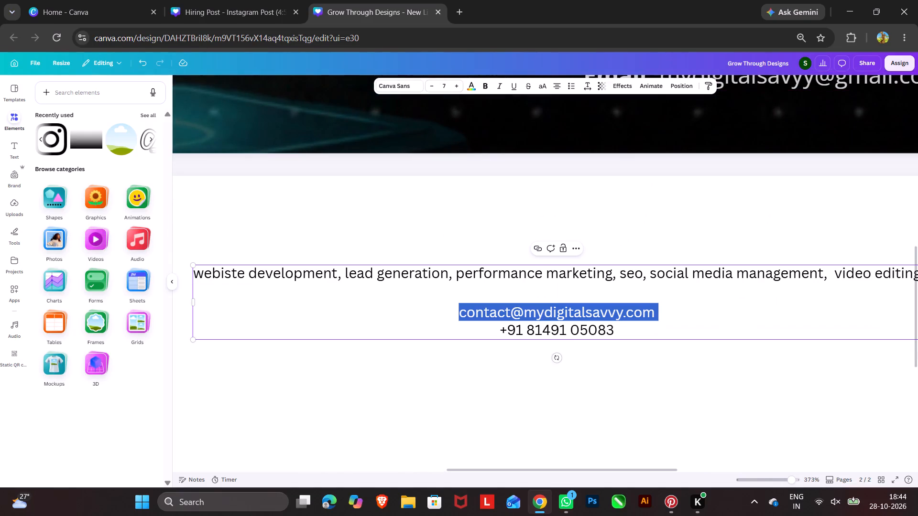
left_click(511, 310)
left_click(513, 311)
left_click_drag(513, 311, 603, 312)
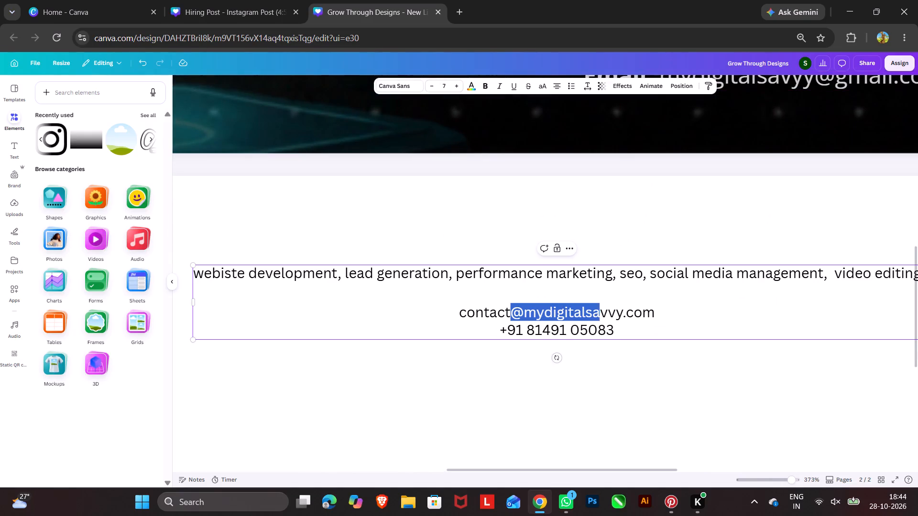
left_click_drag(603, 312, 664, 314)
key("ctrl+c")
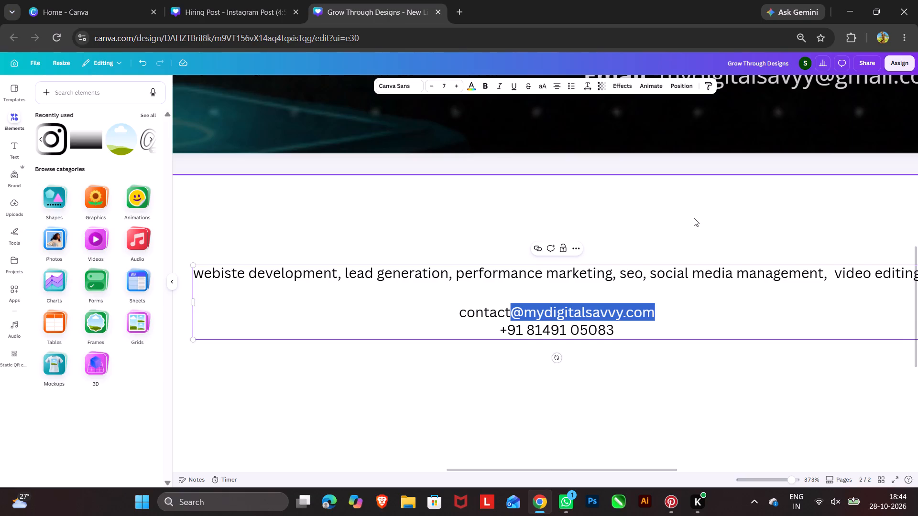
scroll(694, 217, "up", 2)
left_click(681, 192)
left_click(661, 195)
left_click(662, 195)
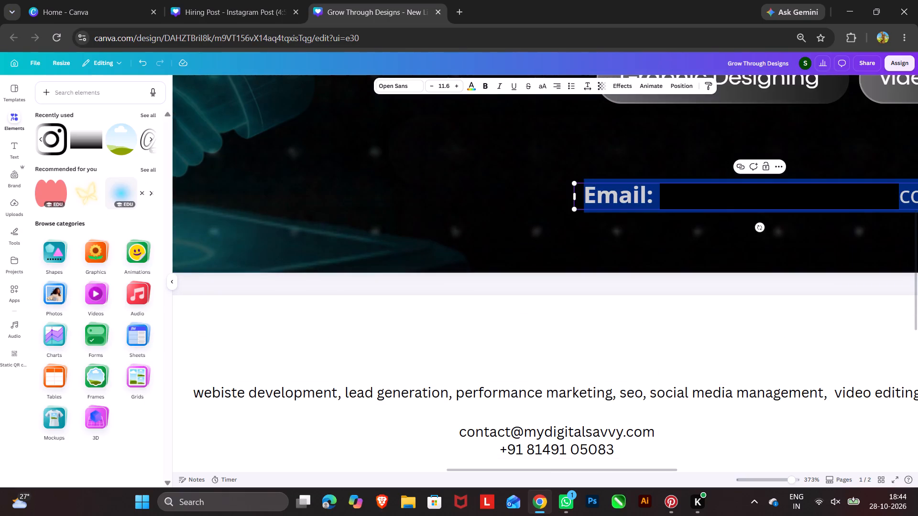
left_click(664, 195)
left_click_drag(662, 196, 558, 205)
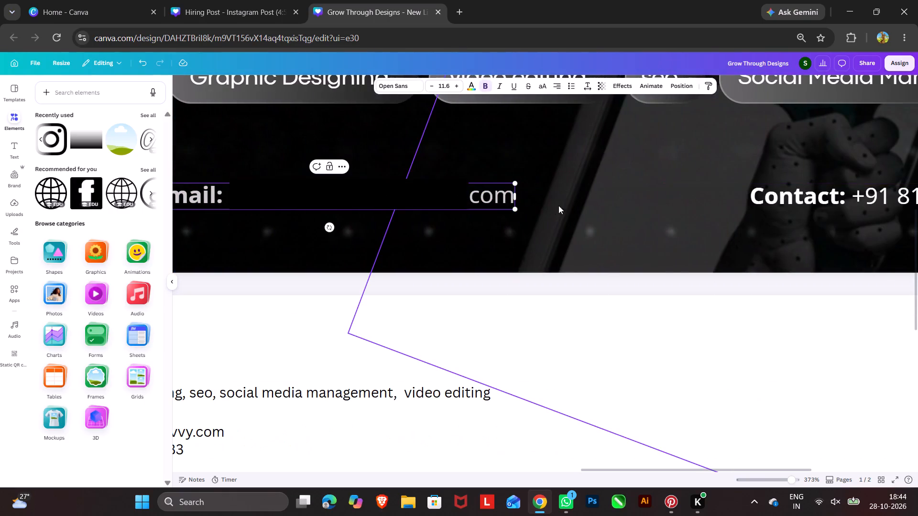
left_click_drag(558, 205, 409, 201)
left_click(255, 199)
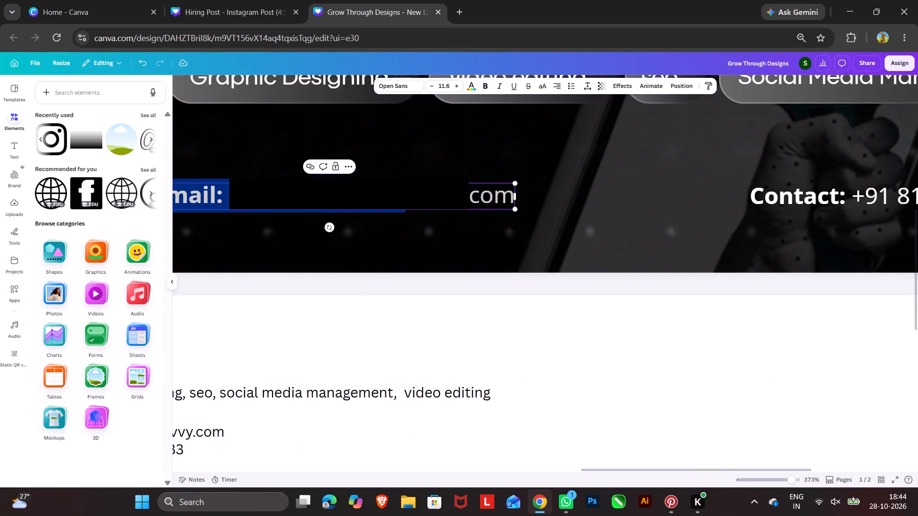
left_click_drag(250, 195, 519, 198)
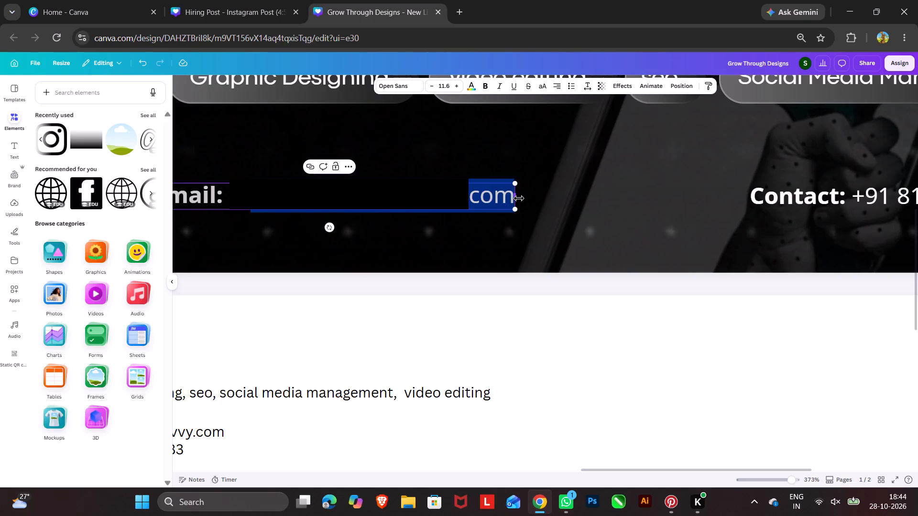
key("ctrl+v")
left_click(290, 189)
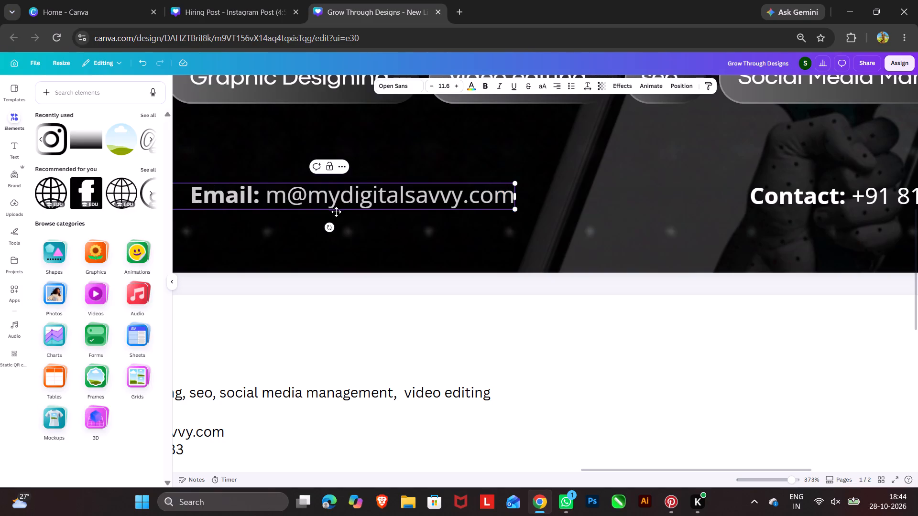
key("BackSpace")
left_click(579, 234)
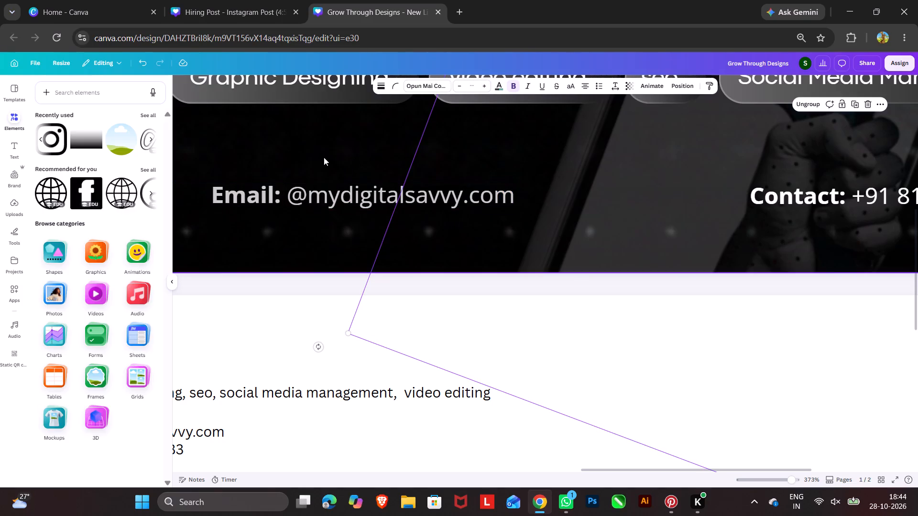
Raise the transparency setting of the banner's Email line to its maximum so the text is fully opaque.
left_click(336, 187)
left_click(602, 85)
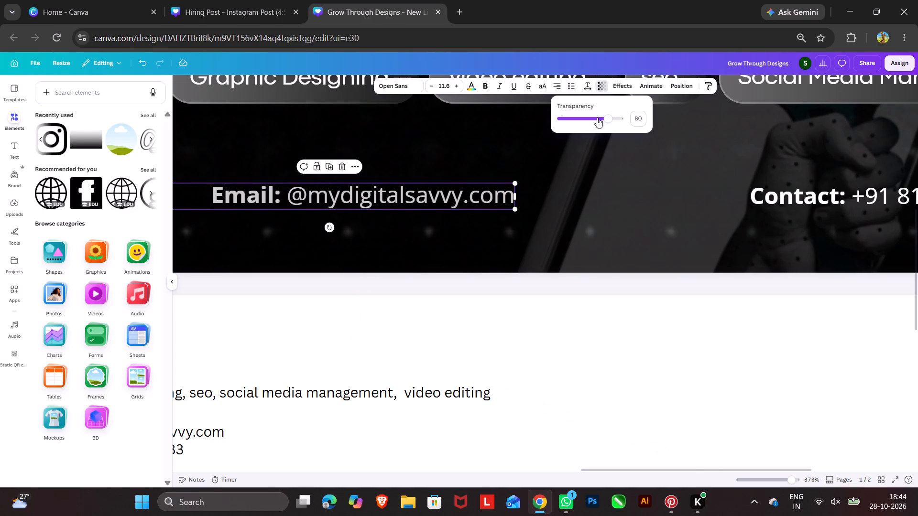
left_click_drag(611, 115, 724, 113)
left_click(497, 225)
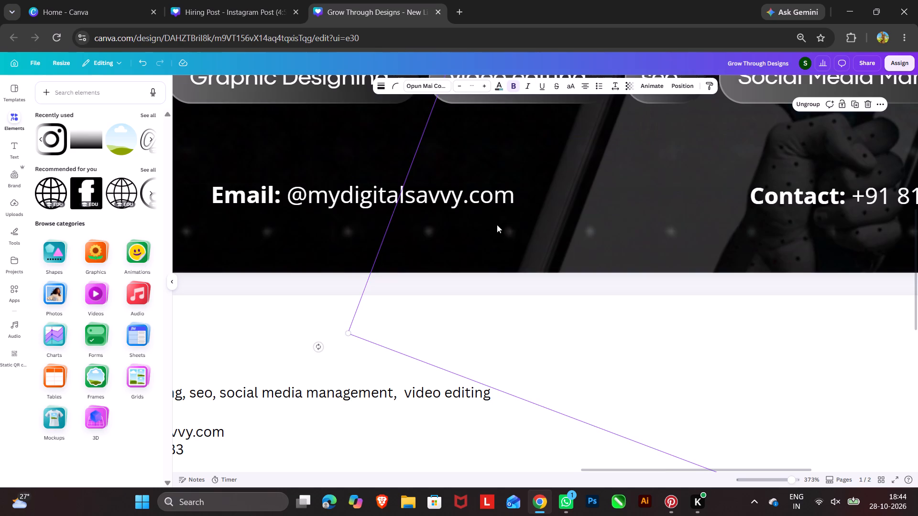
left_click(844, 201)
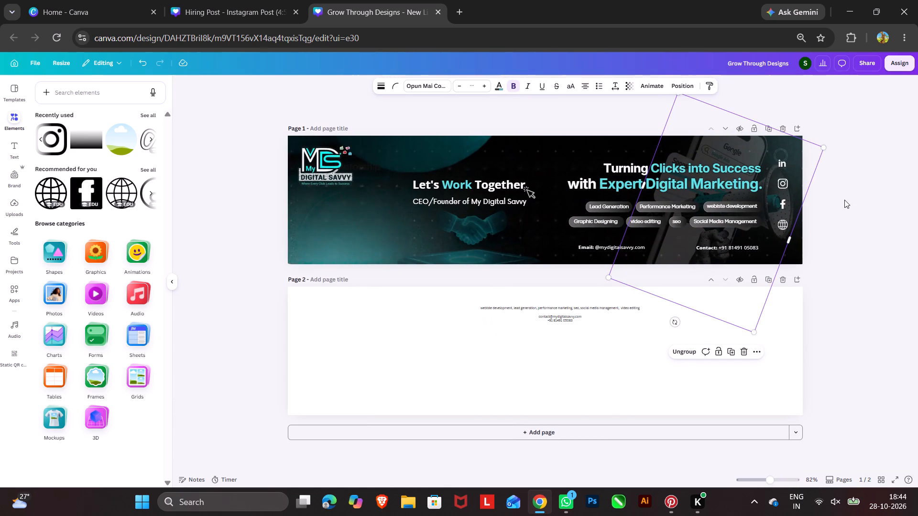
Increase the font size of the Email line under the service pills to 13.6.
left_click(618, 247)
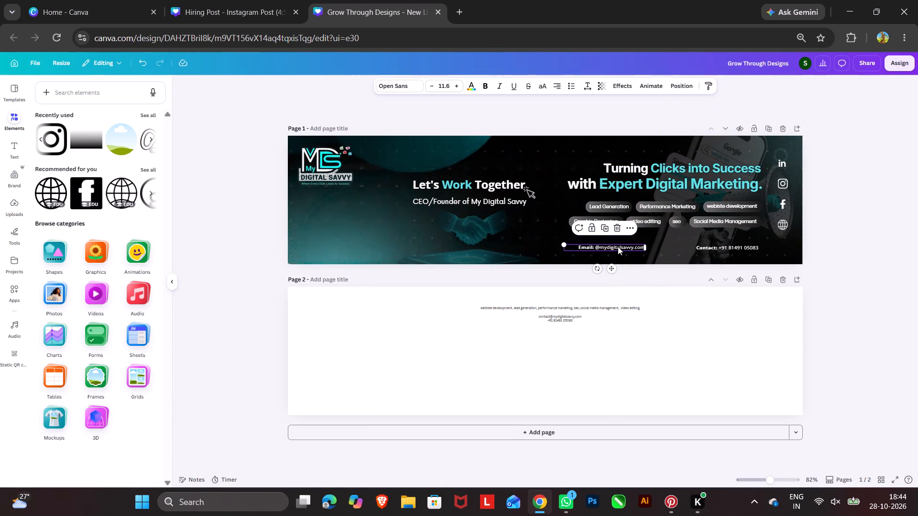
left_click(832, 242)
left_click(641, 250)
double_click(456, 86)
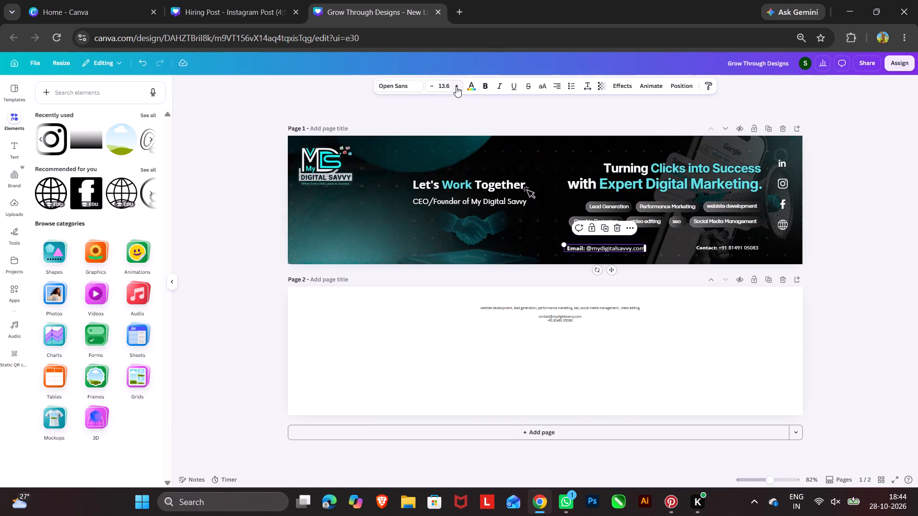
Increase the font size of the Contact line to match the Email line beside it.
left_click(709, 249)
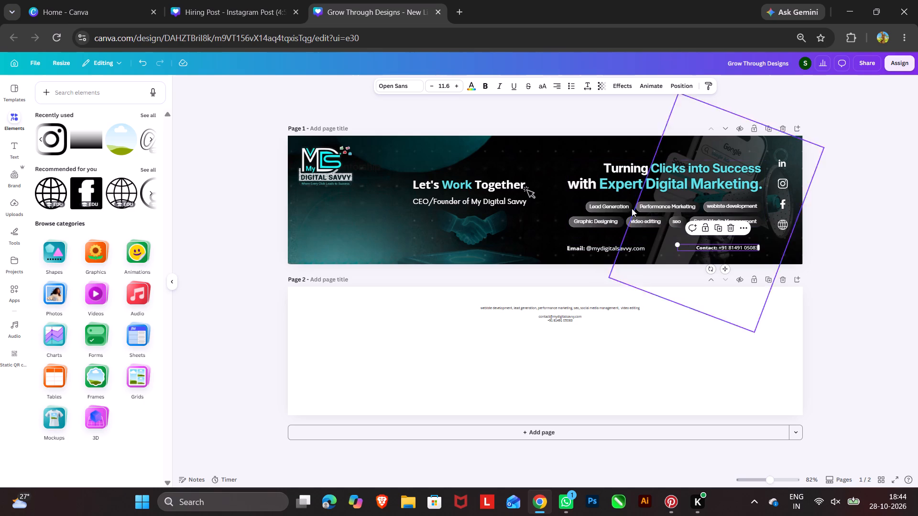
double_click(456, 87)
double_click(849, 220)
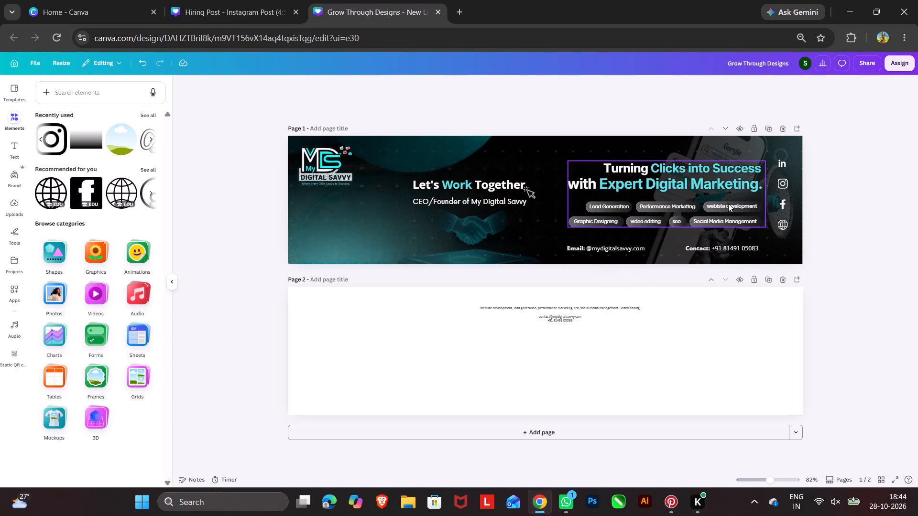
Move the "Let's Work Together" and "CEO/Founder of My Digital Savvy" group slightly higher on the banner.
left_click_drag(489, 196, 489, 179)
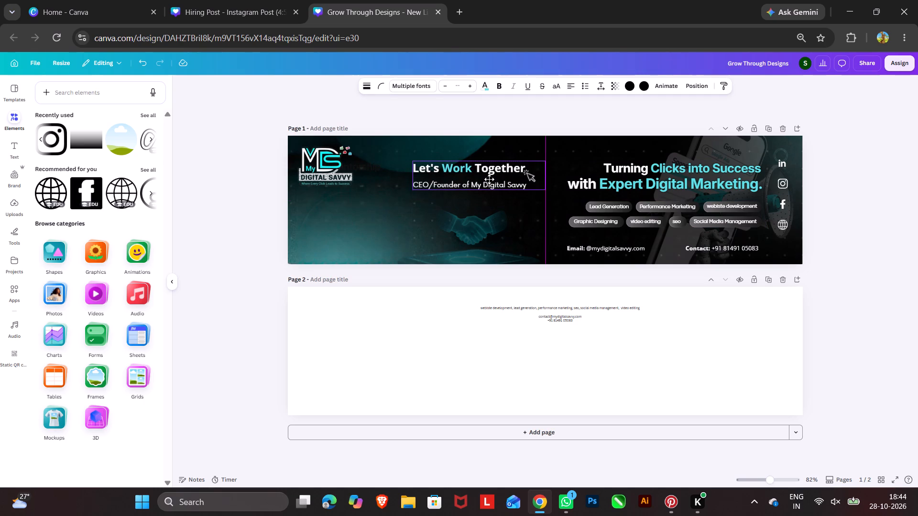
left_click_drag(489, 179, 489, 177)
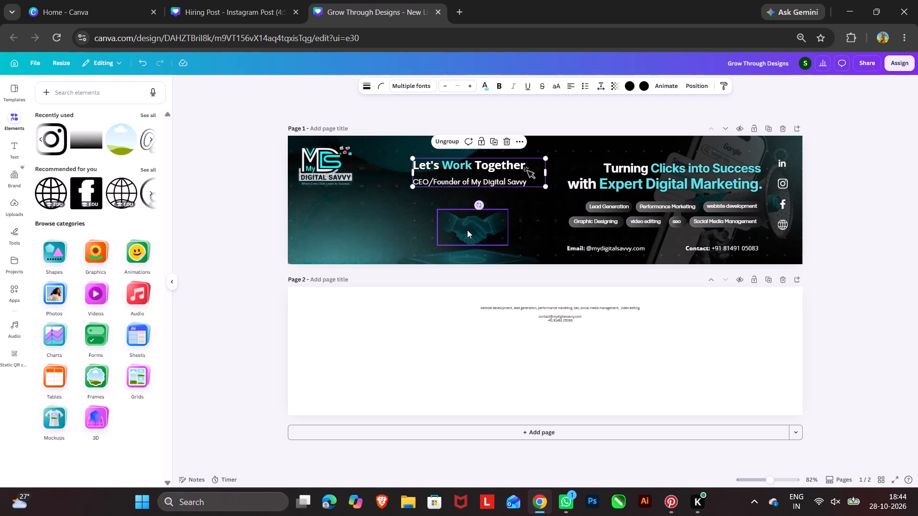
Enlarge the handshake image and reposition it centred just below the "CEO/Founder of My Digital Savvy" line.
left_click(469, 231)
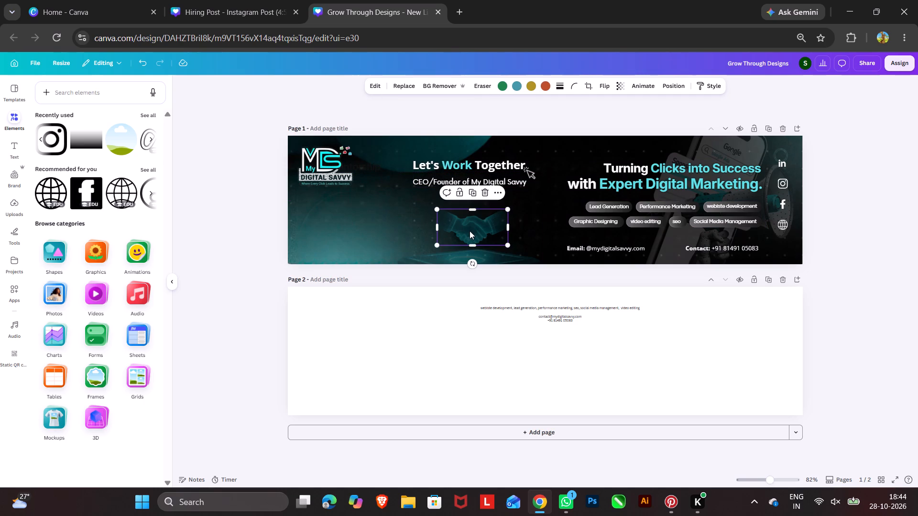
left_click_drag(507, 208, 545, 193)
left_click_drag(499, 215, 478, 214)
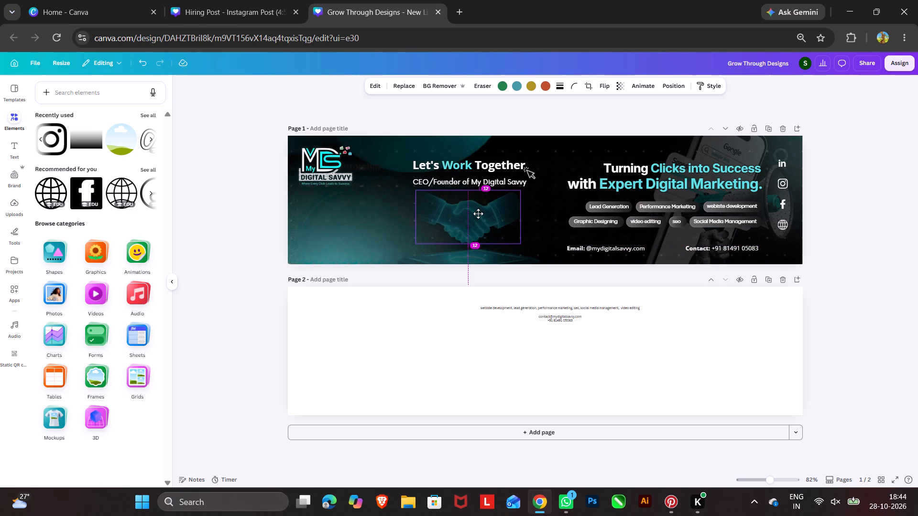
left_click_drag(478, 214, 480, 213)
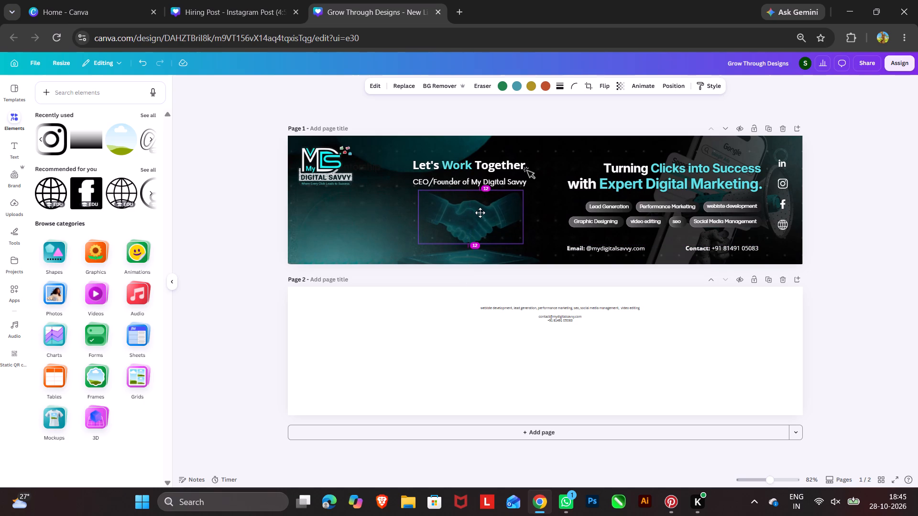
left_click_drag(480, 213, 477, 213)
double_click(525, 116)
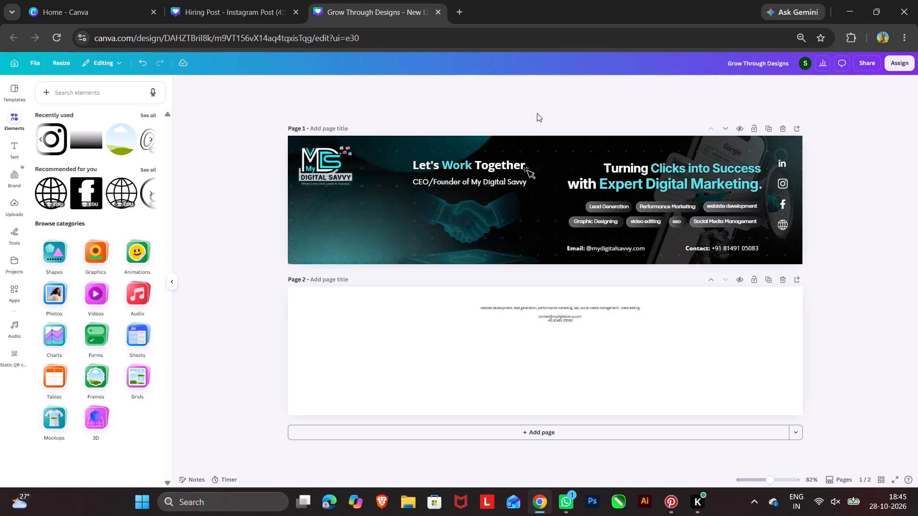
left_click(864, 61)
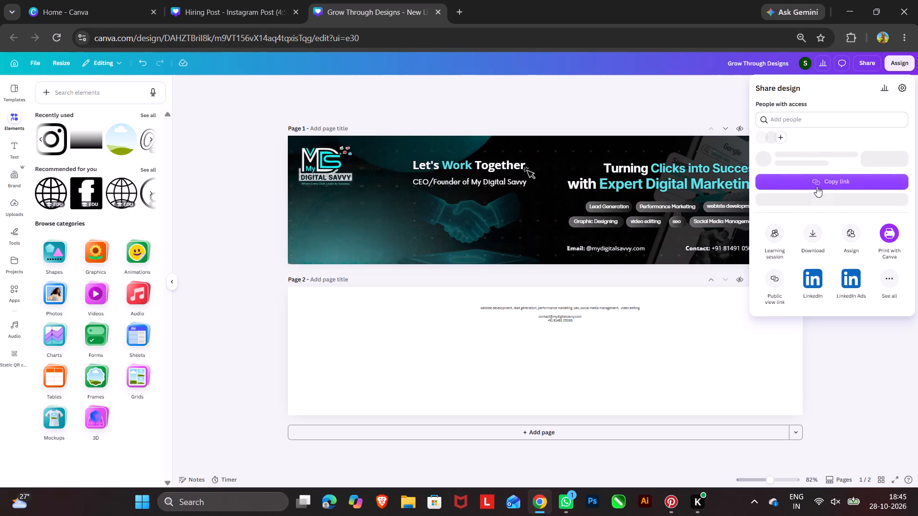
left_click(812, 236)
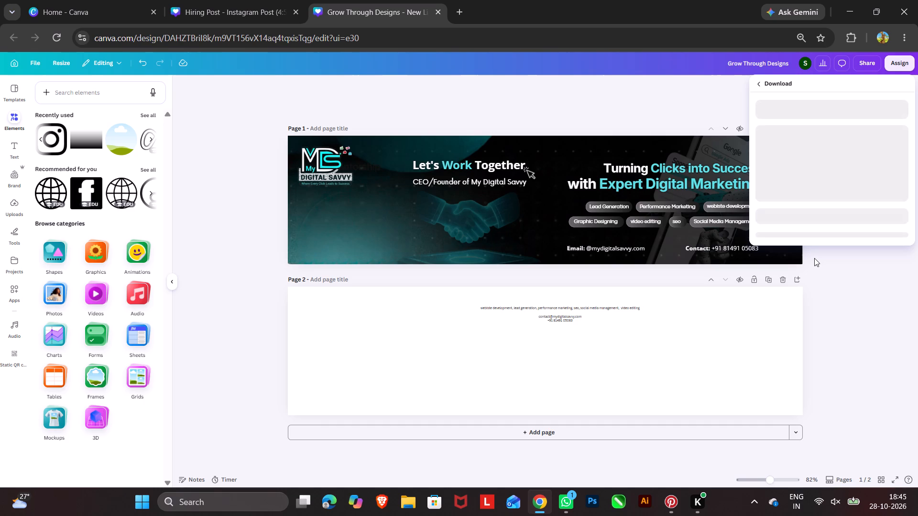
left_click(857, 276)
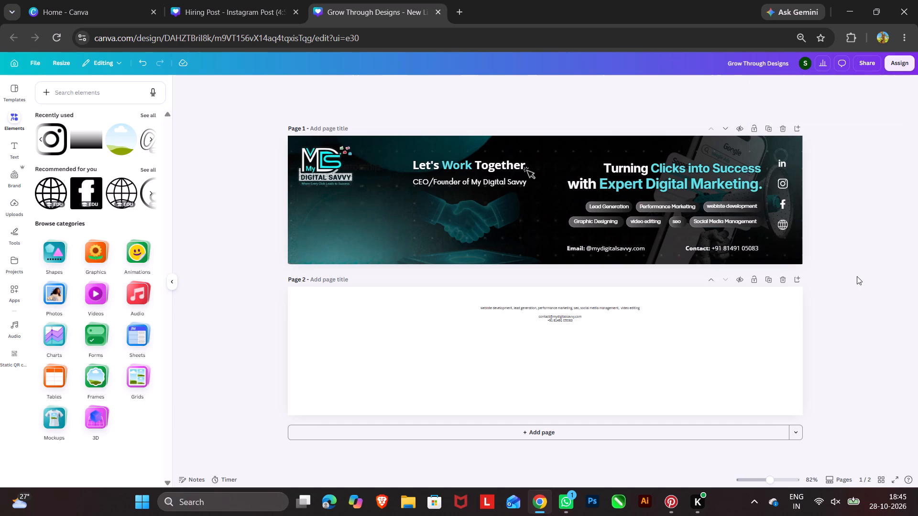
Change the word "into" in the "Turning Clicks into Success" headline to white.
double_click(620, 187)
left_click(610, 182)
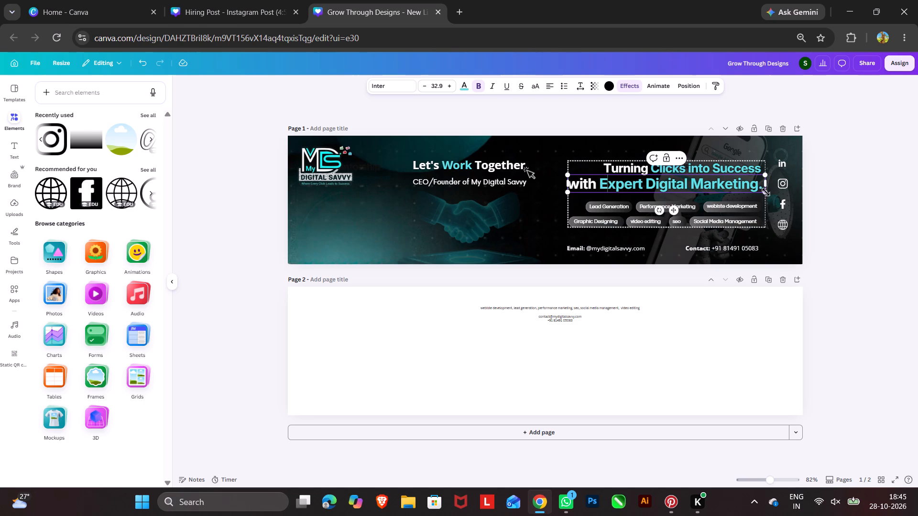
double_click(844, 200)
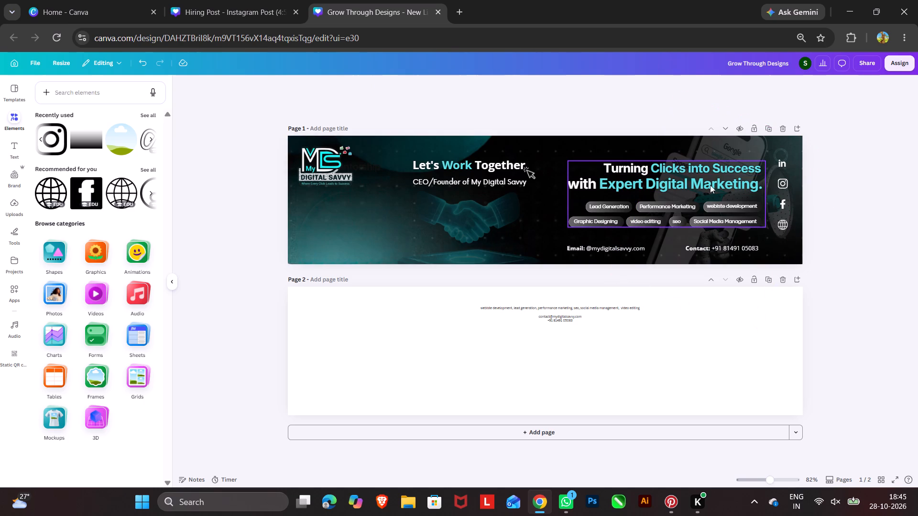
double_click(698, 167)
double_click(693, 167)
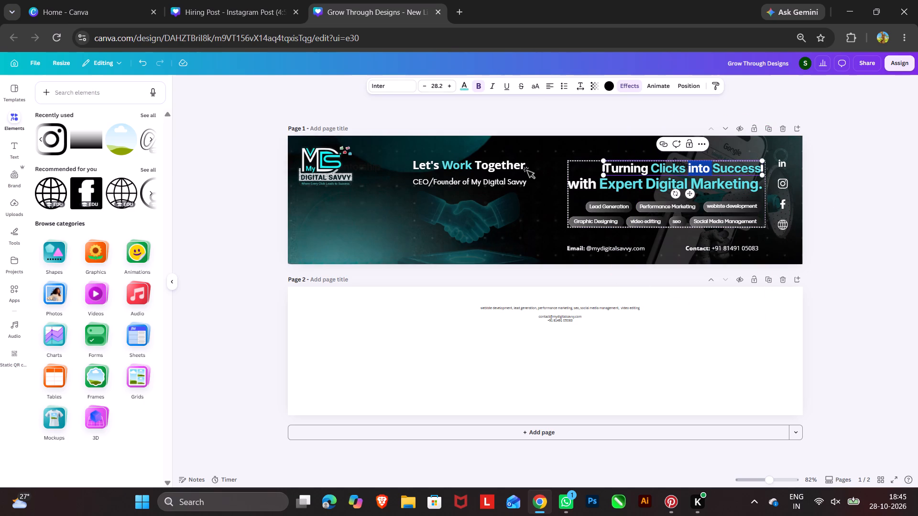
left_click(460, 82)
left_click(116, 144)
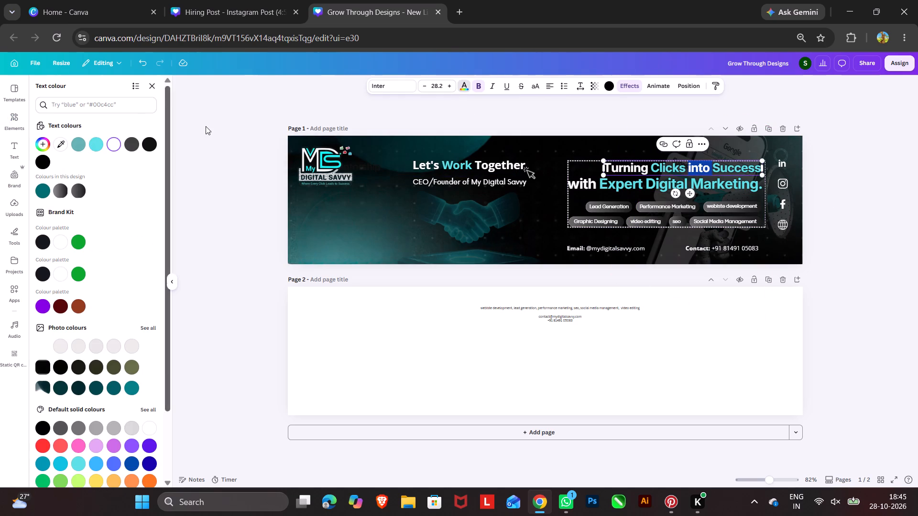
double_click(206, 126)
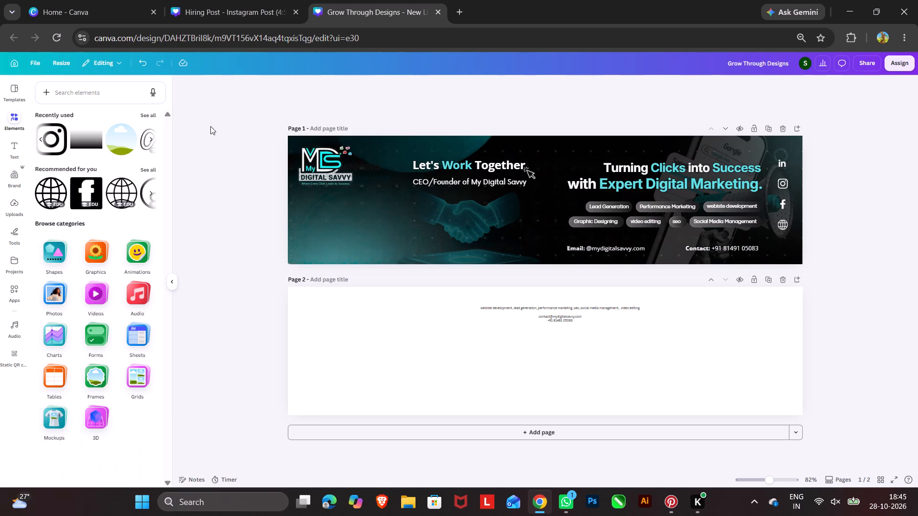
Ungroup the cursor icon from the "Let's Work Together" text and move it beside the word "Turning" in the headline.
double_click(528, 173)
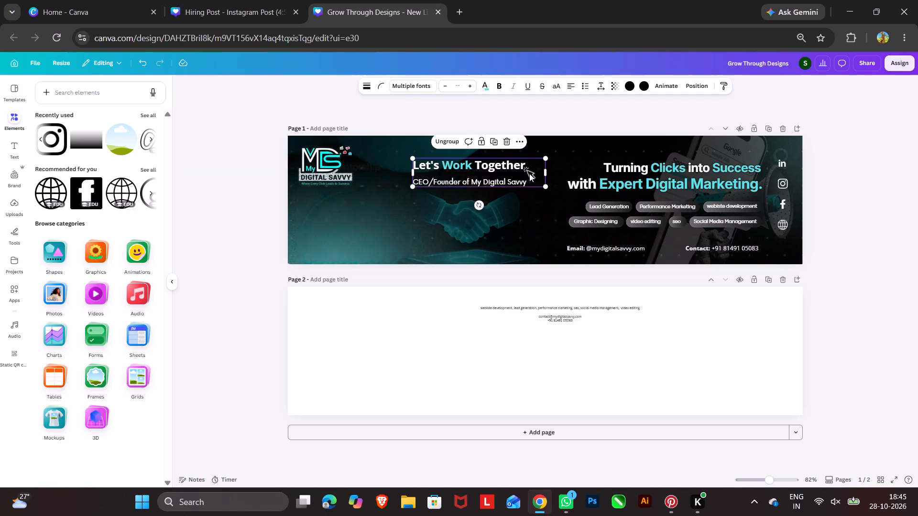
left_click(546, 131)
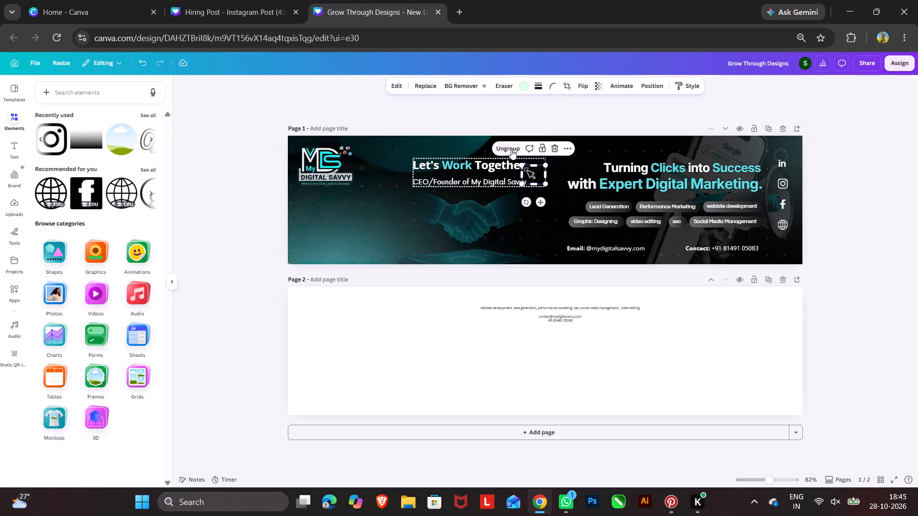
left_click(507, 149)
left_click_drag(534, 176, 590, 173)
left_click_drag(590, 173, 595, 171)
left_click(595, 171)
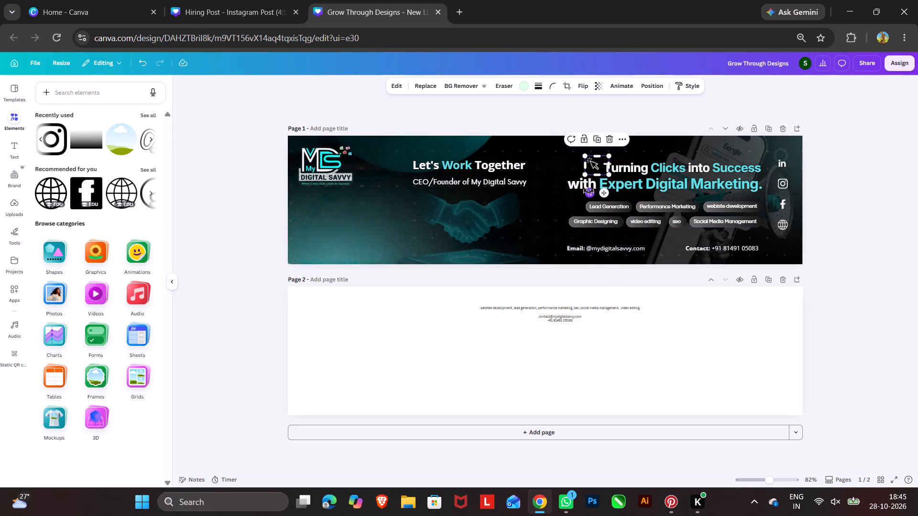
Flip the cursor icon horizontally.
left_click(602, 87)
left_click(588, 88)
left_click(585, 108)
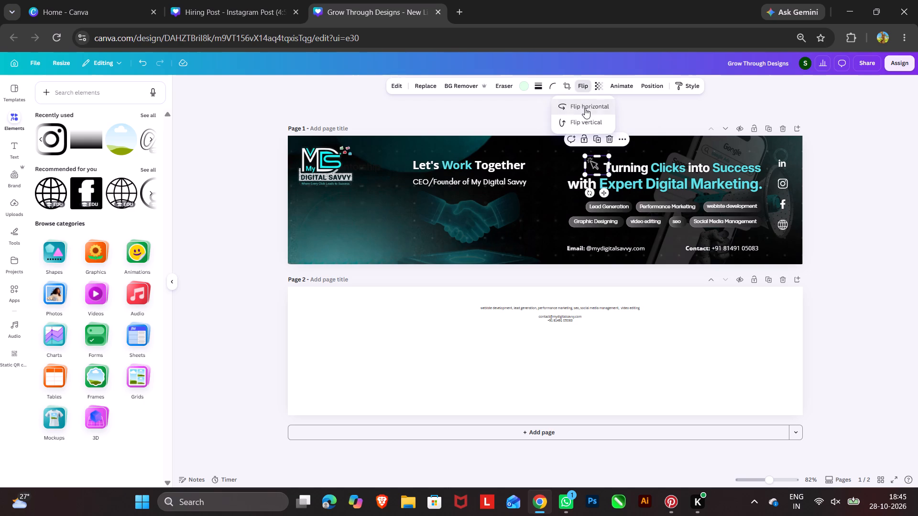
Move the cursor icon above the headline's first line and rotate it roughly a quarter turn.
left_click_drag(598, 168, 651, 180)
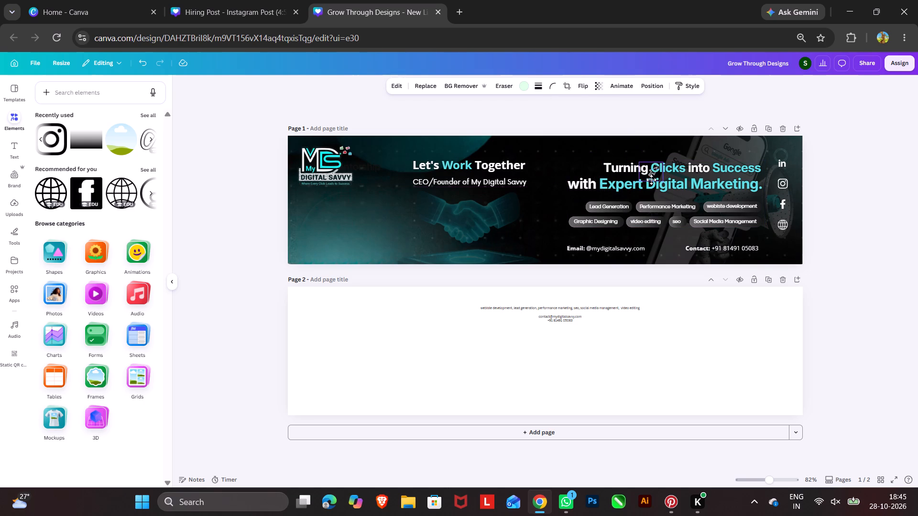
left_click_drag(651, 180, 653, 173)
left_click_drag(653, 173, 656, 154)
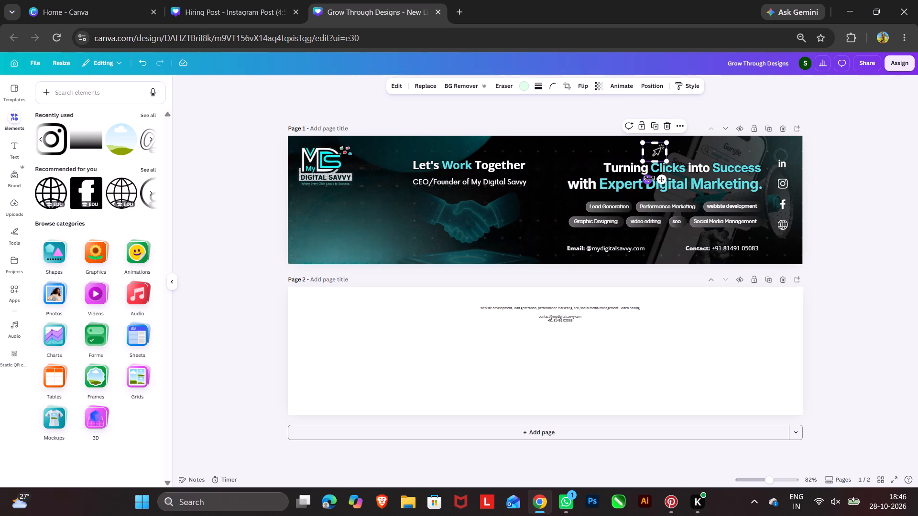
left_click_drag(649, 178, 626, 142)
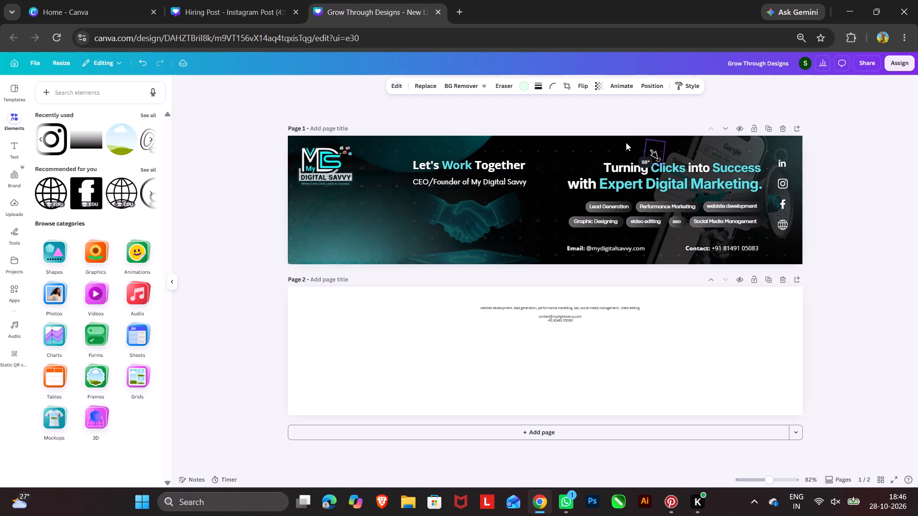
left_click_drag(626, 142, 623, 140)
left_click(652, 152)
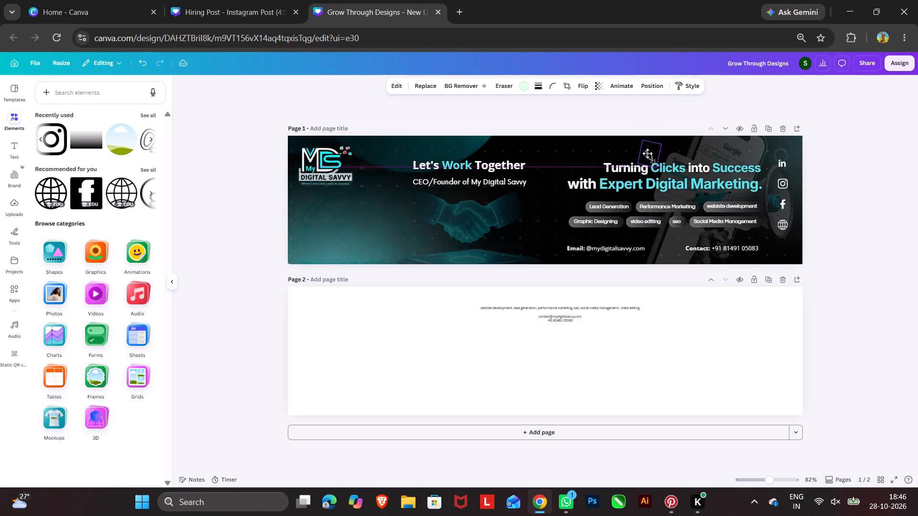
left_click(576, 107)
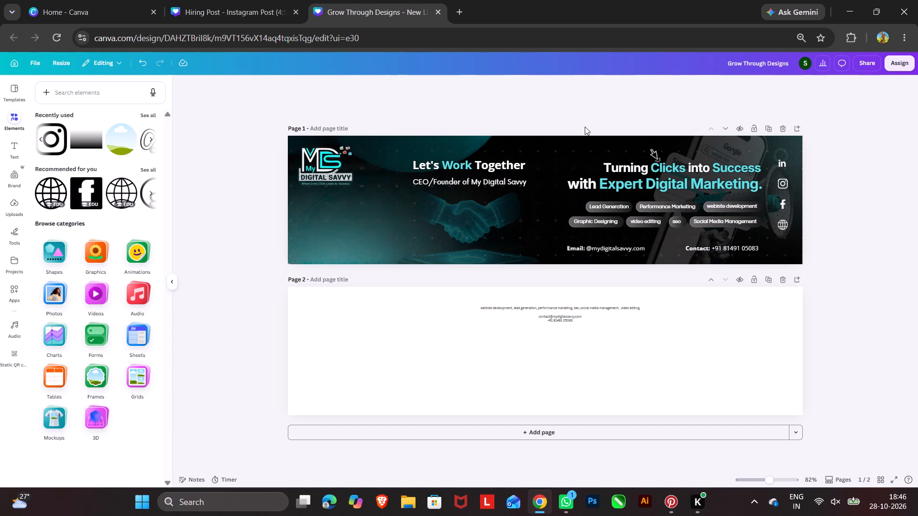
Shift the headline line "with Expert Digital Marketing." slightly left to leave room at its end.
double_click(712, 185)
left_click(629, 136)
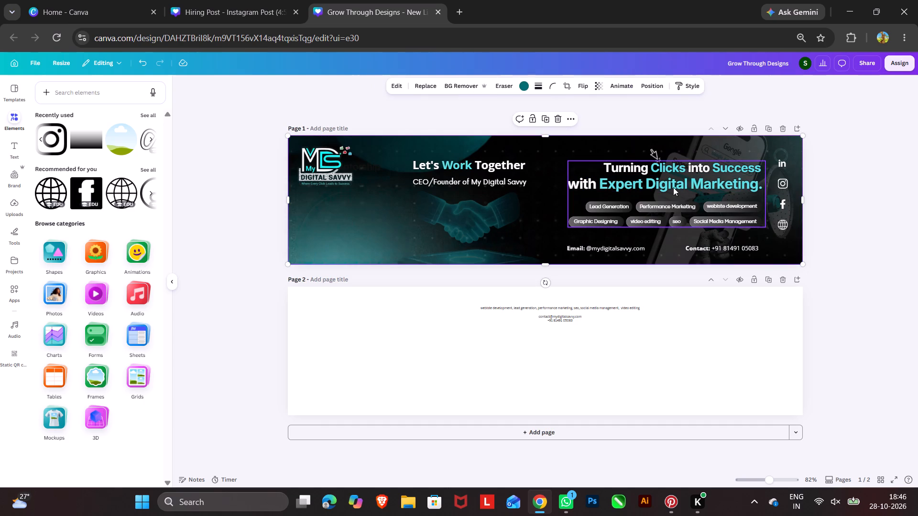
left_click(688, 186)
left_click(697, 186)
left_click_drag(702, 187, 690, 186)
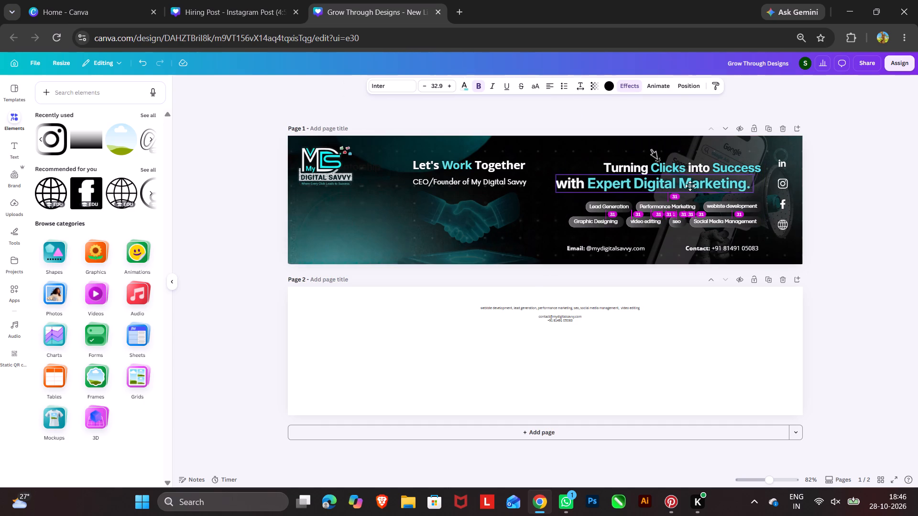
left_click_drag(690, 186, 687, 187)
Place the cursor icon at the end of "with Expert Digital Marketing.", rotate it to point up-left, and enlarge it slightly.
left_click(650, 138)
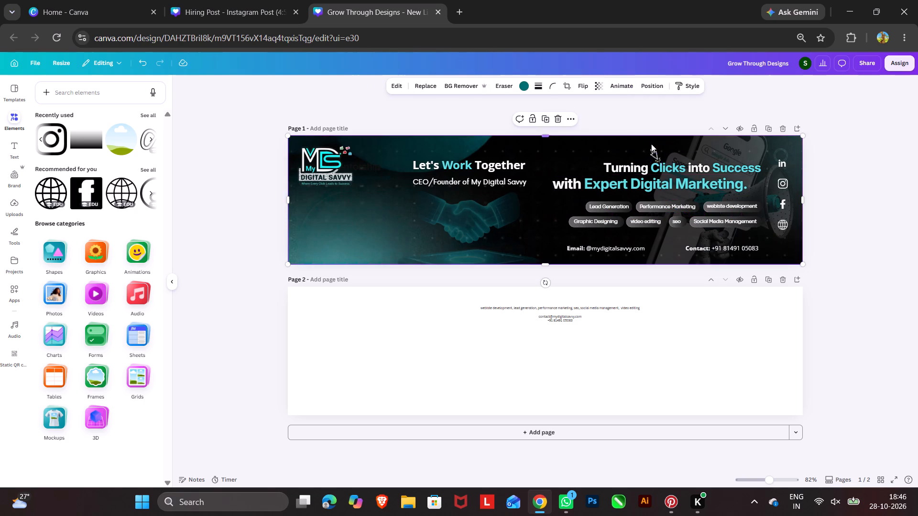
left_click(653, 149)
left_click_drag(653, 150, 759, 182)
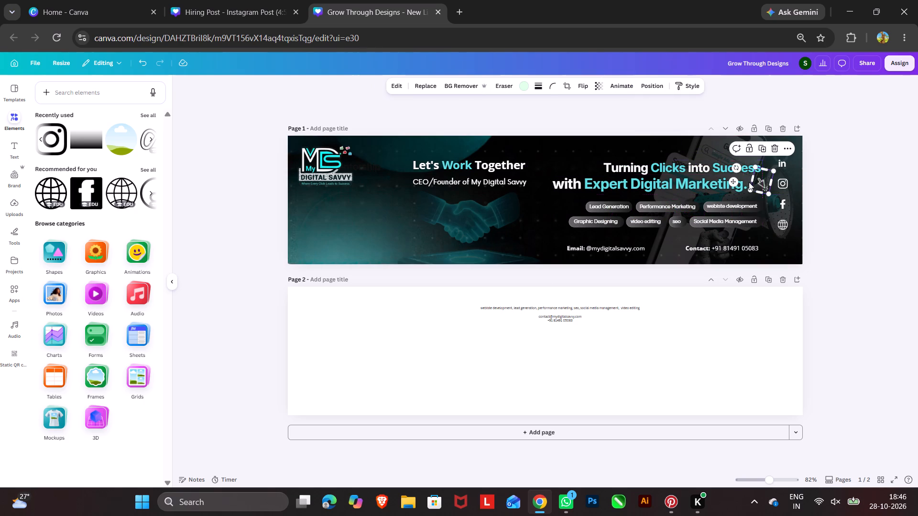
left_click_drag(735, 169, 784, 188)
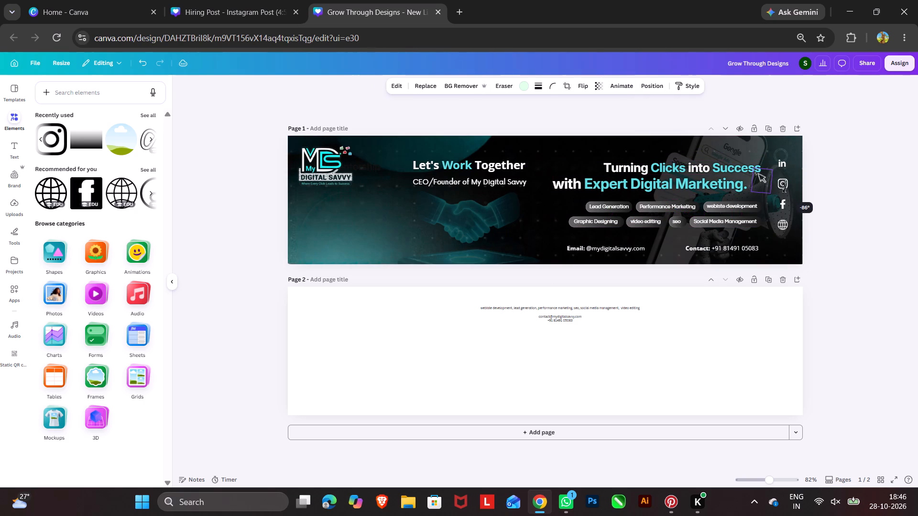
left_click_drag(784, 188, 784, 186)
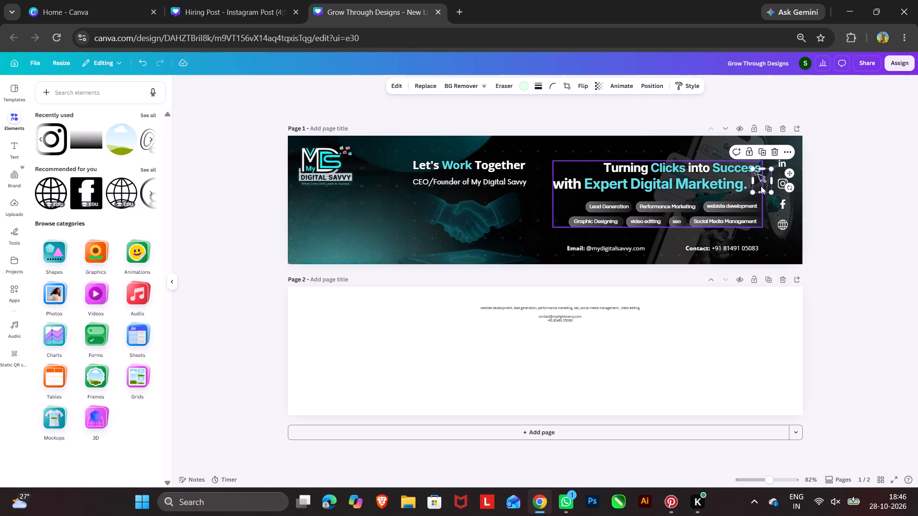
left_click_drag(763, 185, 753, 189)
left_click(760, 192)
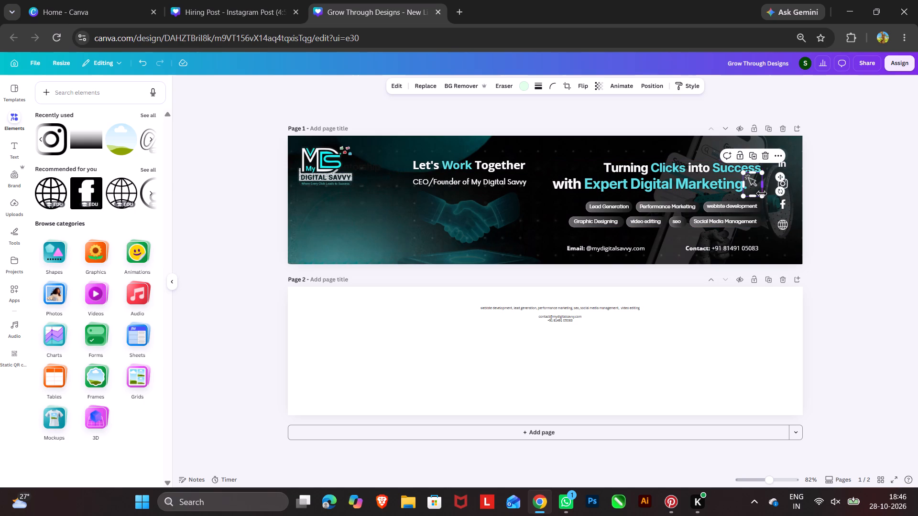
left_click_drag(762, 196, 768, 209)
left_click(756, 189)
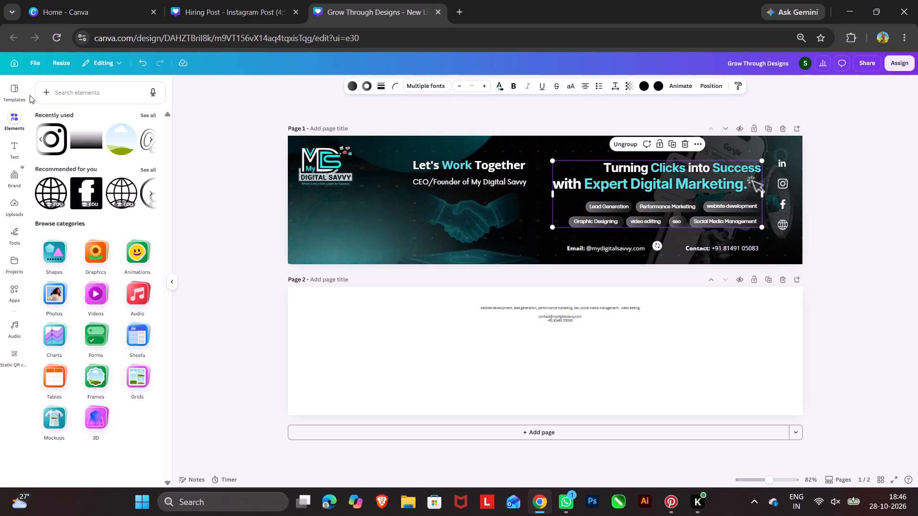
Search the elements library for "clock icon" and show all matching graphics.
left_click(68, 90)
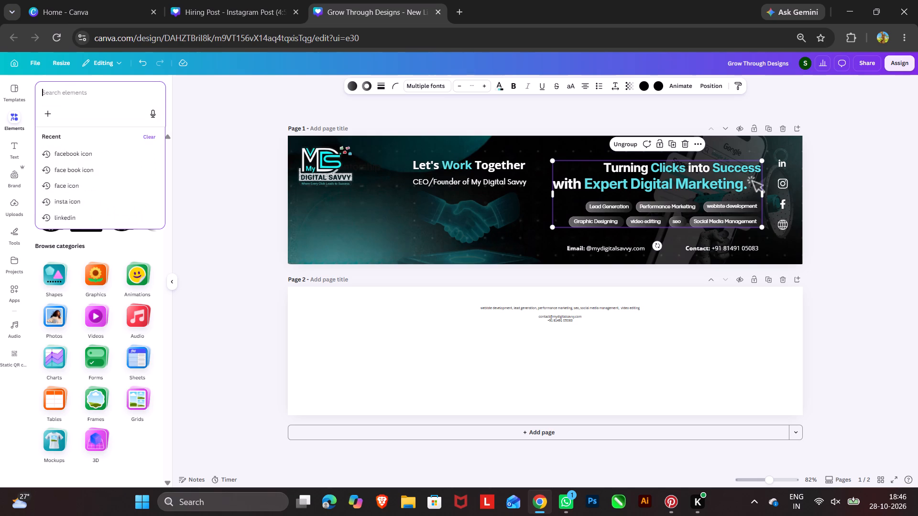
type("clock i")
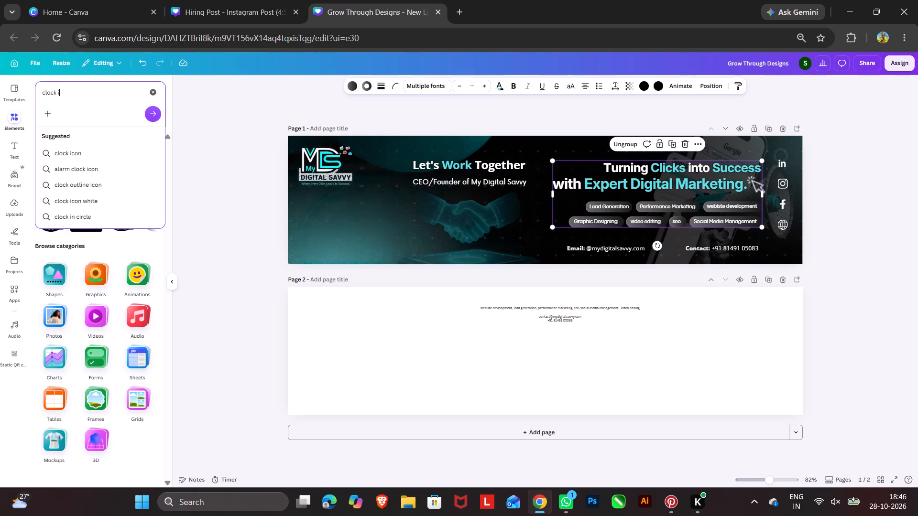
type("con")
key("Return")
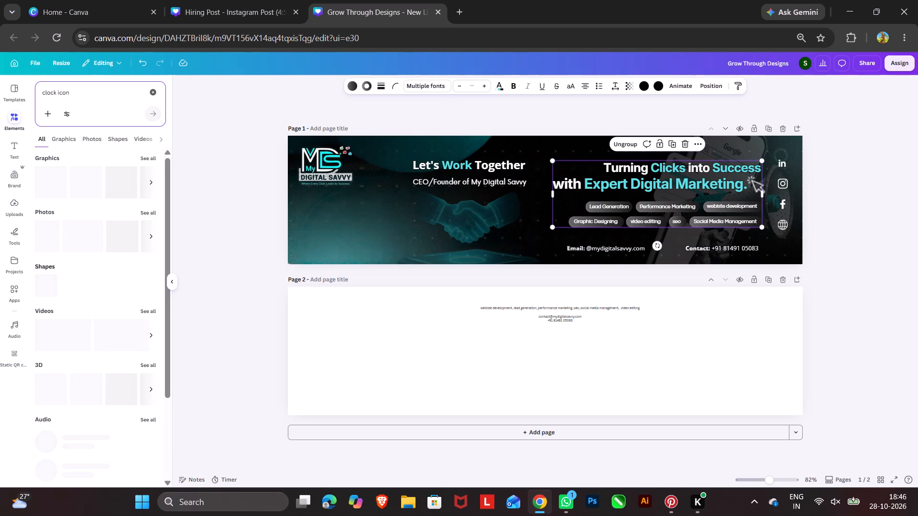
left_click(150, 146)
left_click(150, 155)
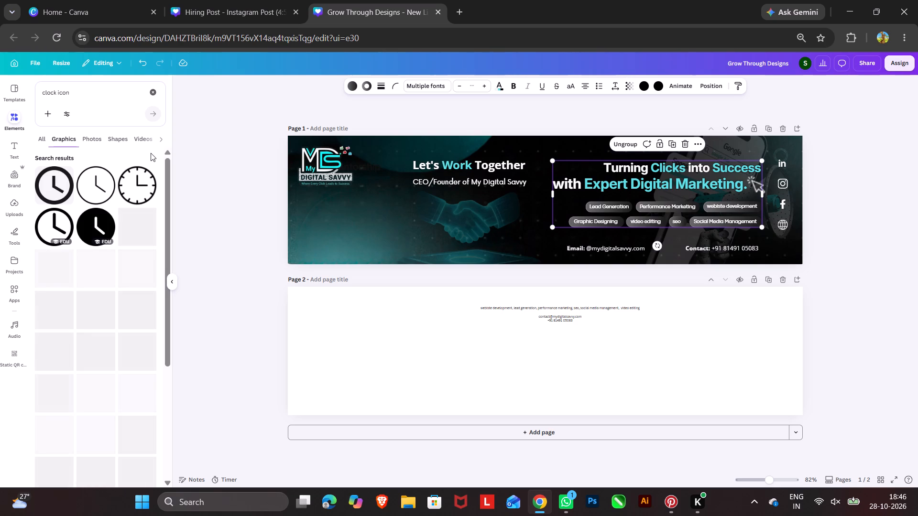
Search the graphics for "click icon", add the outlined pointing-hand icon with click rays to the banner, and colour it white.
left_click(52, 93)
key("BackSpace")
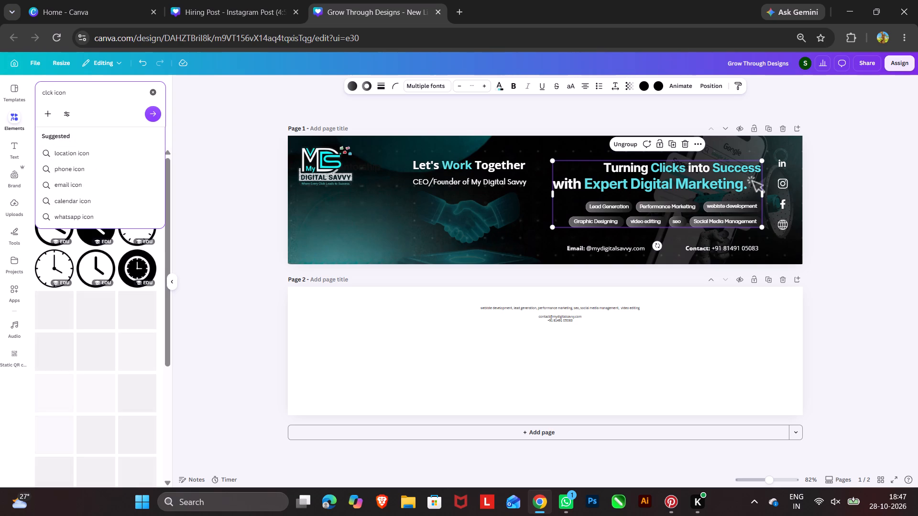
key("i")
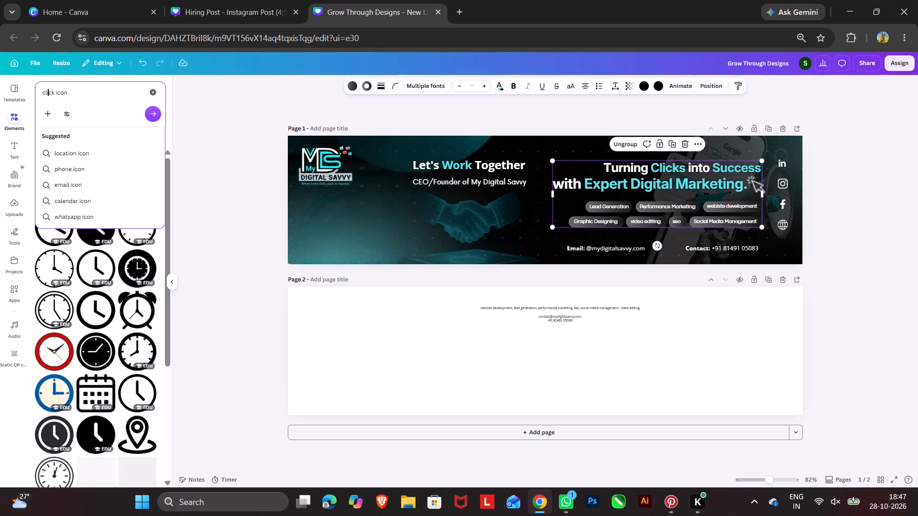
key("Return")
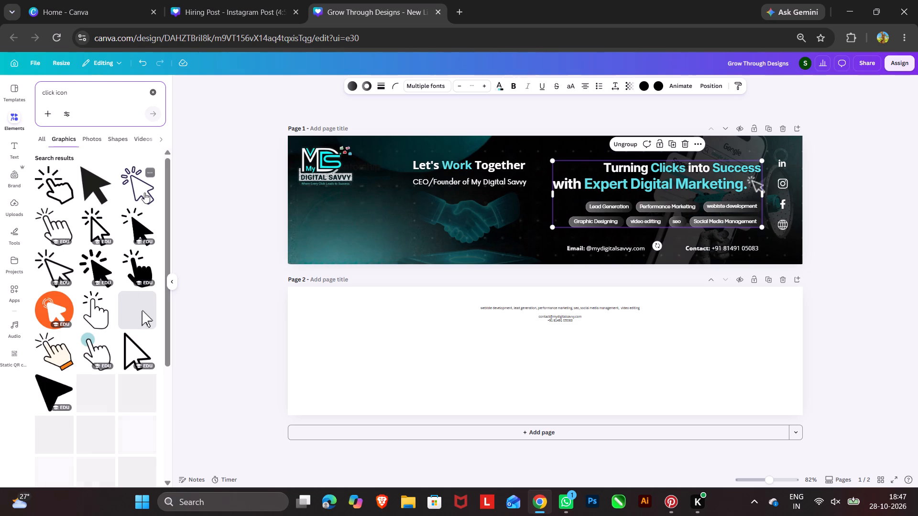
left_click(98, 314)
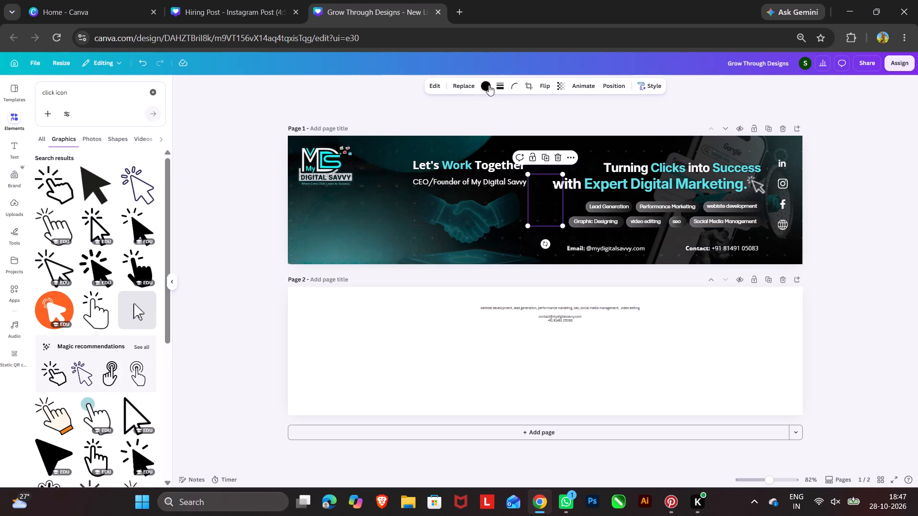
left_click(489, 85)
left_click(80, 149)
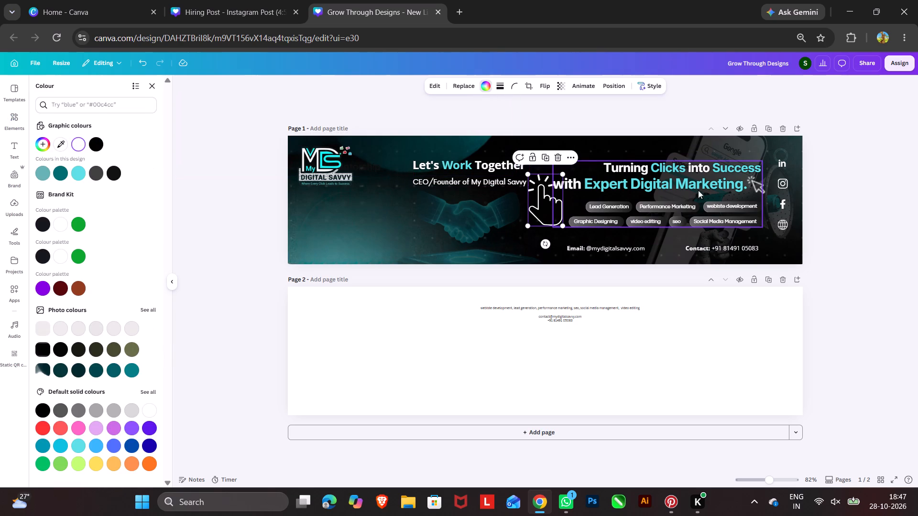
Delete the arrow cursor icon at the end of "with Expert Digital Marketing.".
left_click(765, 189)
left_click(769, 156)
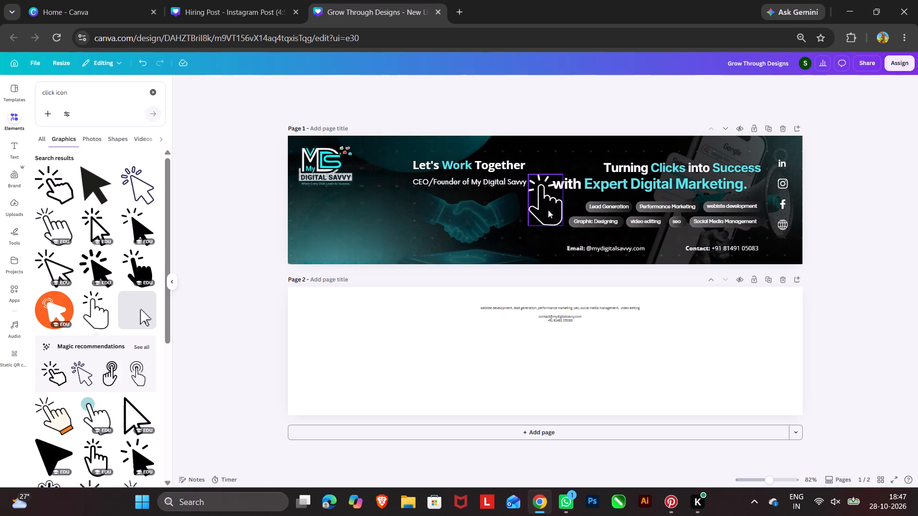
Shrink the white hand icon, tilt it slightly counter-clockwise, and place it at the end of "with Expert Digital Marketing.".
left_click(548, 210)
left_click_drag(528, 228, 569, 209)
left_click_drag(550, 213, 560, 211)
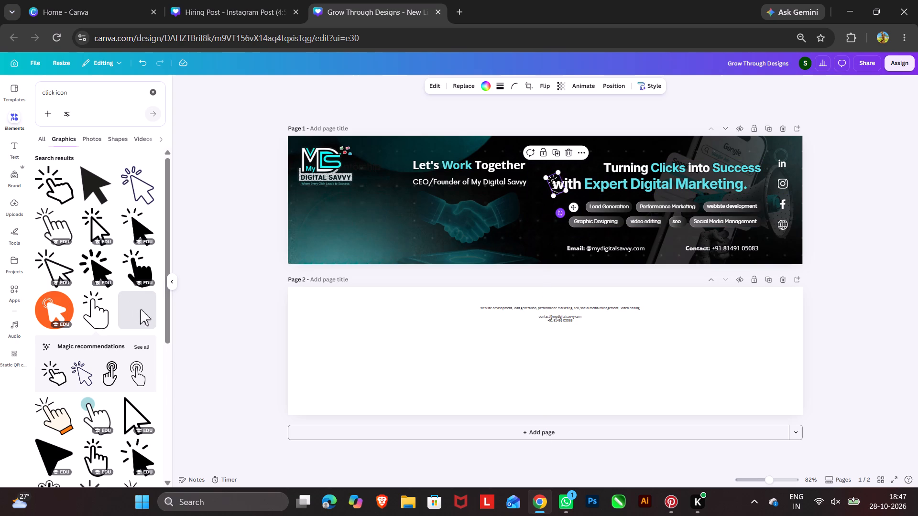
left_click_drag(573, 208, 772, 205)
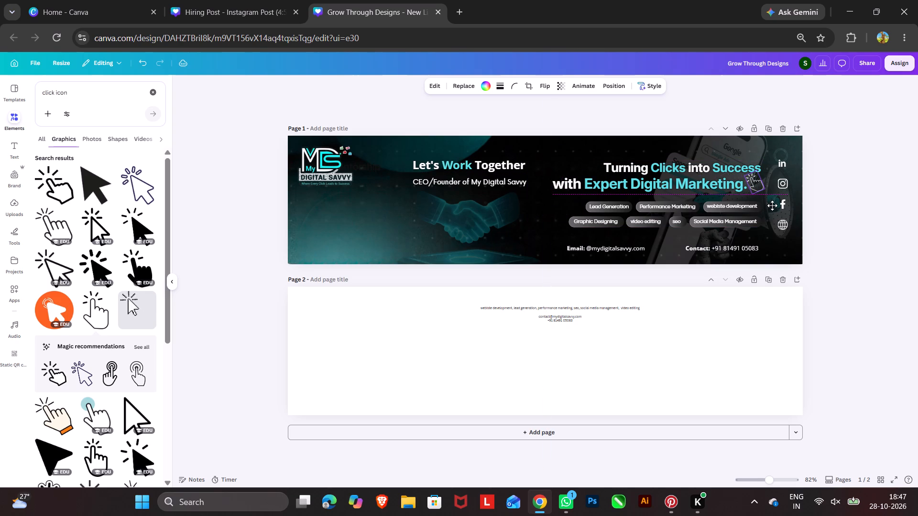
left_click_drag(772, 205, 773, 205)
triple_click(842, 204)
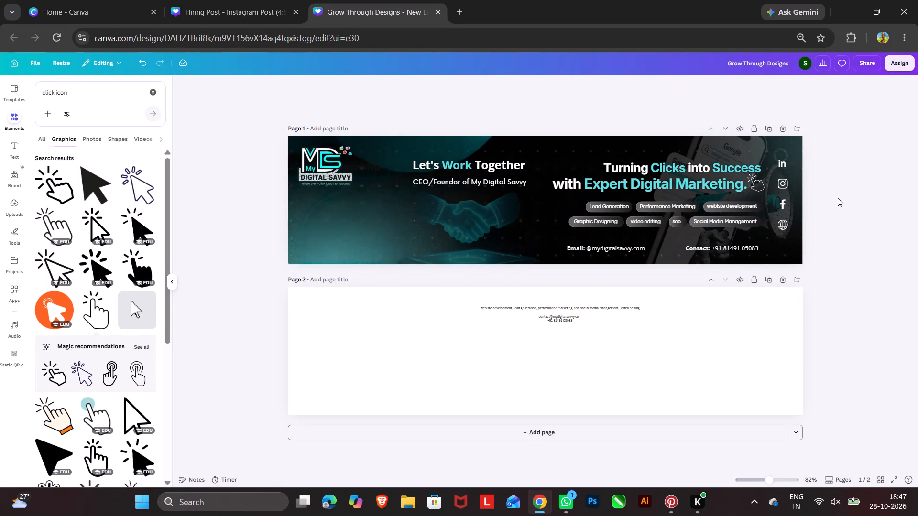
Slightly increase the opacity of the handshake image below the CEO/Founder line.
left_click(503, 227)
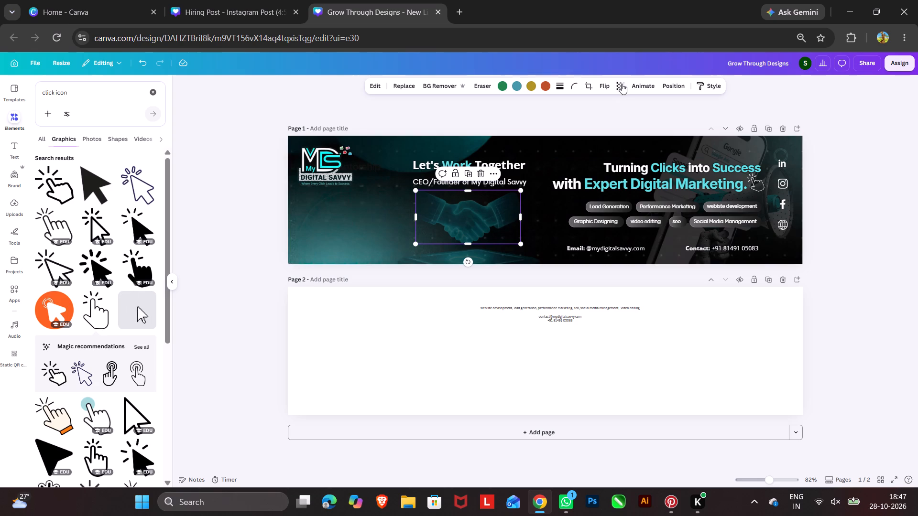
left_click(622, 82)
left_click_drag(594, 121, 603, 121)
triple_click(855, 160)
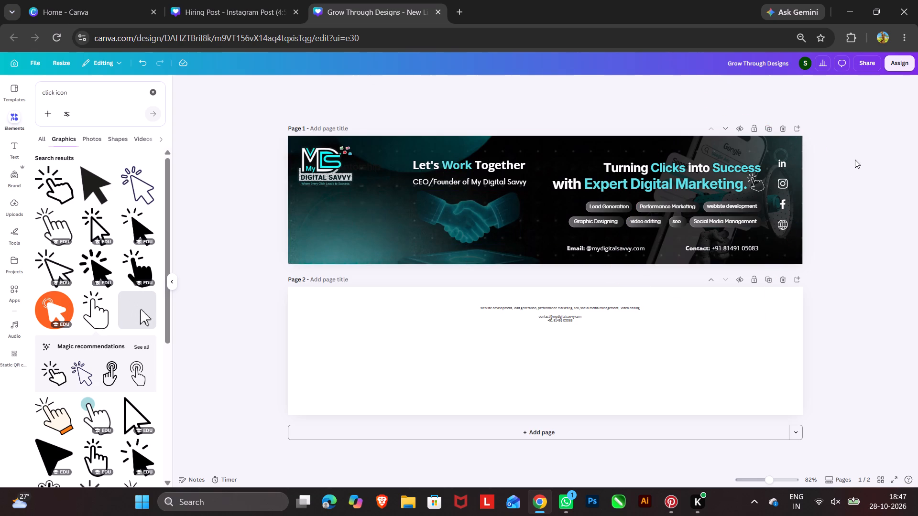
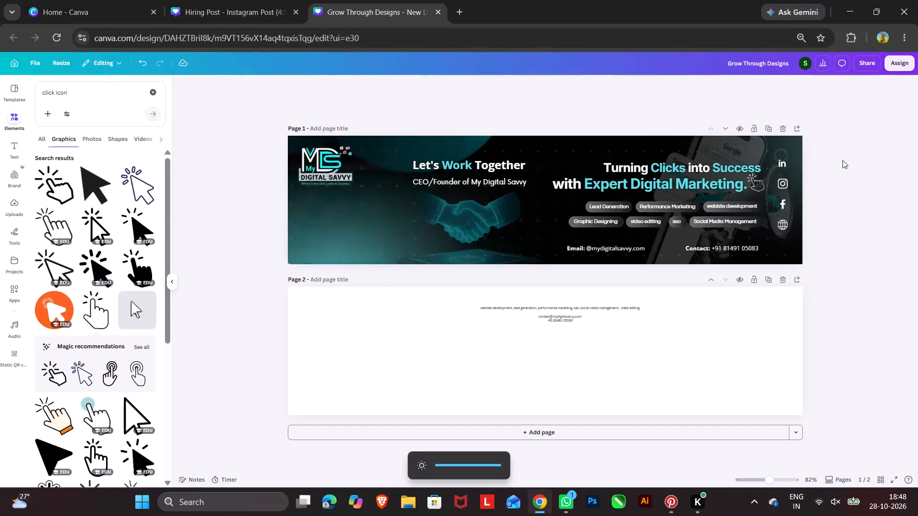
Nudge the email line slightly to the right beneath the left end of the service pills.
left_click(854, 155)
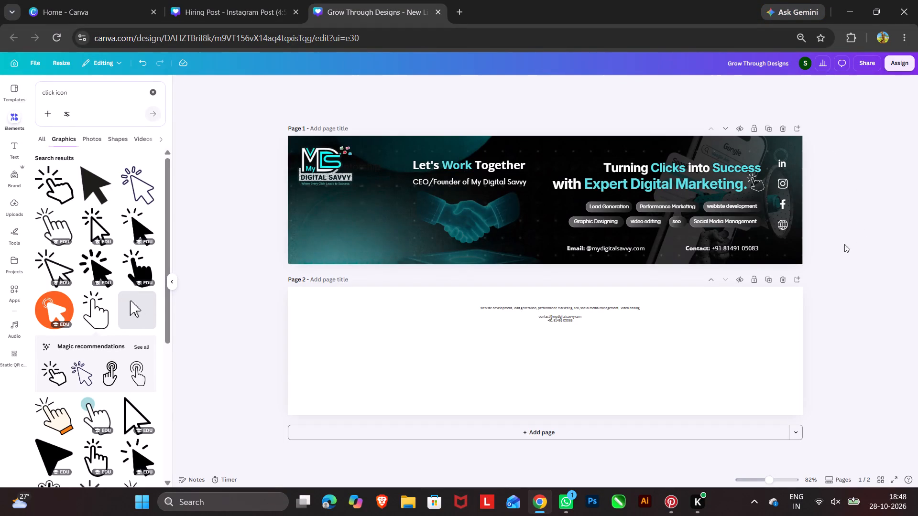
left_click(602, 250)
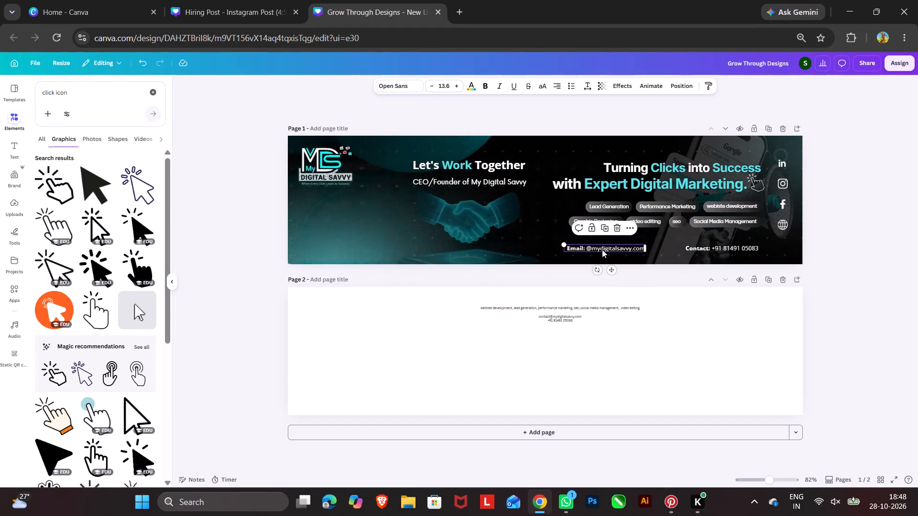
key("Right")
key("Right")
key("Right")
key("Right")
key("Right")
key("Right")
key("Right")
key("Right")
key("Right")
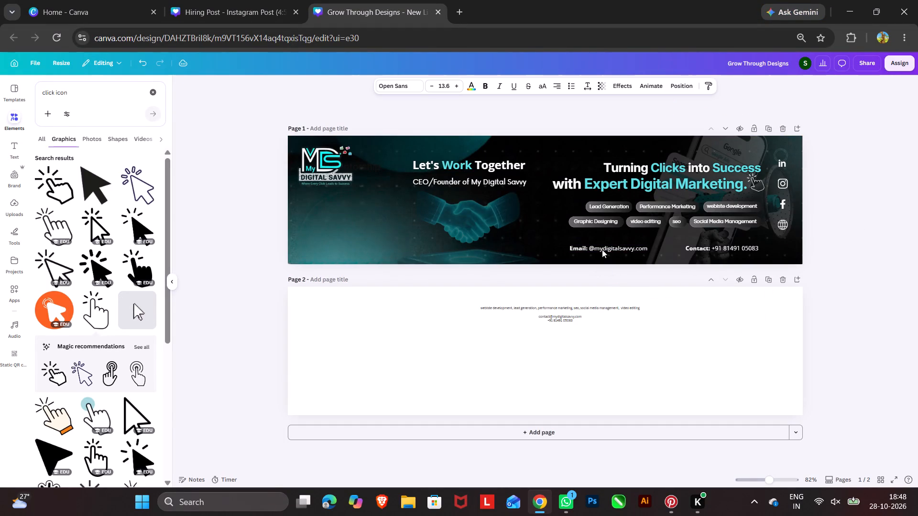
key("Right")
key("Right")
key("Right")
key("Right")
key("Left")
key("Left")
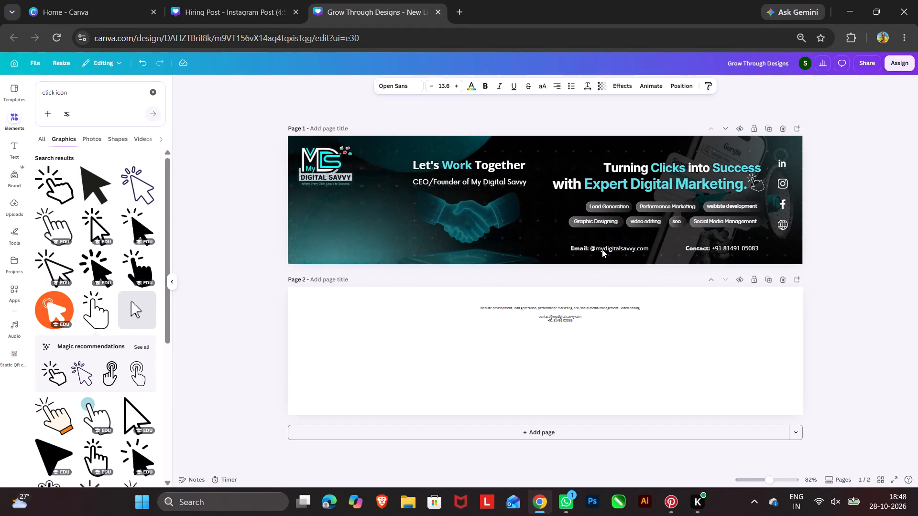
key("Left")
left_click(880, 209)
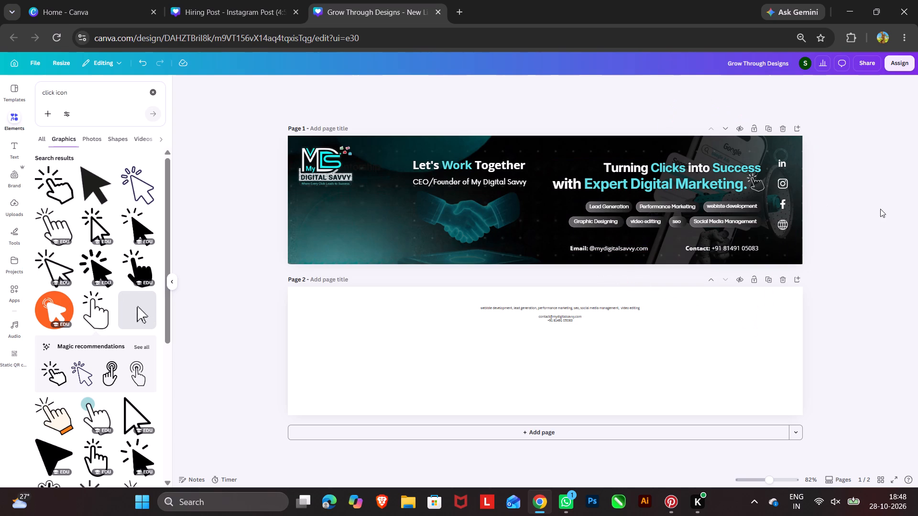
Enlarge the grouped social icons at the banner's right edge to about 50 wide by 317 high.
left_click(784, 165)
left_click_drag(788, 231, 792, 247)
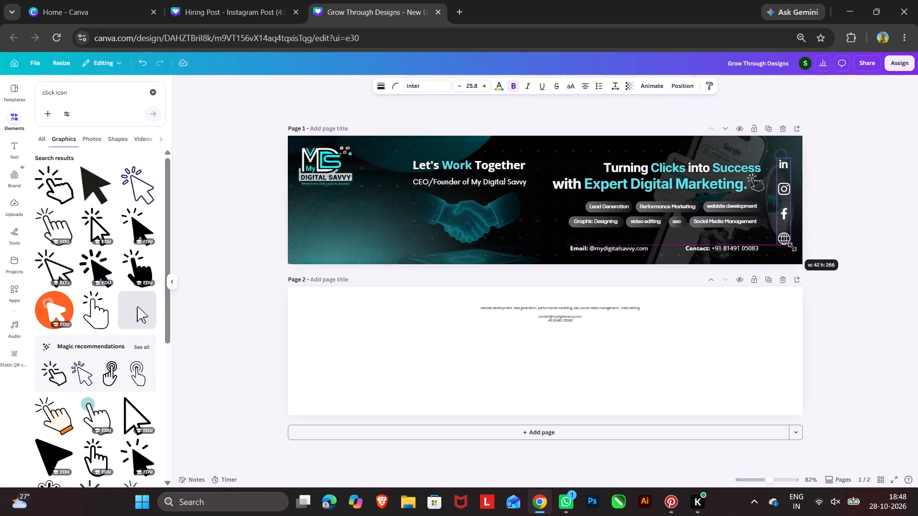
left_click_drag(792, 247, 793, 252)
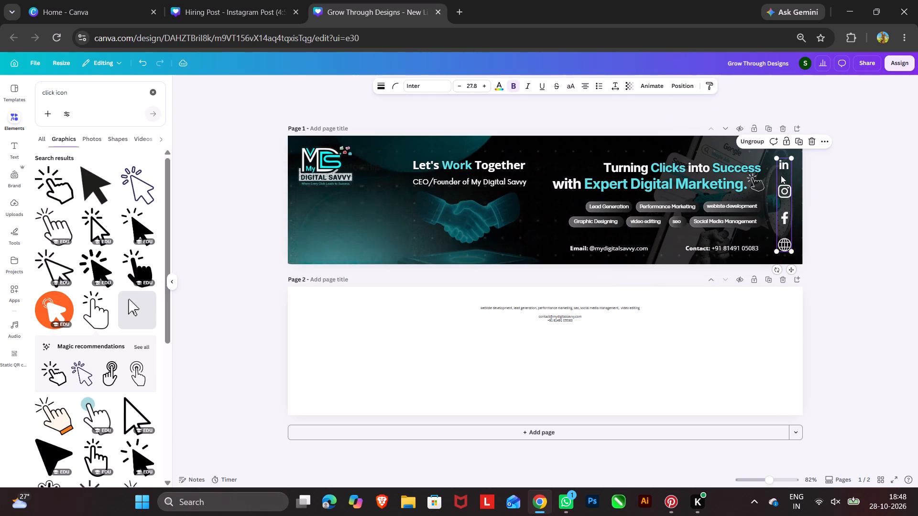
left_click_drag(777, 158, 777, 162)
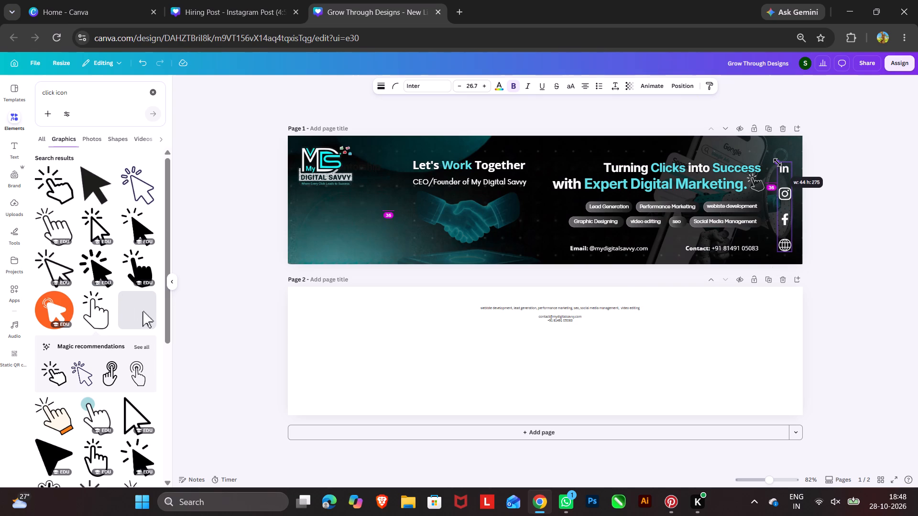
left_click_drag(777, 162, 765, 151)
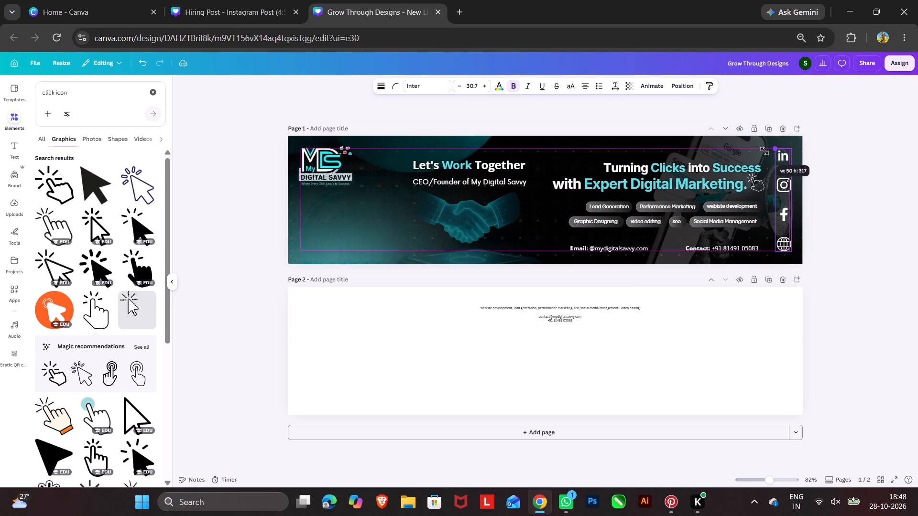
left_click_drag(765, 151, 764, 150)
triple_click(840, 187)
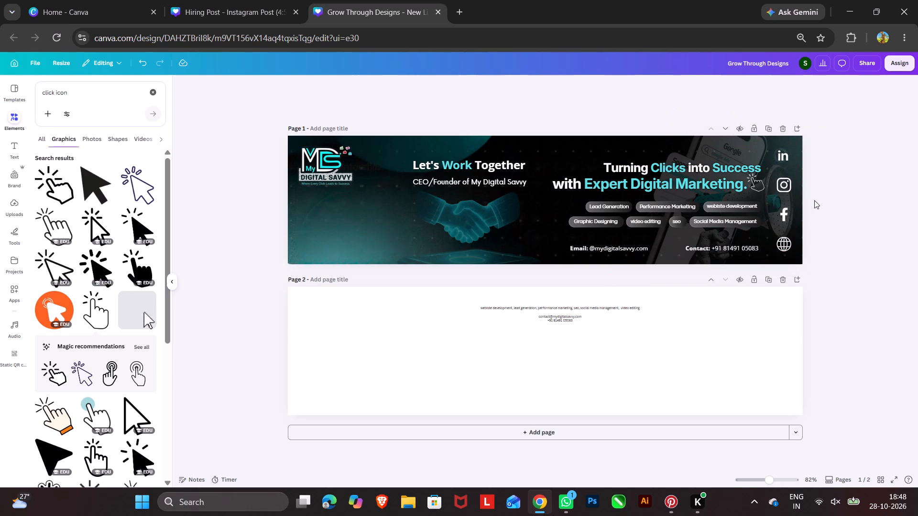
Set the transparency of the grouped social icons to 51.
left_click(782, 201)
left_click(633, 87)
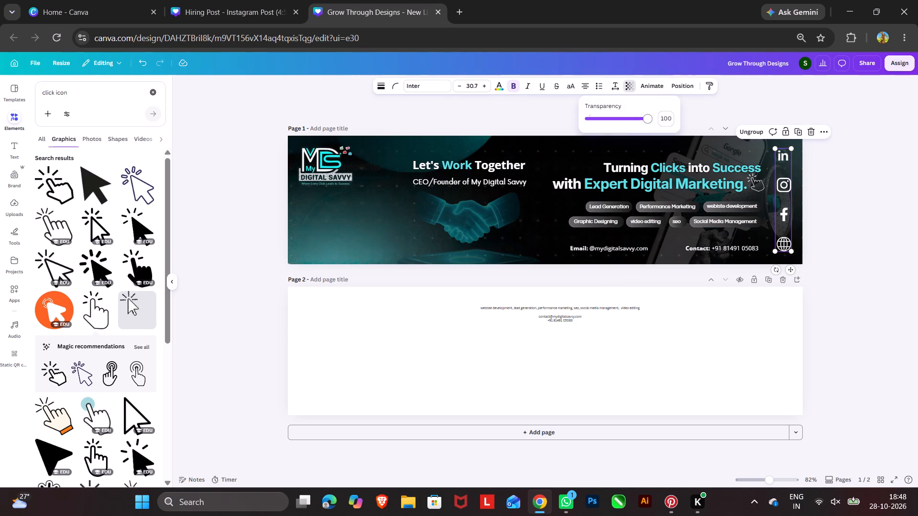
left_click_drag(646, 121, 620, 131)
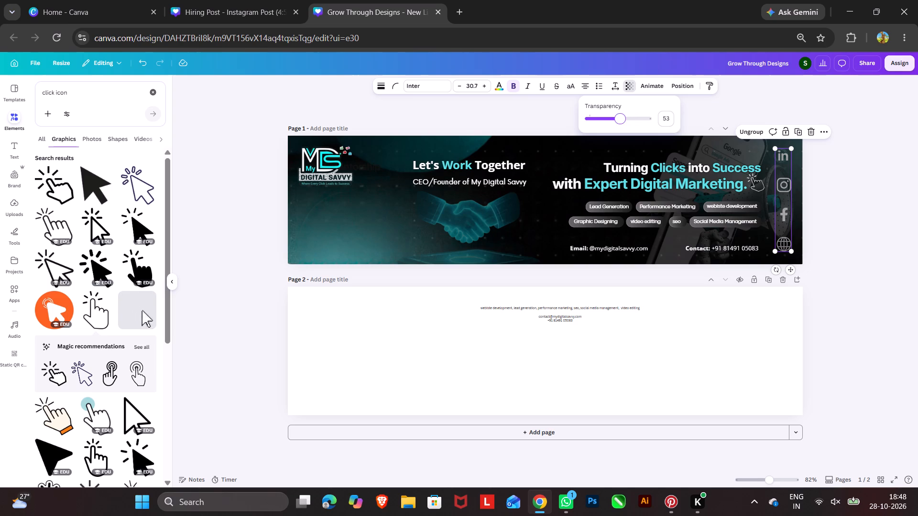
left_click_drag(620, 131, 617, 141)
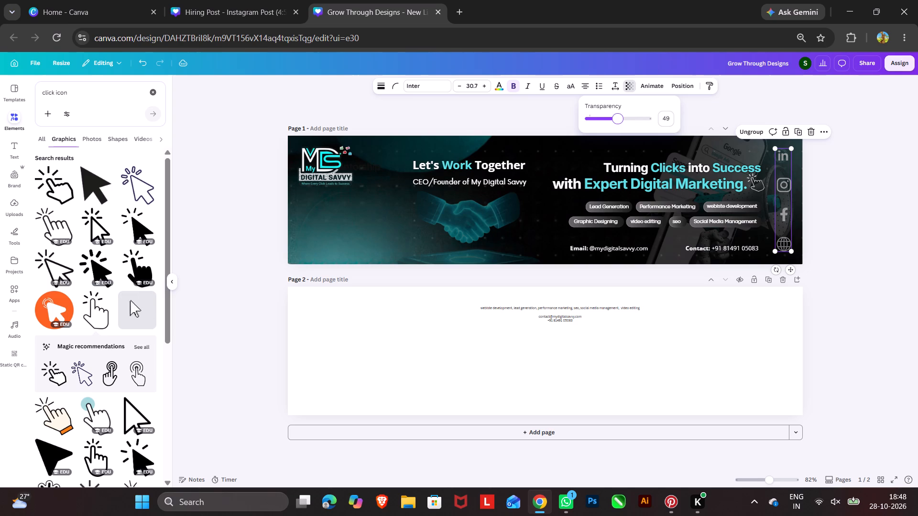
left_click_drag(617, 141, 618, 146)
left_click_drag(618, 146, 619, 147)
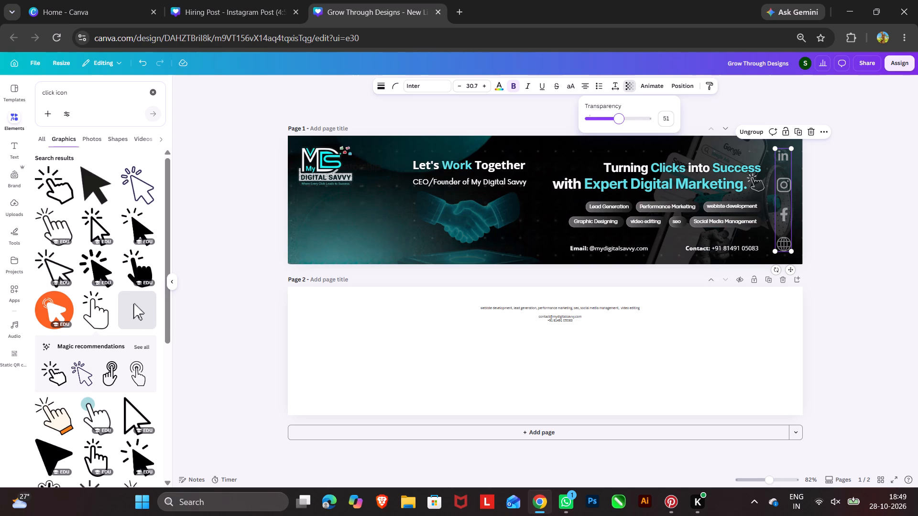
left_click_drag(619, 147, 619, 150)
left_click_drag(619, 150, 618, 152)
triple_click(843, 202)
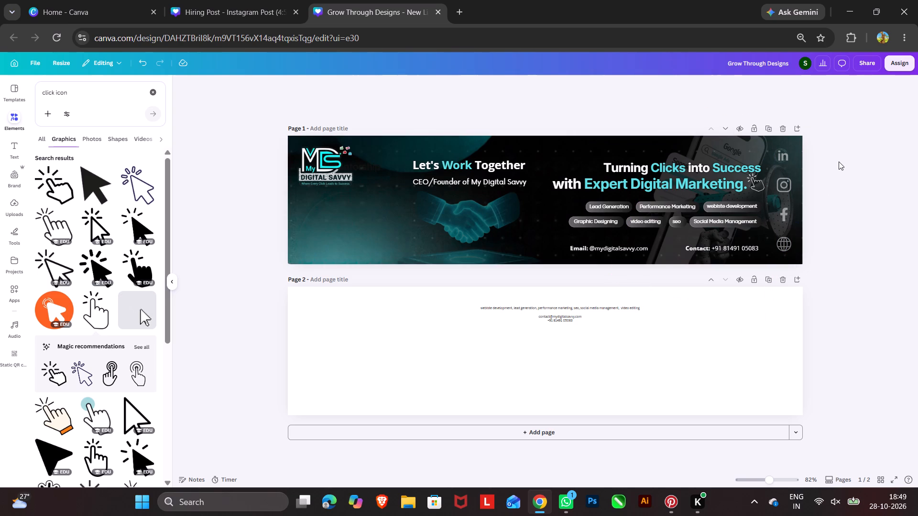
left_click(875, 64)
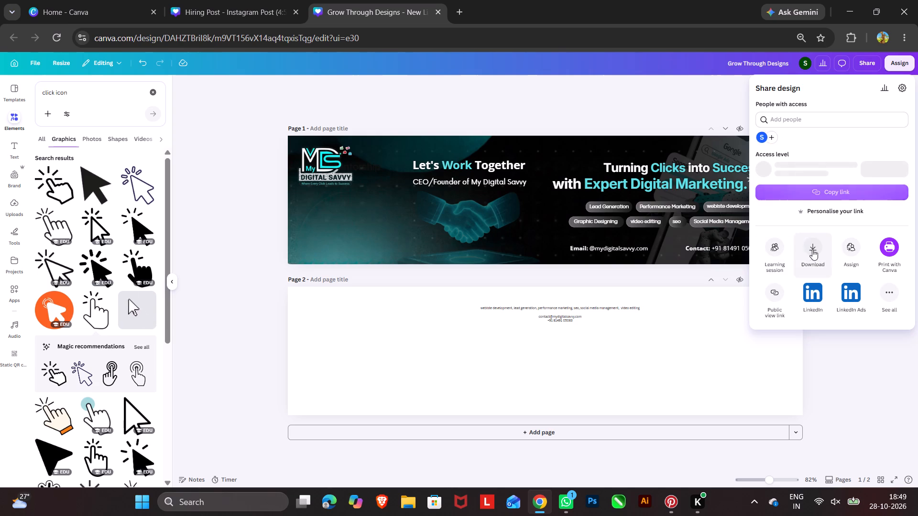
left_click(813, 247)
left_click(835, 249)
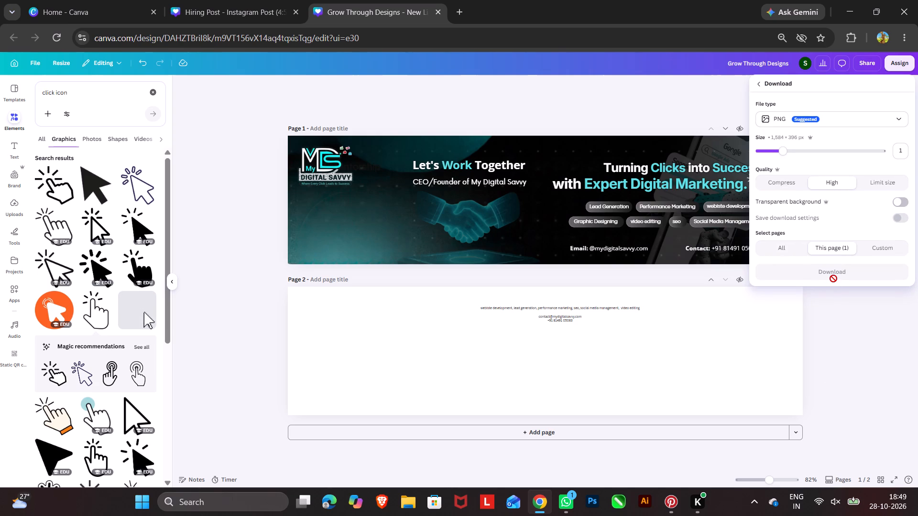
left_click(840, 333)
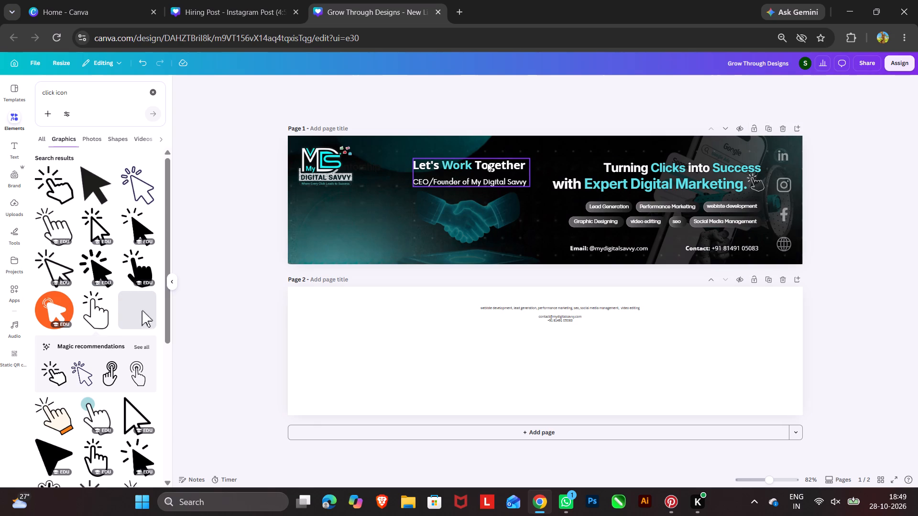
Nudge the "Let's Work Together" heading slightly down, closer to the CEO/Founder line.
double_click(487, 161)
key("Down")
key("Down")
key("Down")
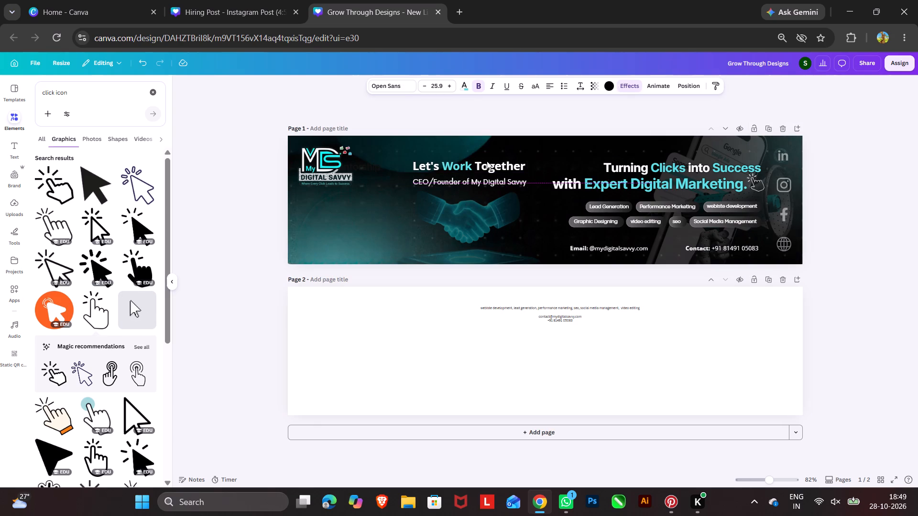
key("Down")
key("Down")
key("Down")
key("Down")
key("Down")
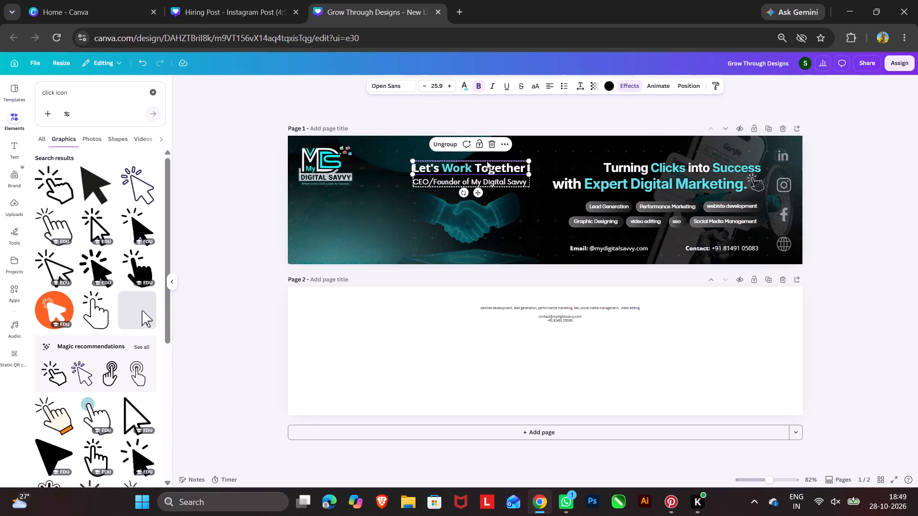
left_click(569, 147)
Nudge the grouped "Let's Work Together" heading and CEO/Founder line slightly upward together.
left_click(489, 167)
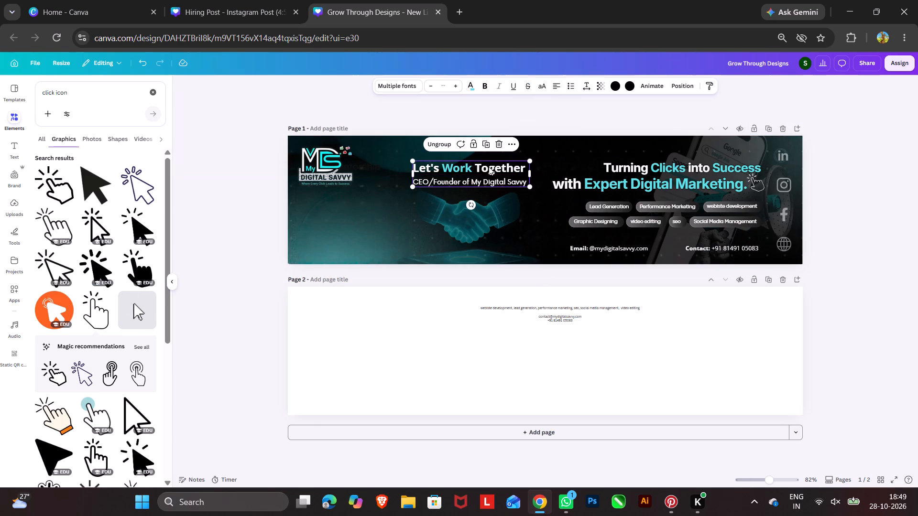
key("Up")
key("Up")
key("Up")
key("Up")
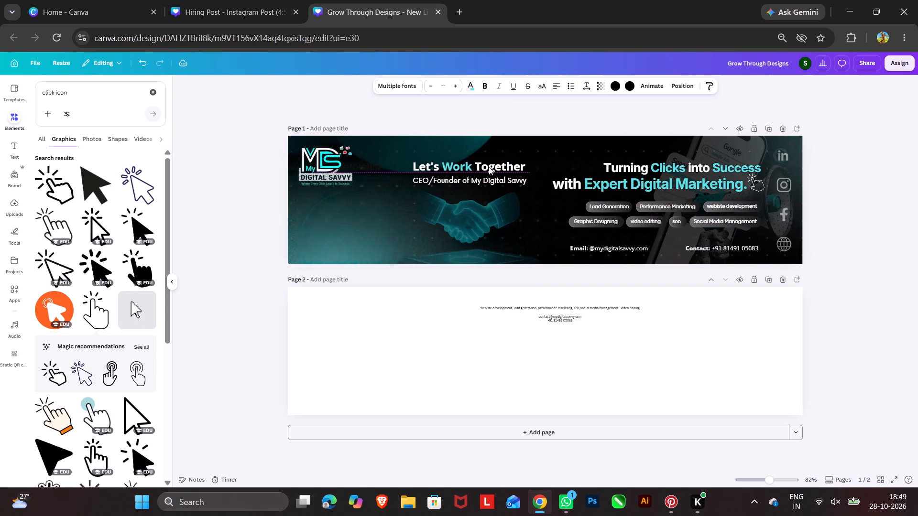
Download only page 1, the finished banner, as a PNG.
left_click(857, 65)
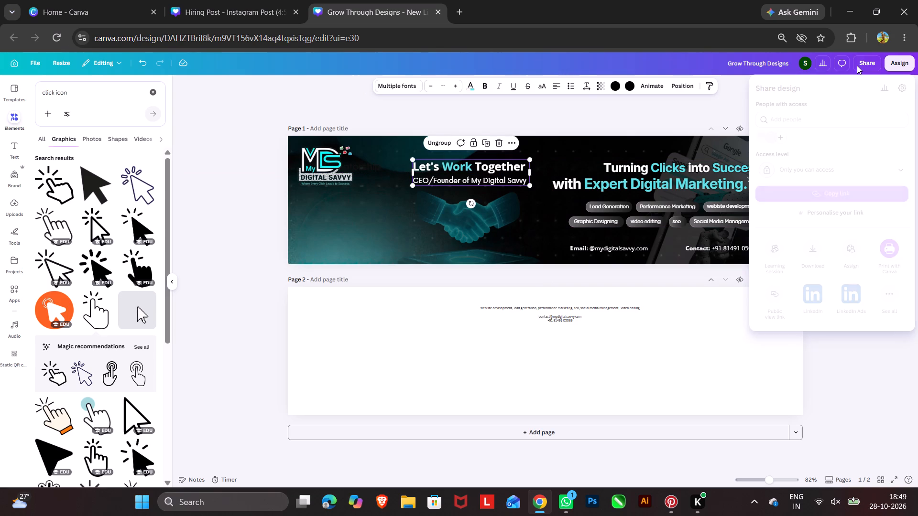
left_click(808, 254)
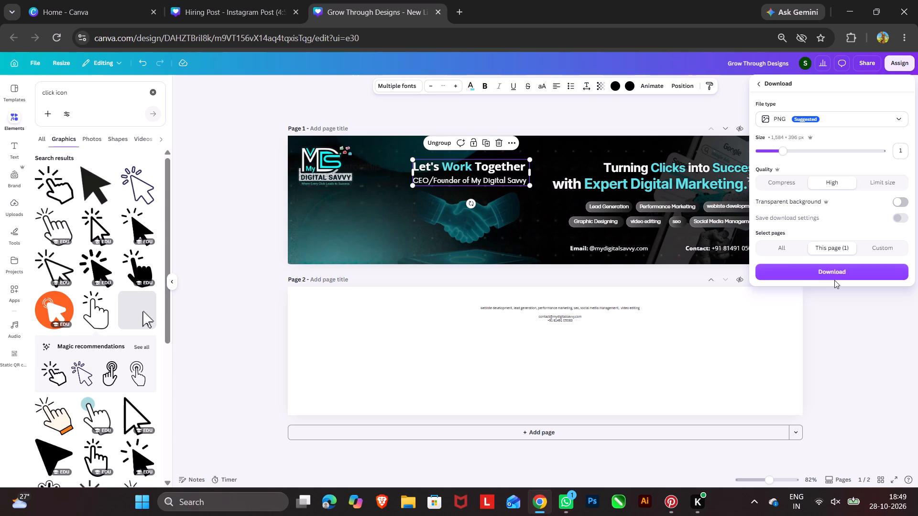
left_click(834, 269)
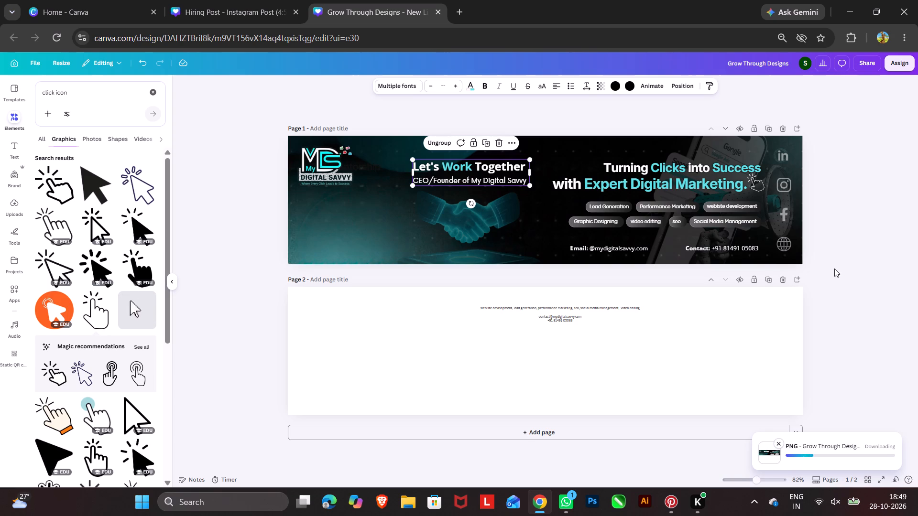
left_click(777, 443)
Reduce the transparency value of the handshake graphic on page 1 to about 30.
left_click(469, 227)
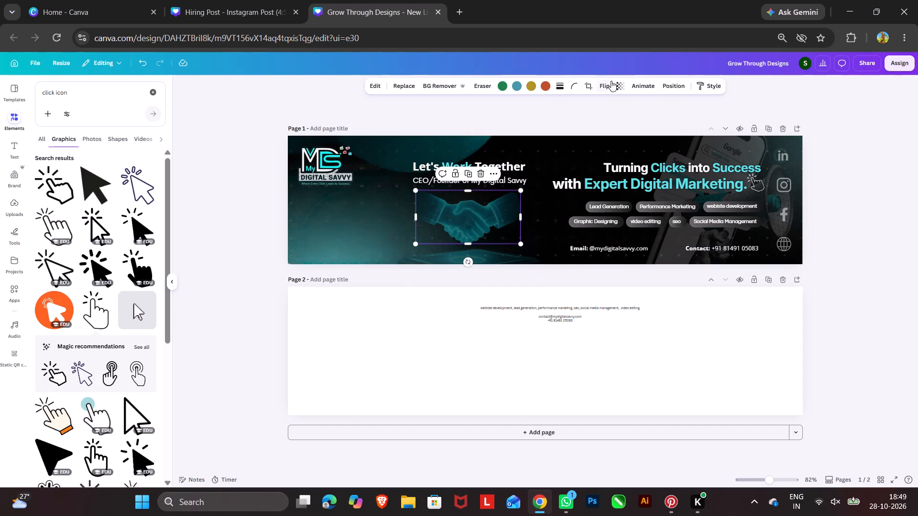
left_click(620, 83)
left_click_drag(606, 123, 597, 124)
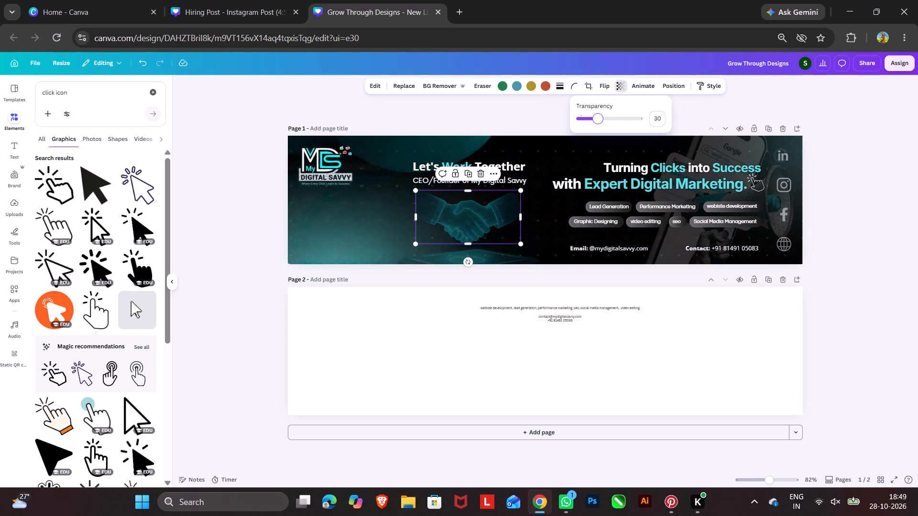
left_click_drag(597, 124, 597, 128)
left_click_drag(597, 128, 597, 130)
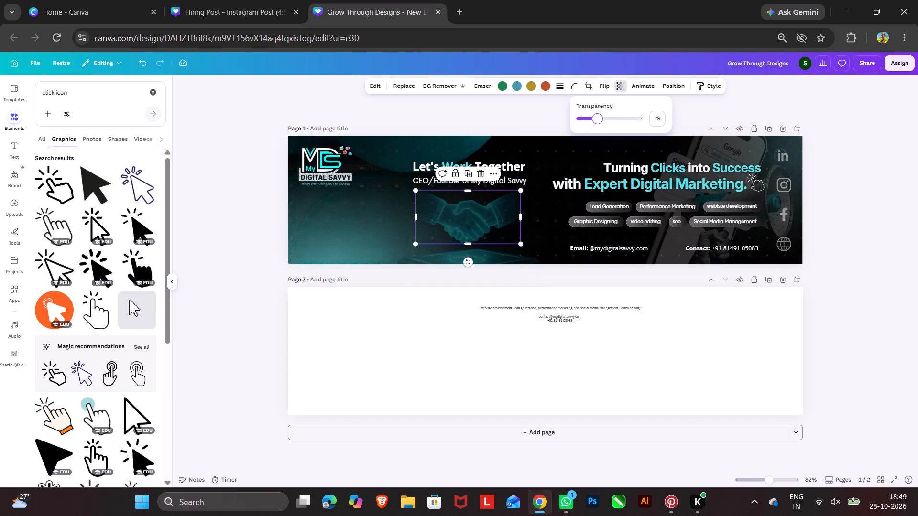
left_click_drag(597, 130, 598, 130)
left_click(863, 63)
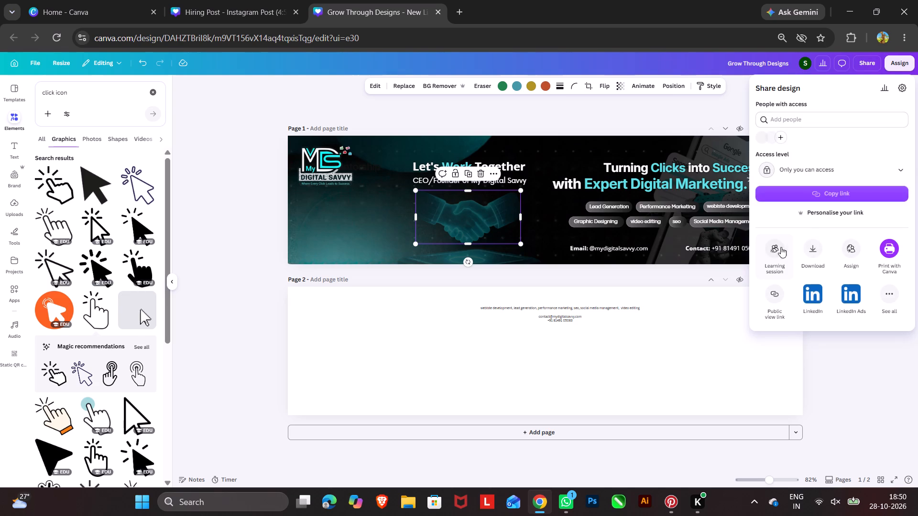
left_click(820, 246)
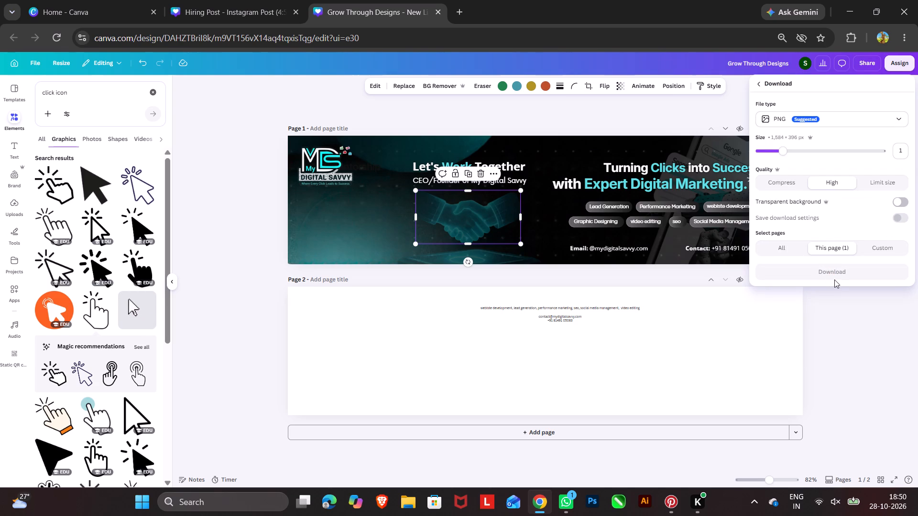
left_click(835, 269)
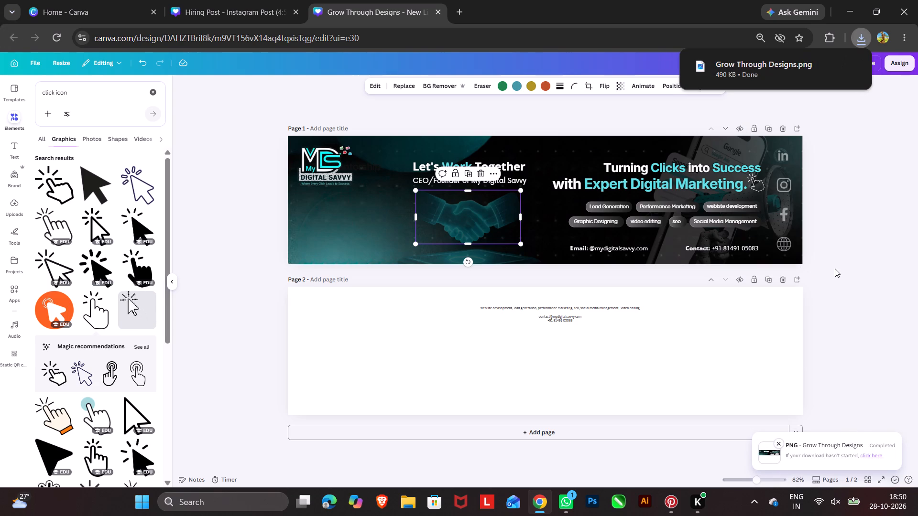